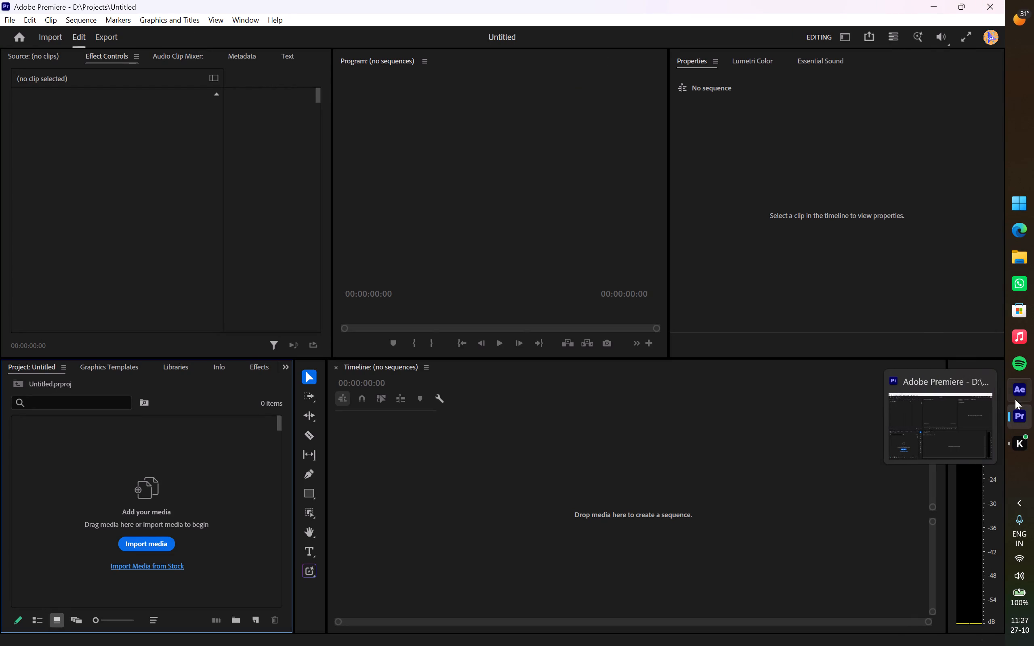
Launch Adobe After Effects, switching away from the empty untitled Premiere project.
click(1021, 385)
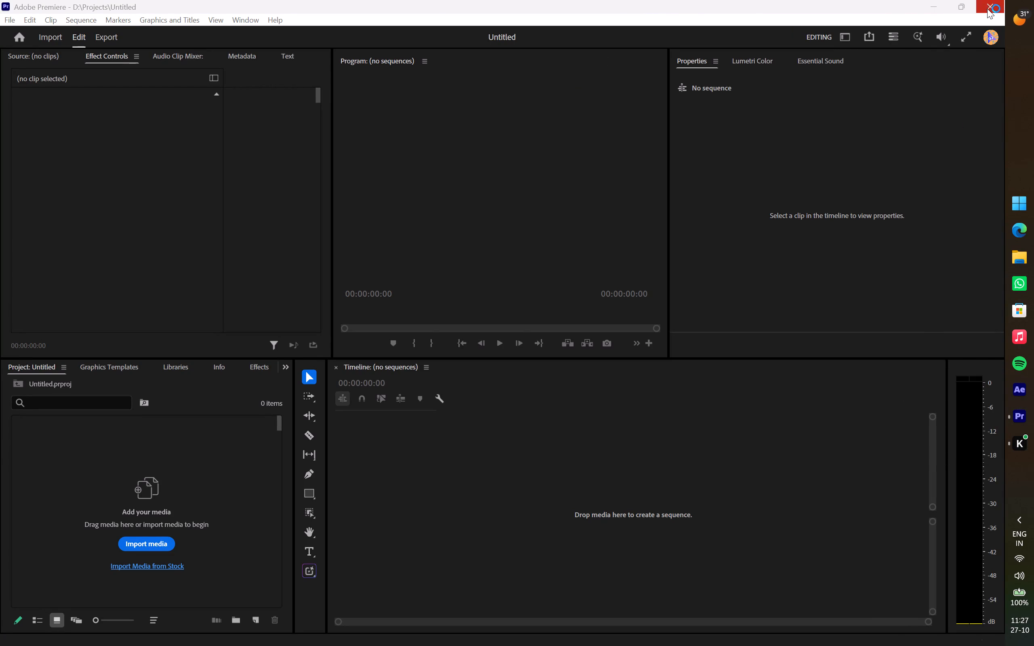
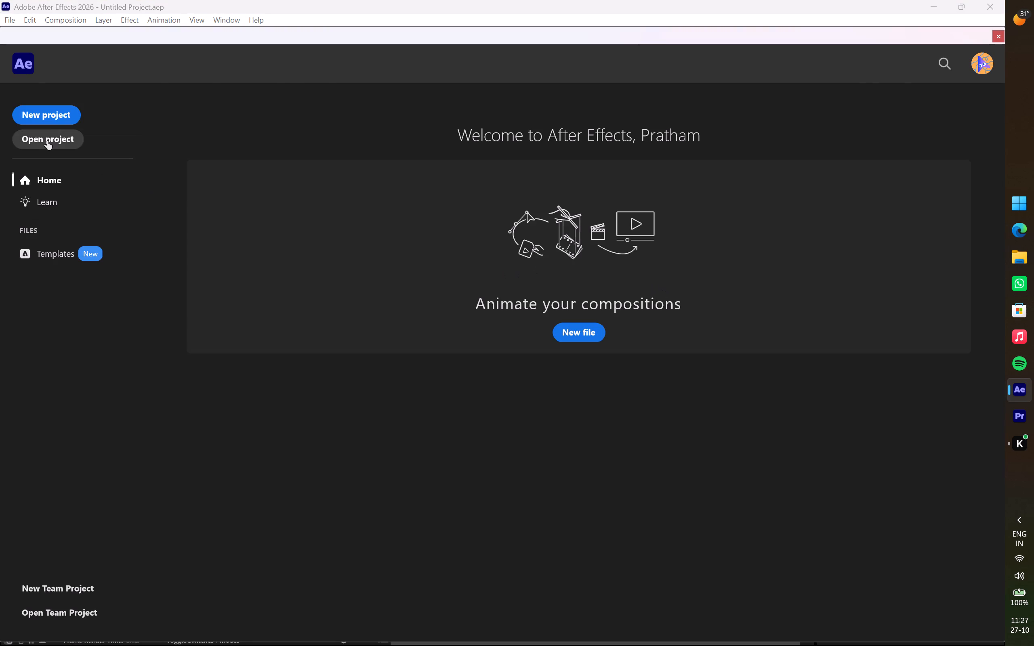
Start a new project and create a 1000 x 1000 px composition with its aspect ratio unlocked.
click(58, 115)
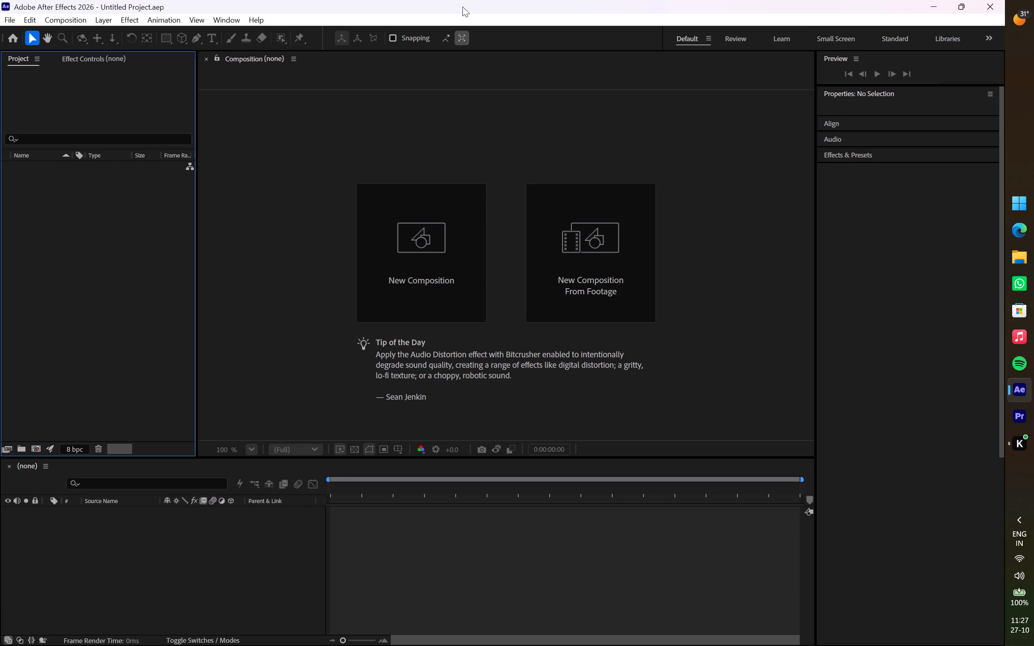
click(427, 271)
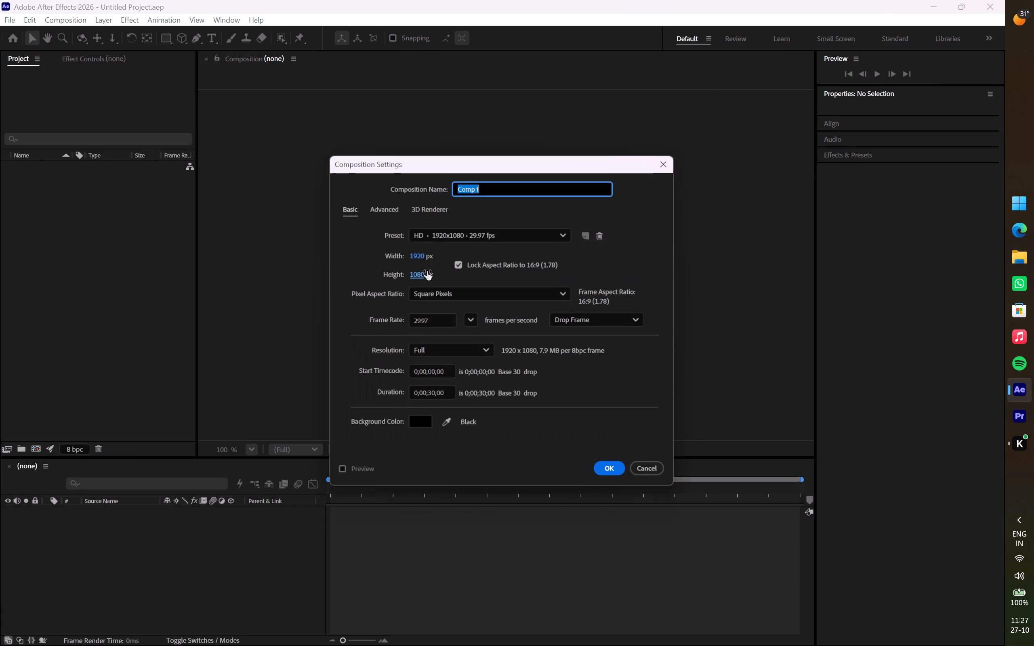
click(423, 249)
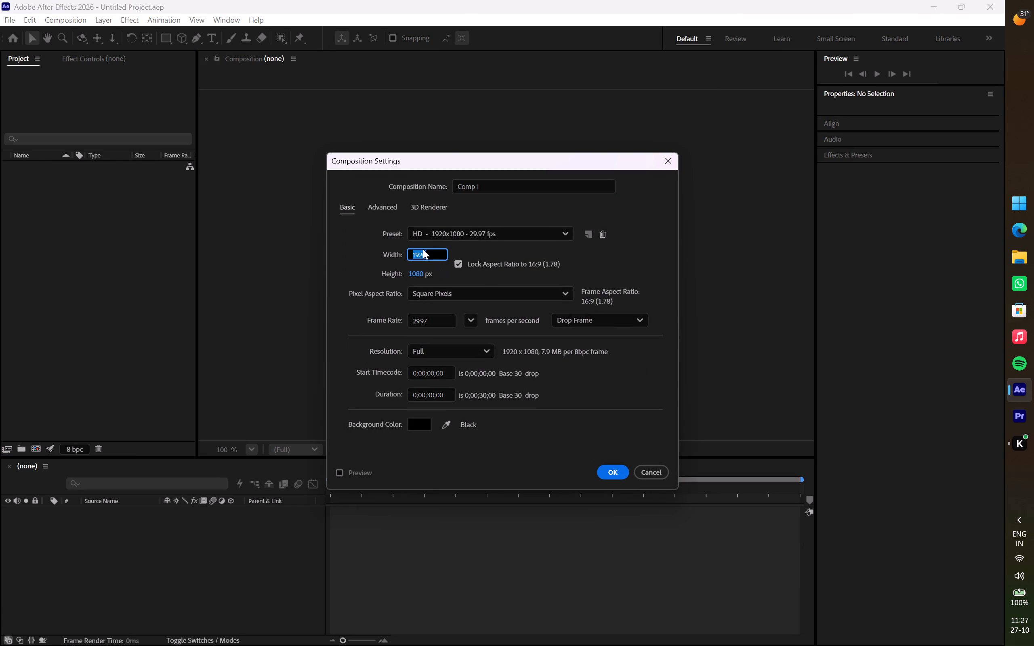
text(1000)
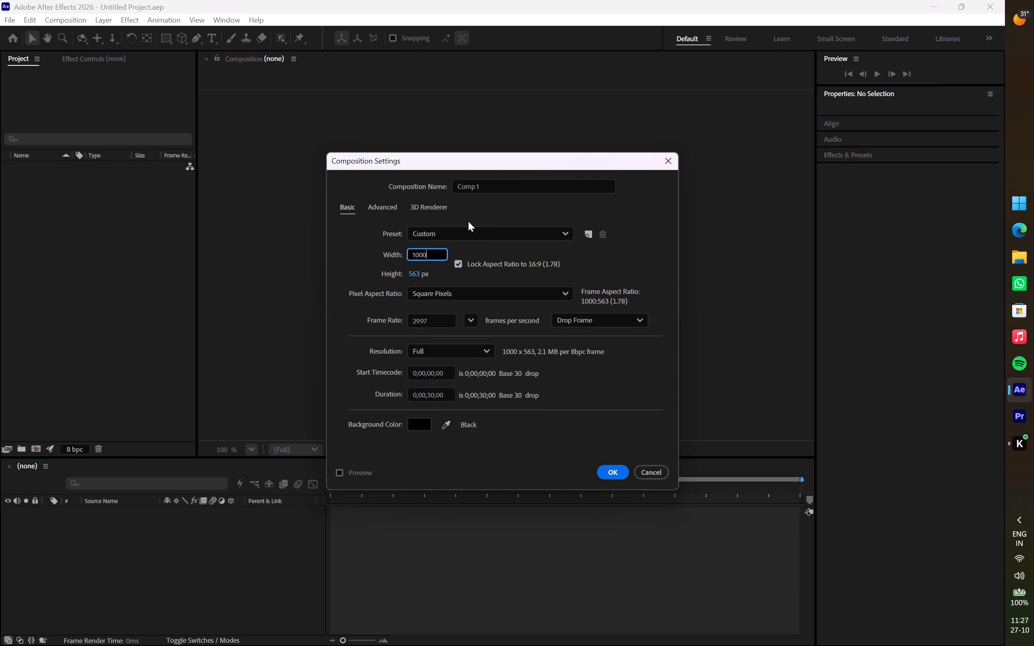
click(459, 265)
click(414, 269)
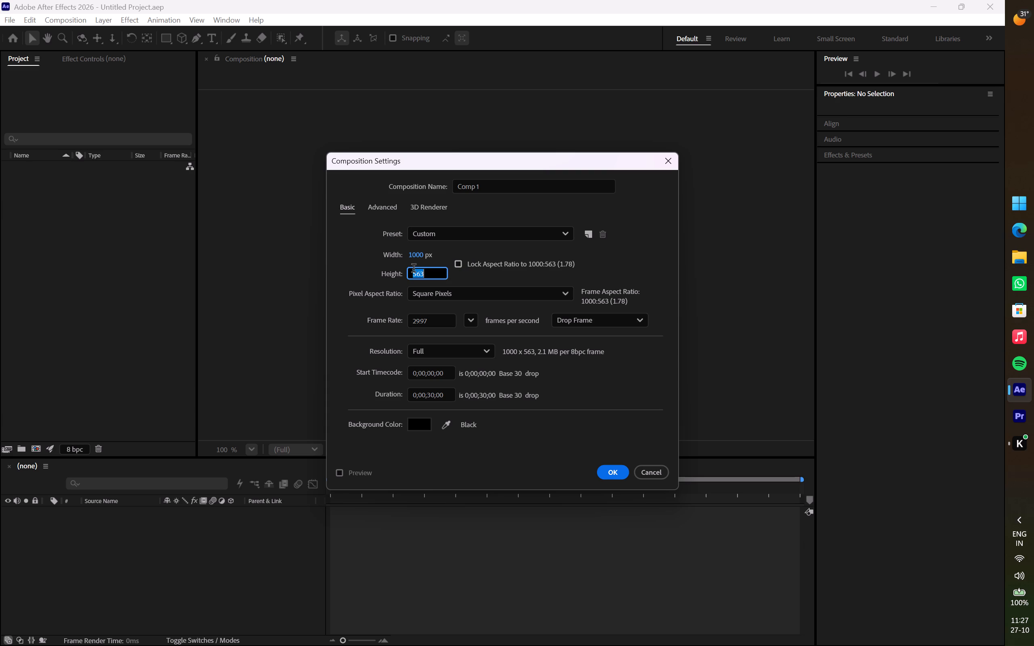
text(1000)
key(Return)
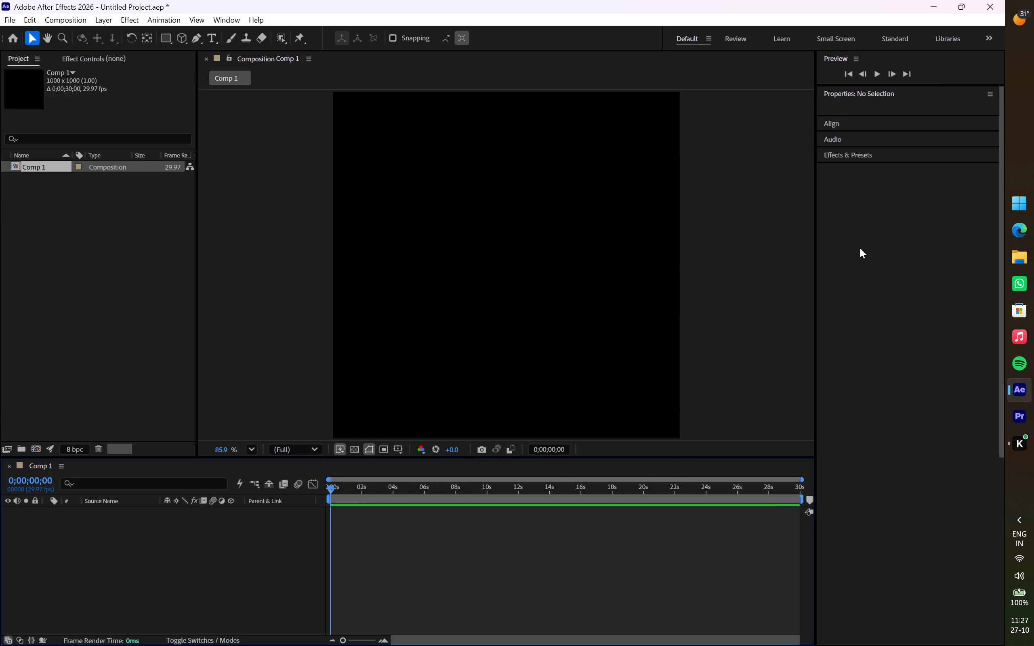
Set the composition's motion blur shutter phase to 0° and recheck its advanced settings.
scroll(533, 212, down, 1)
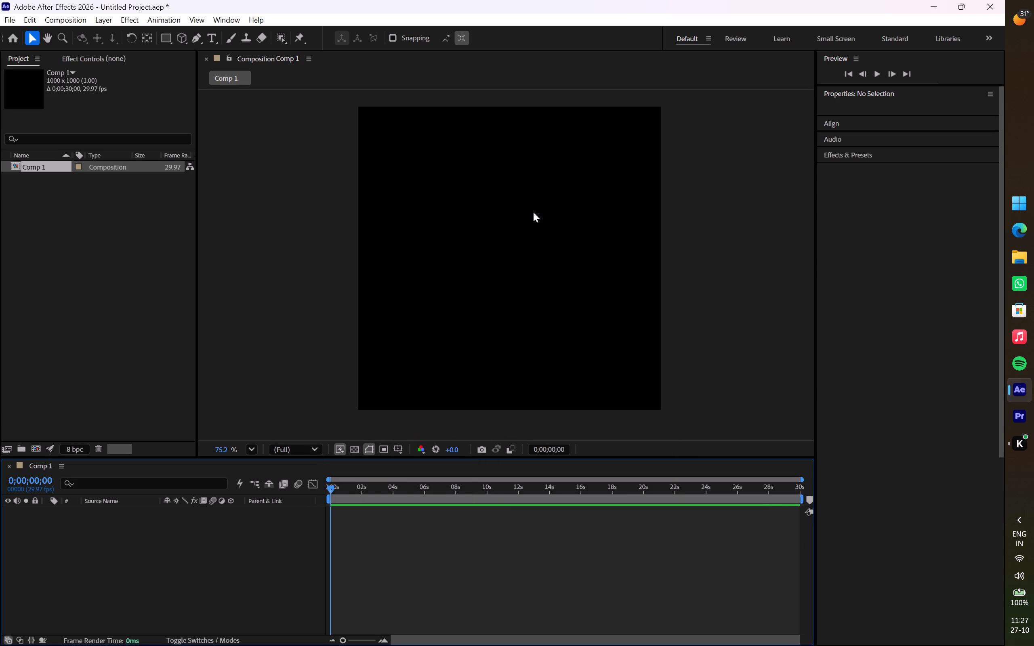
scroll(533, 212, down, 1)
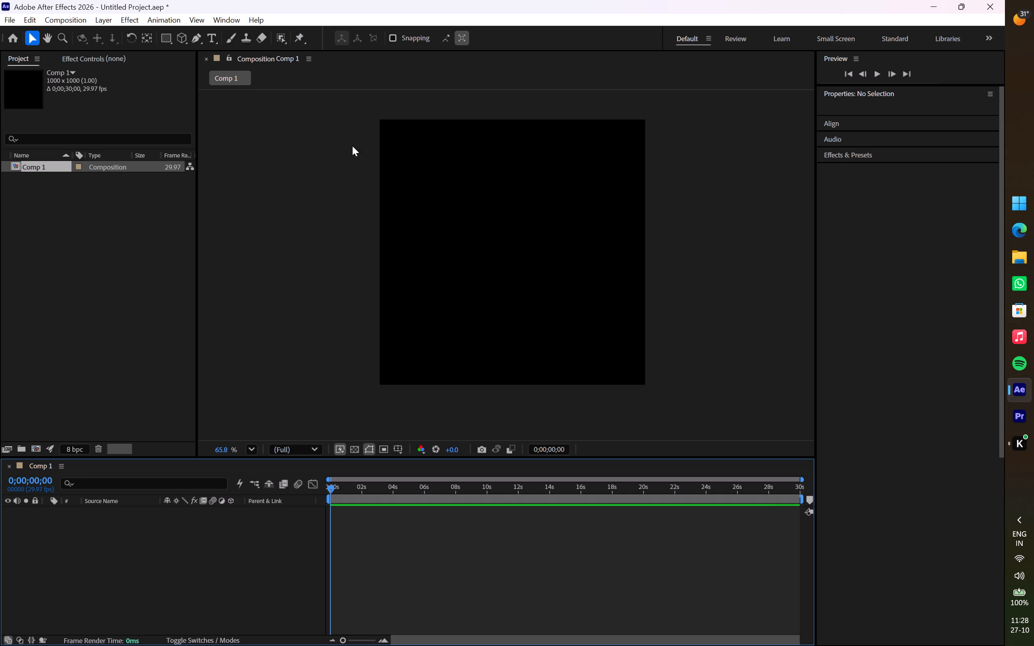
click(50, 19)
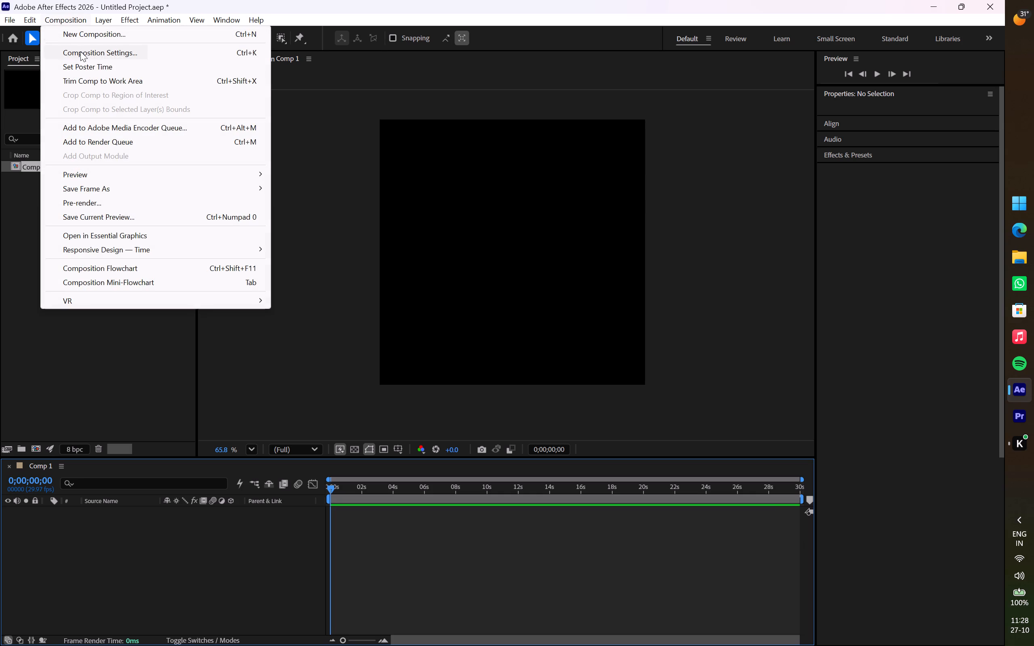
click(80, 51)
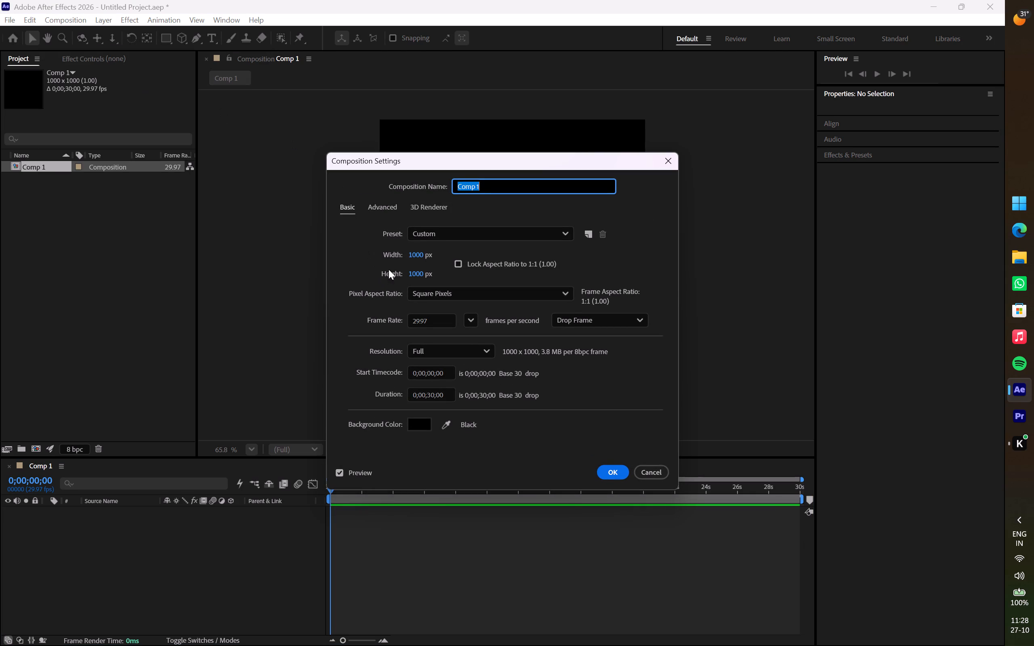
click(377, 203)
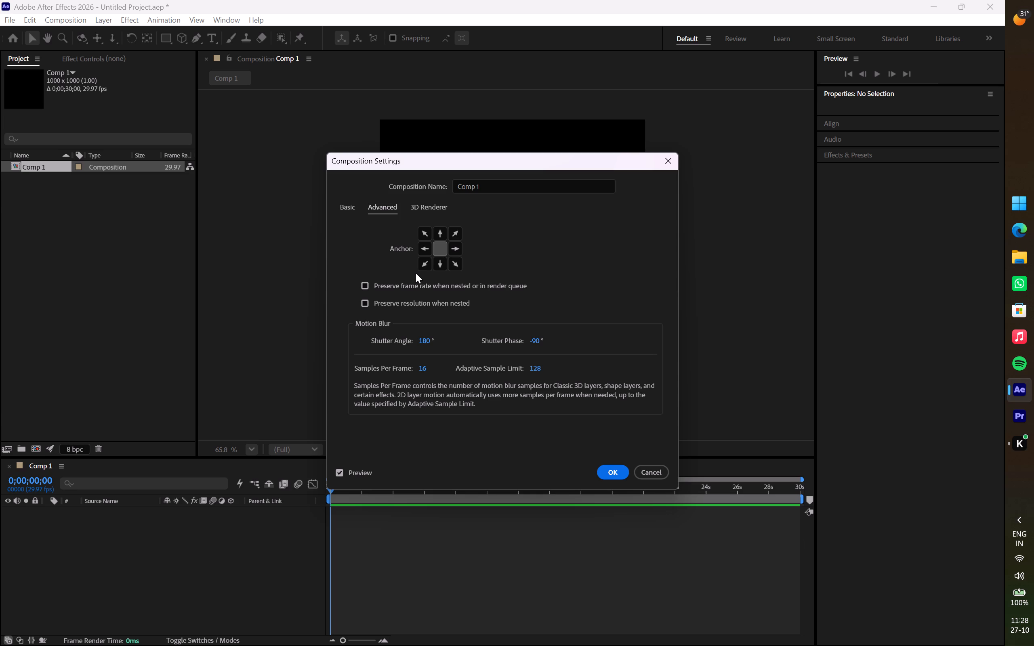
click(534, 337)
key(0)
key(Return)
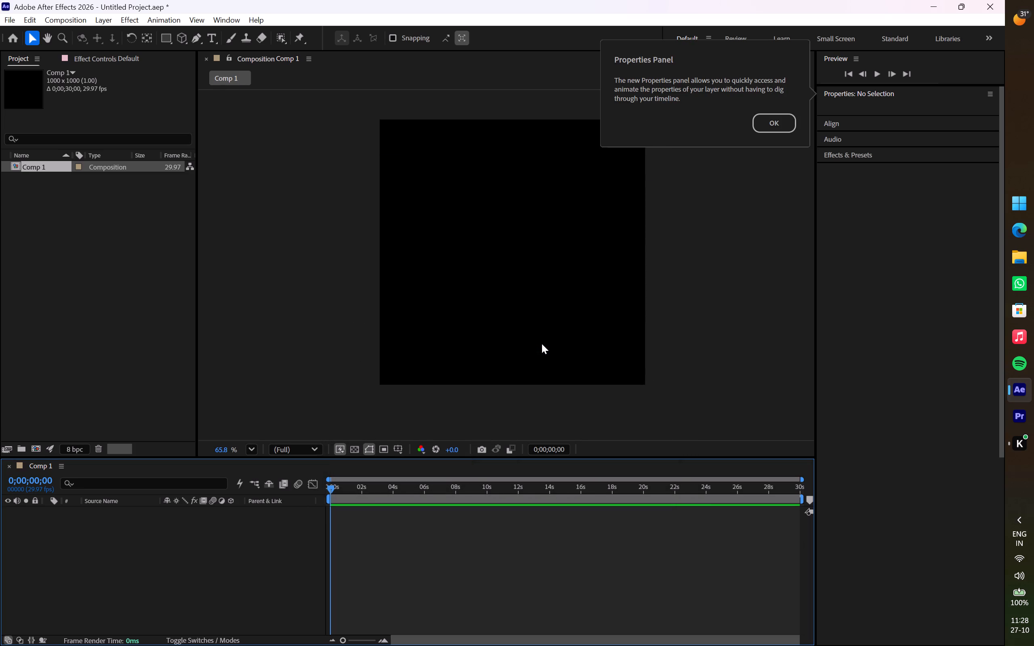
click(790, 120)
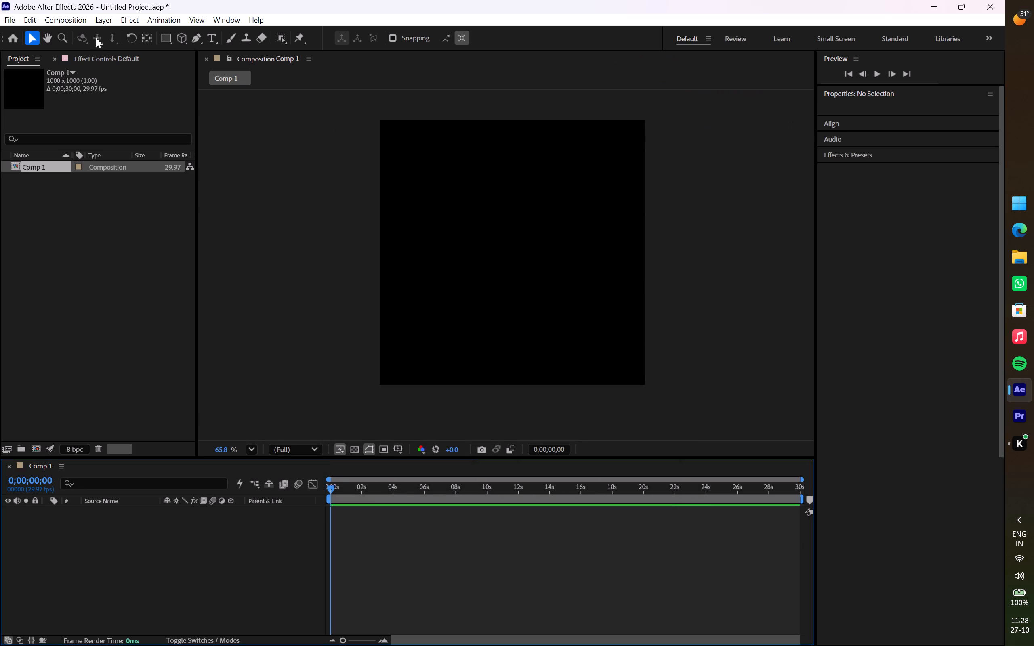
click(62, 21)
click(122, 50)
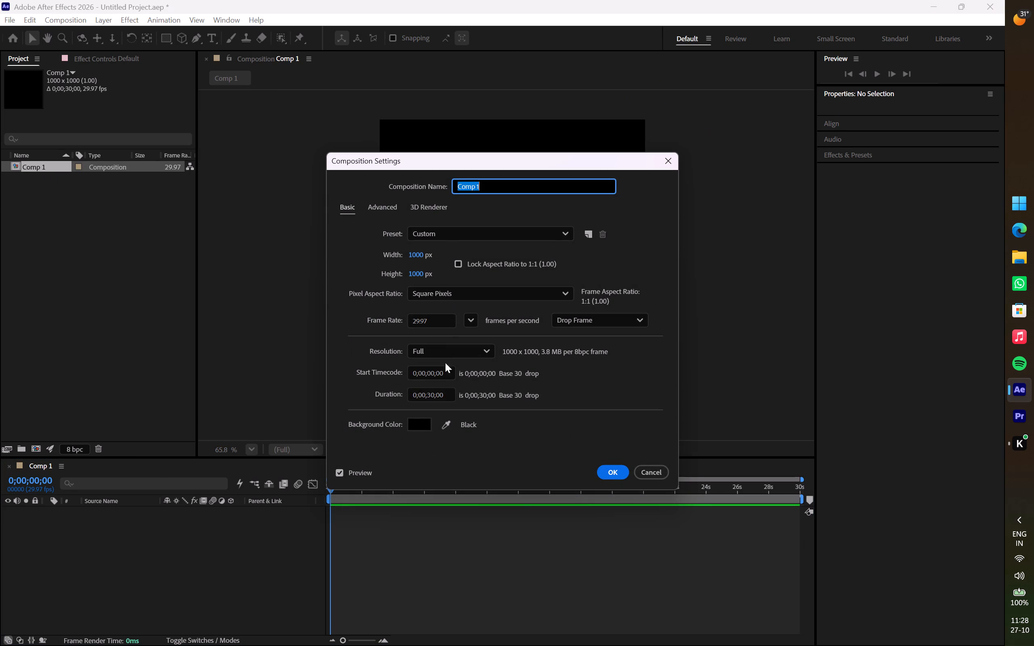
drag(388, 204, 386, 208)
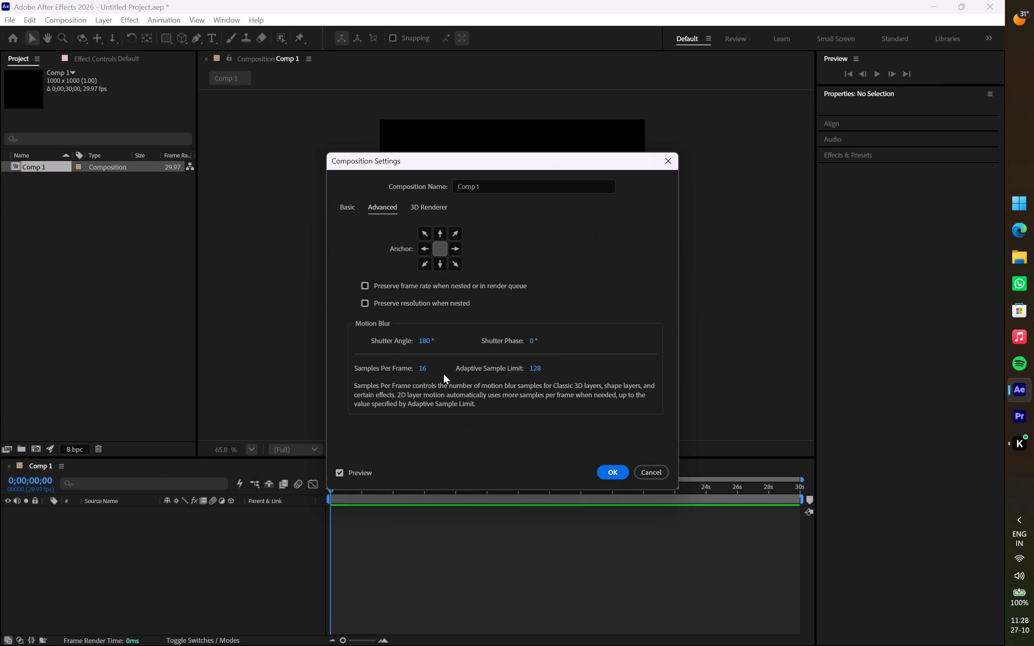
click(614, 472)
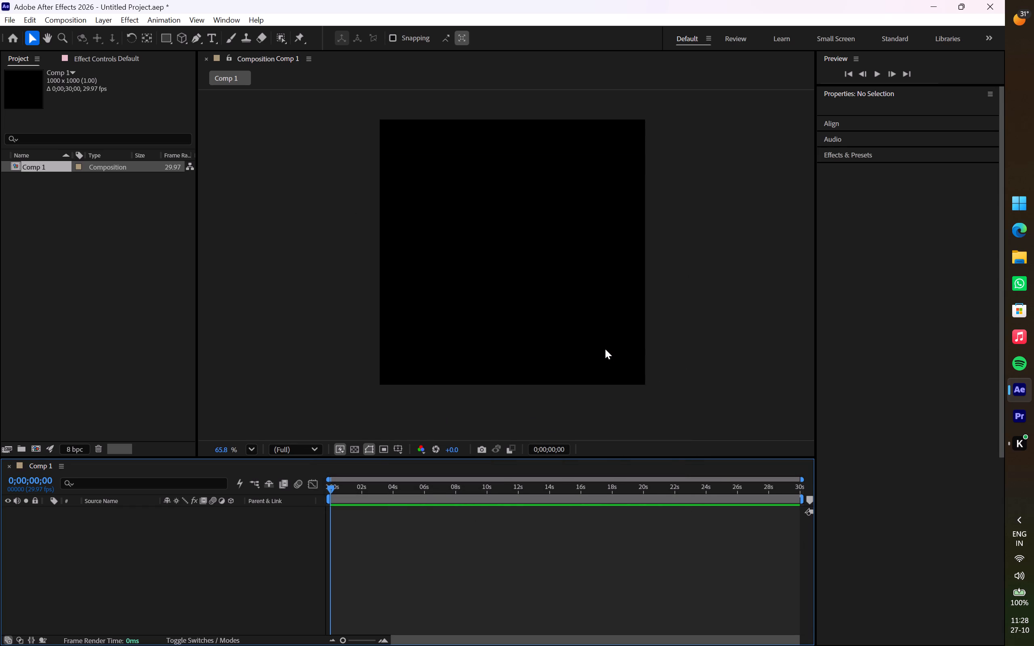
Add a white solid layer of 1000 x 1000 px to the composition.
key(ctrl+y)
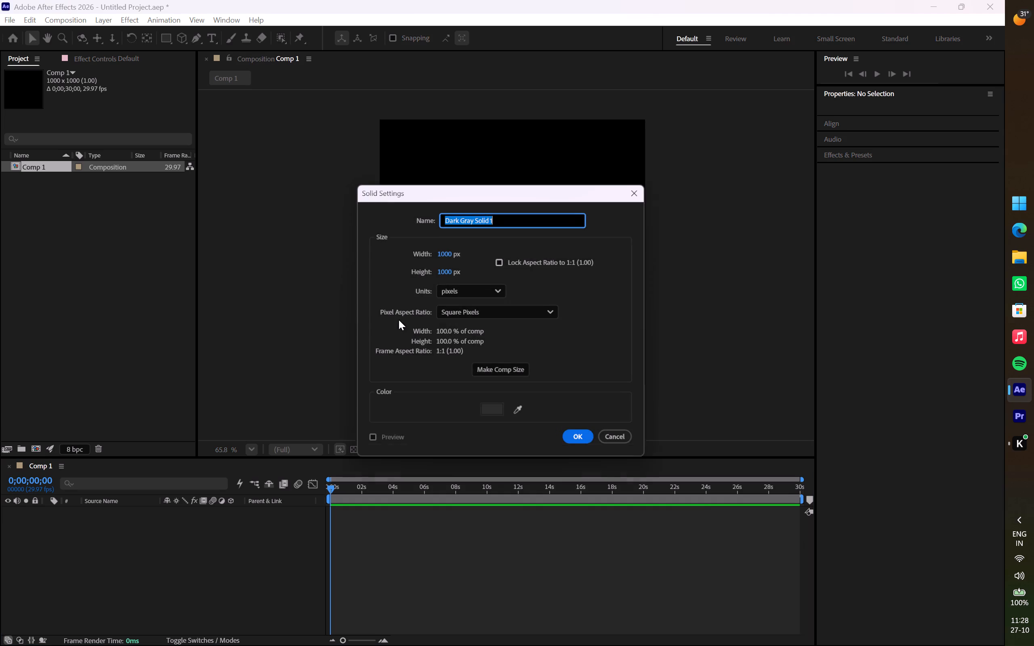
click(500, 418)
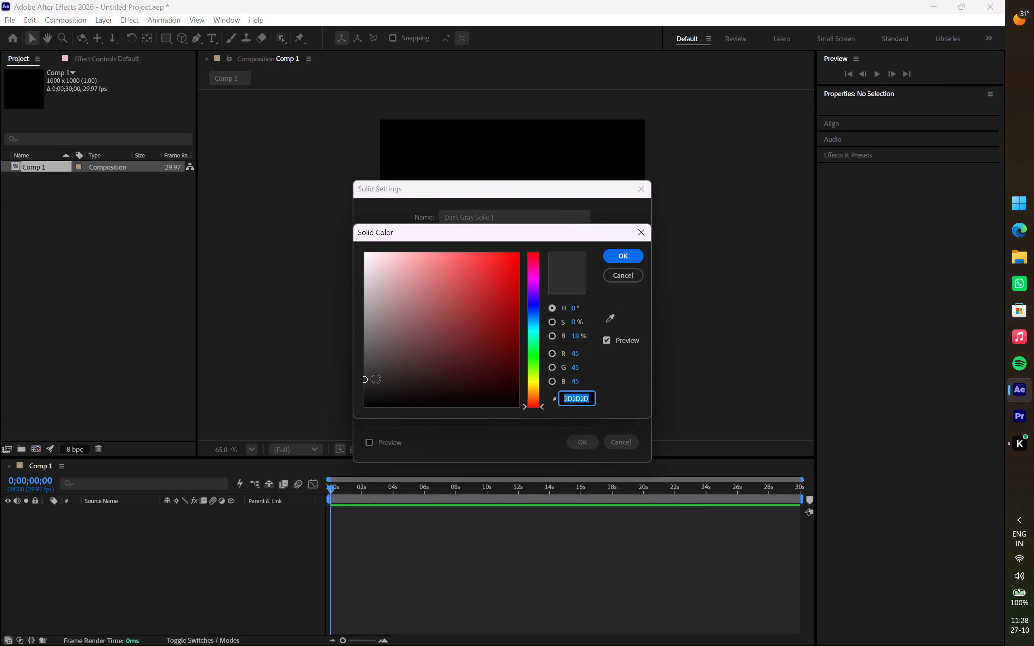
drag(368, 380, 359, 233)
click(620, 255)
click(570, 428)
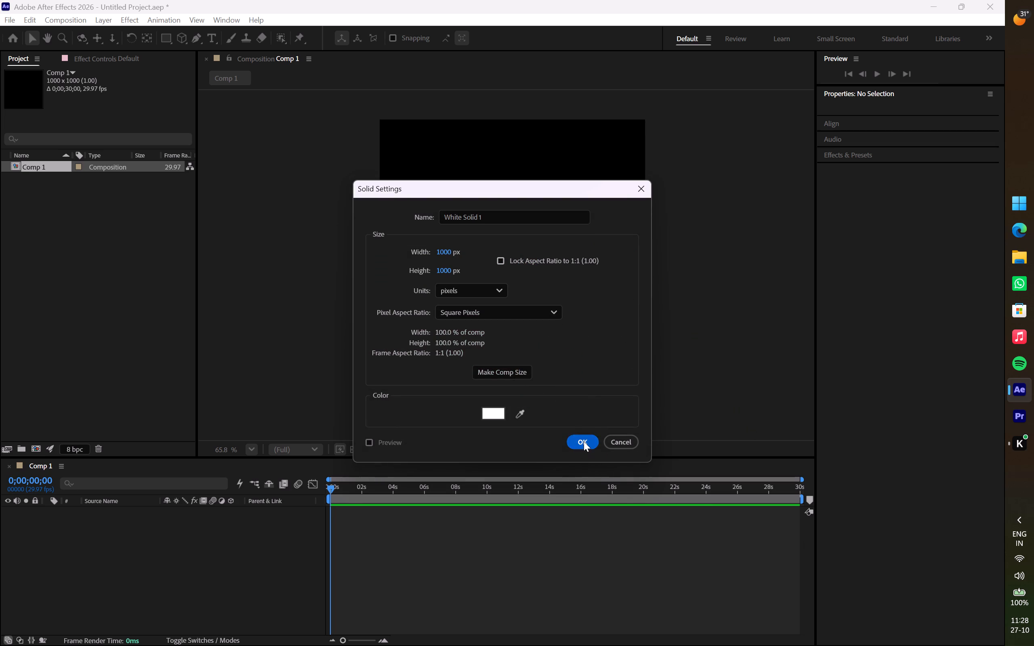
click(584, 441)
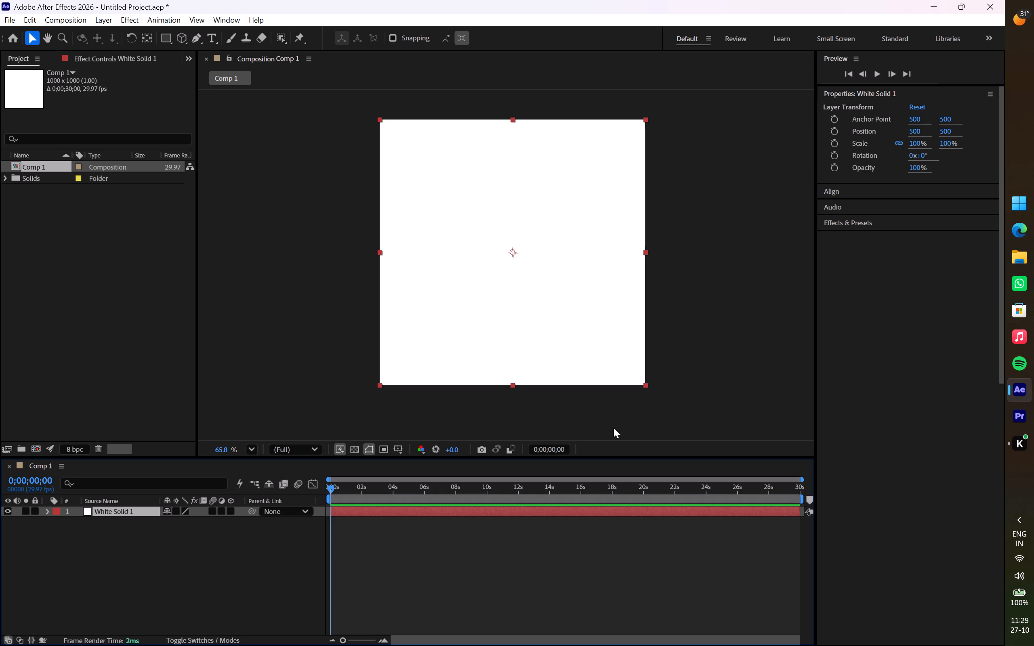
Switch to Microsoft Edge and search the web for "card 3d".
click(1031, 235)
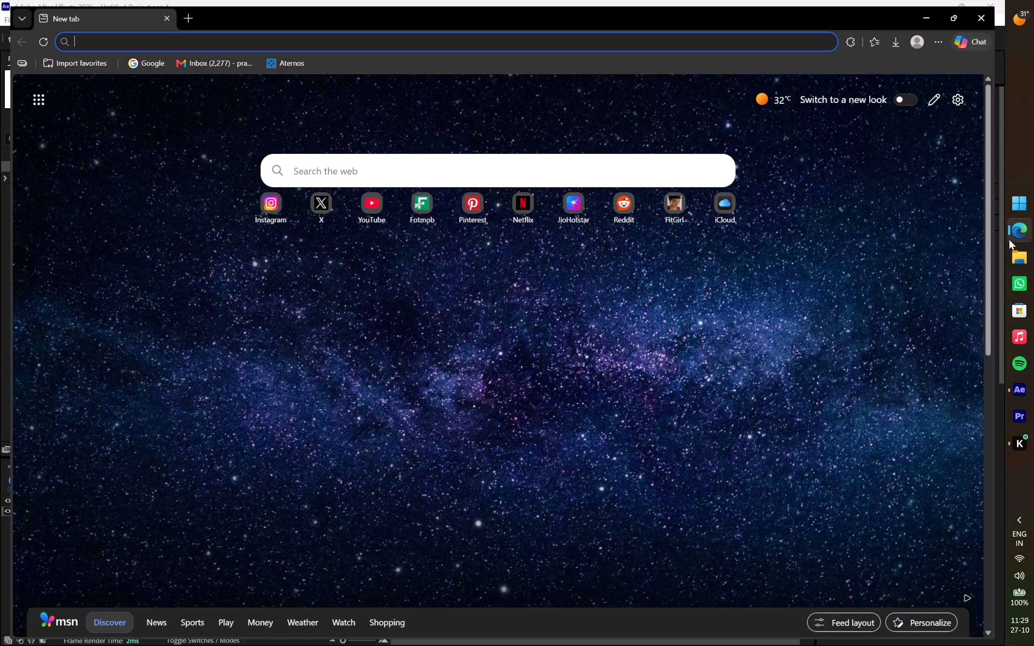
text(card)
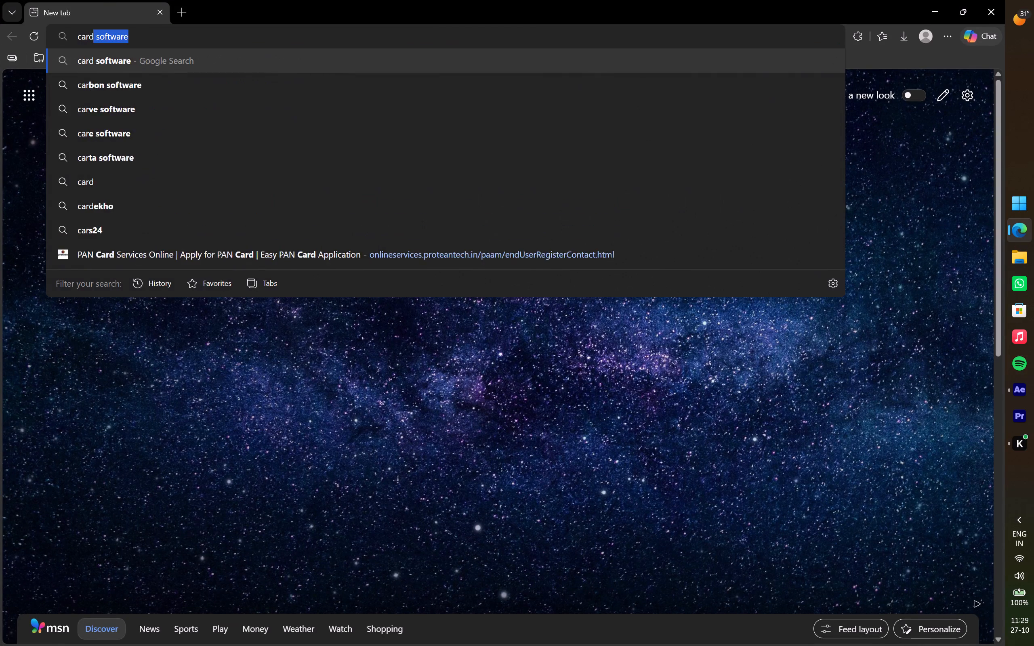
key(space)
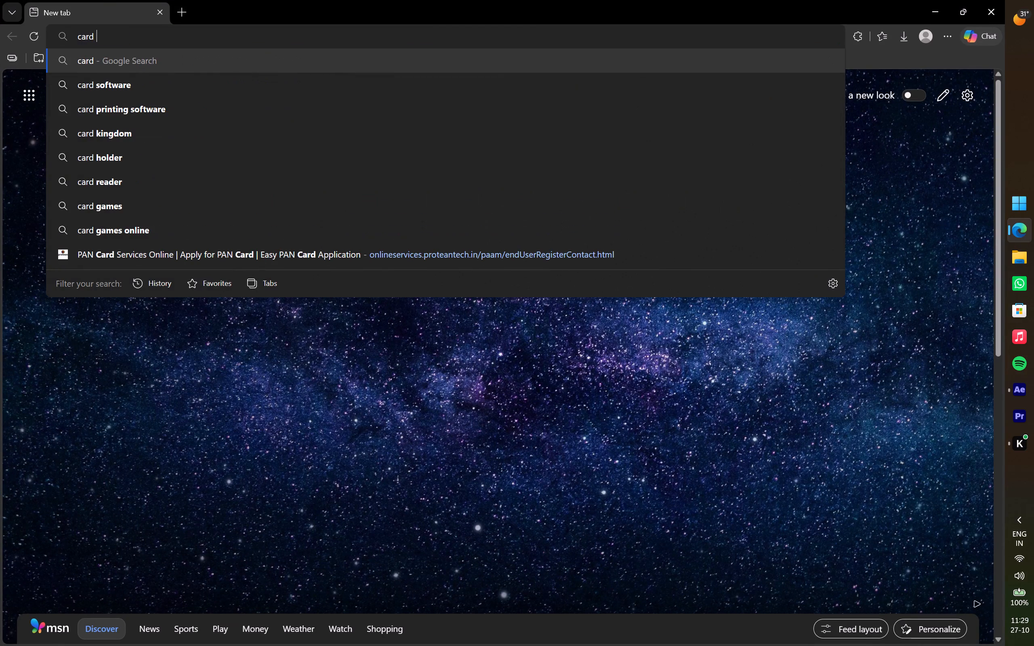
text(3d)
key(Return)
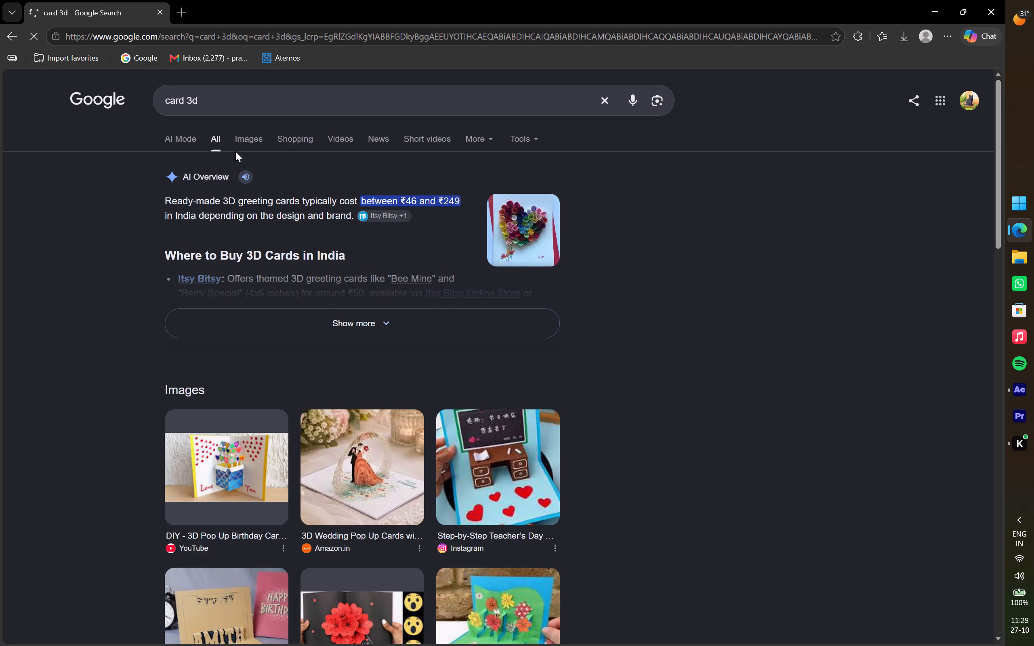
Refine the web search to "card 3d model".
click(245, 103)
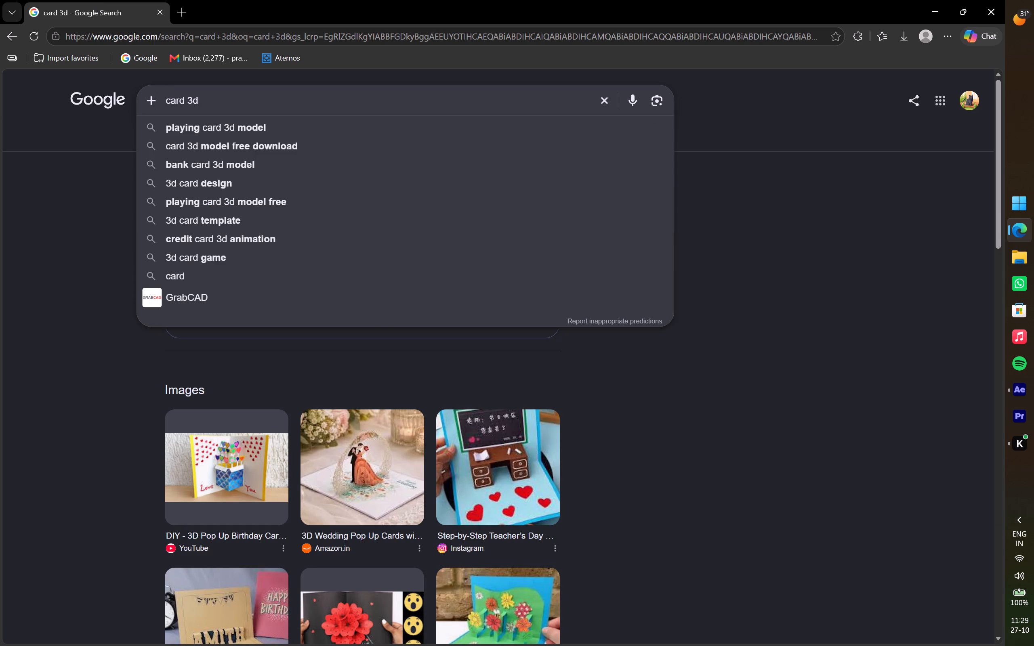
key(space)
text(file)
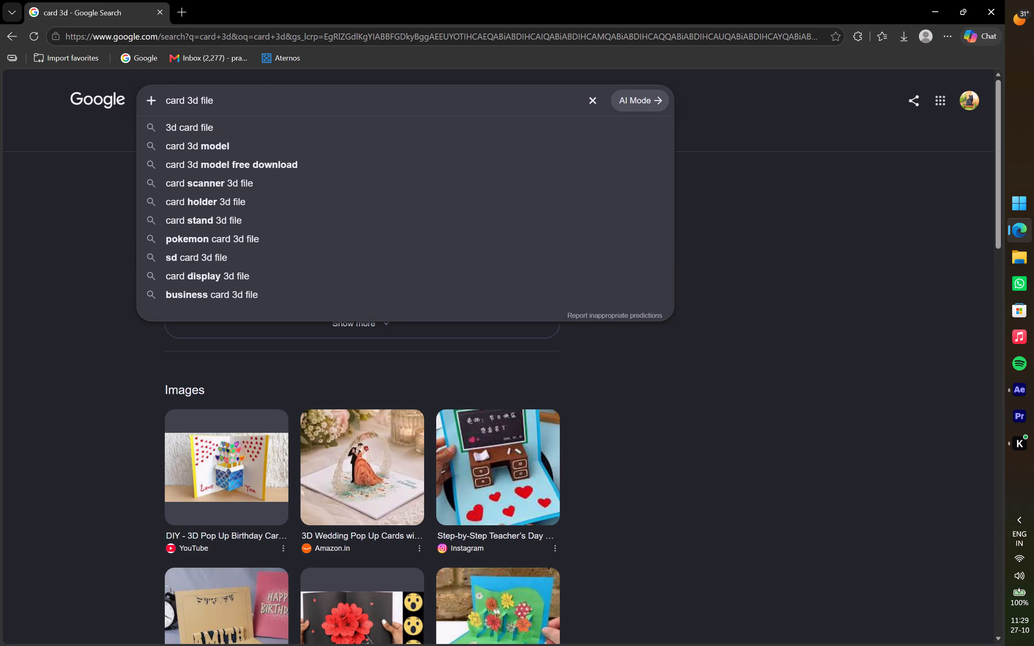
key(Down)
key(Down)
key(Return)
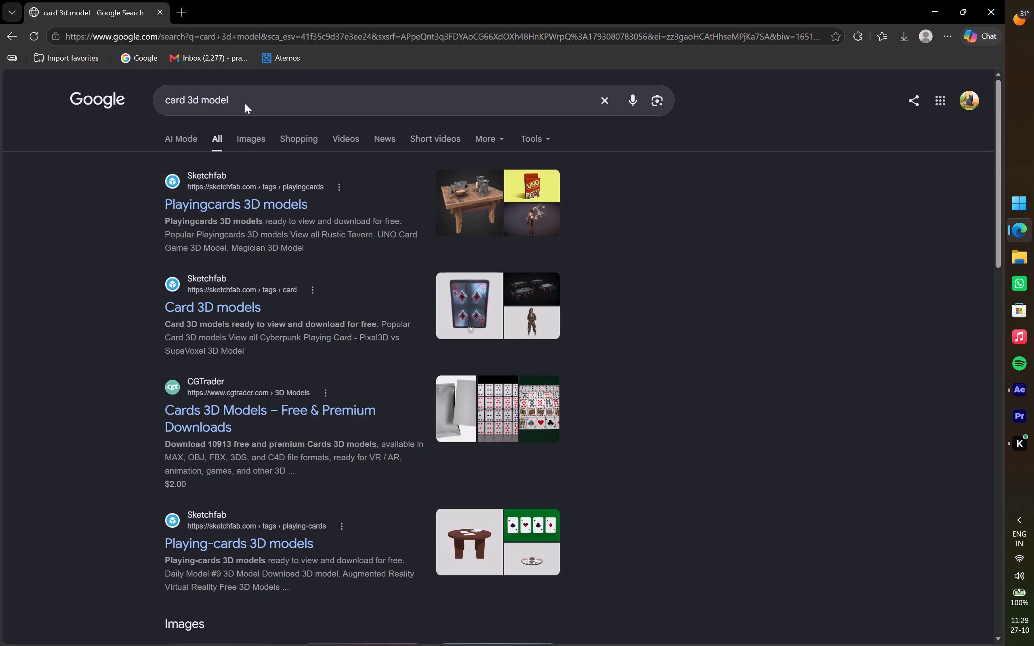
Look through the card 3D models offered on Sketchfab and CGTrader, and return to the search results.
click(241, 315)
click(234, 302)
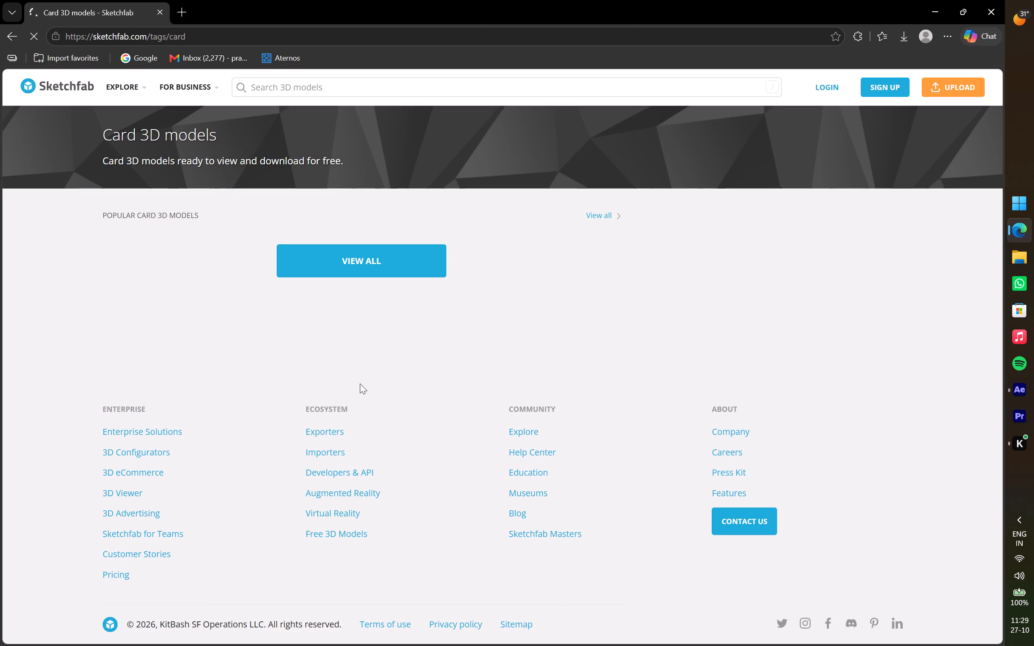
scroll(286, 347, down, 6)
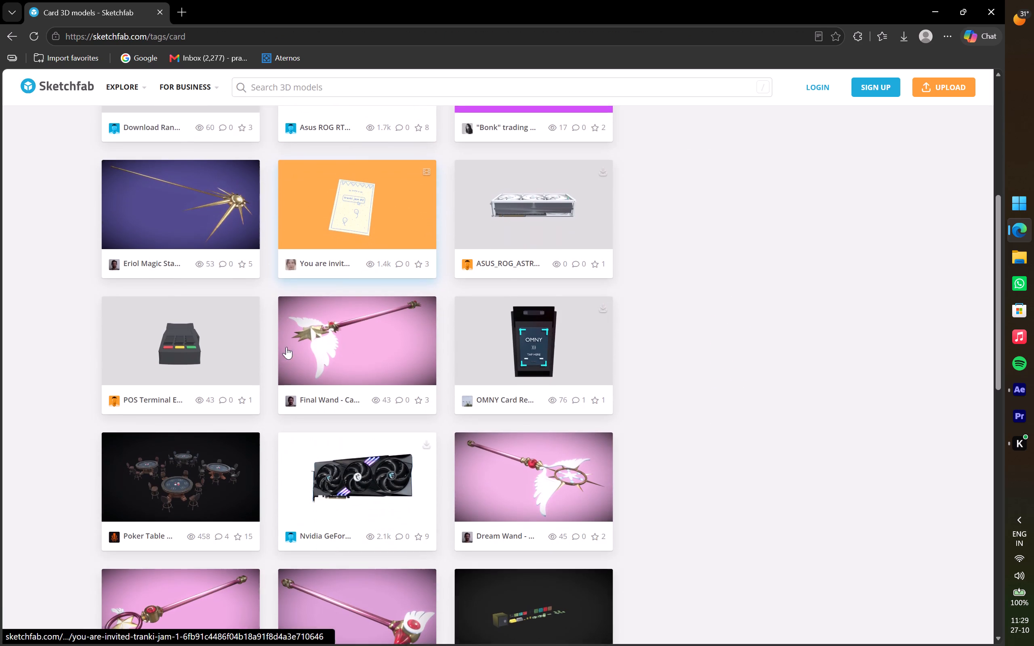
scroll(286, 347, down, 10)
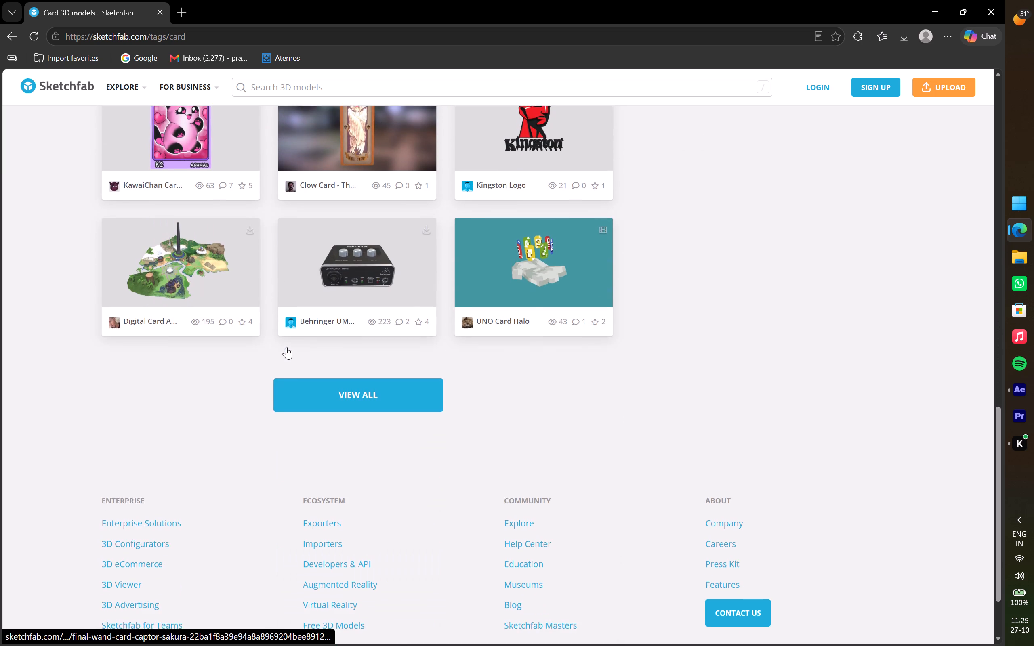
click(2, 34)
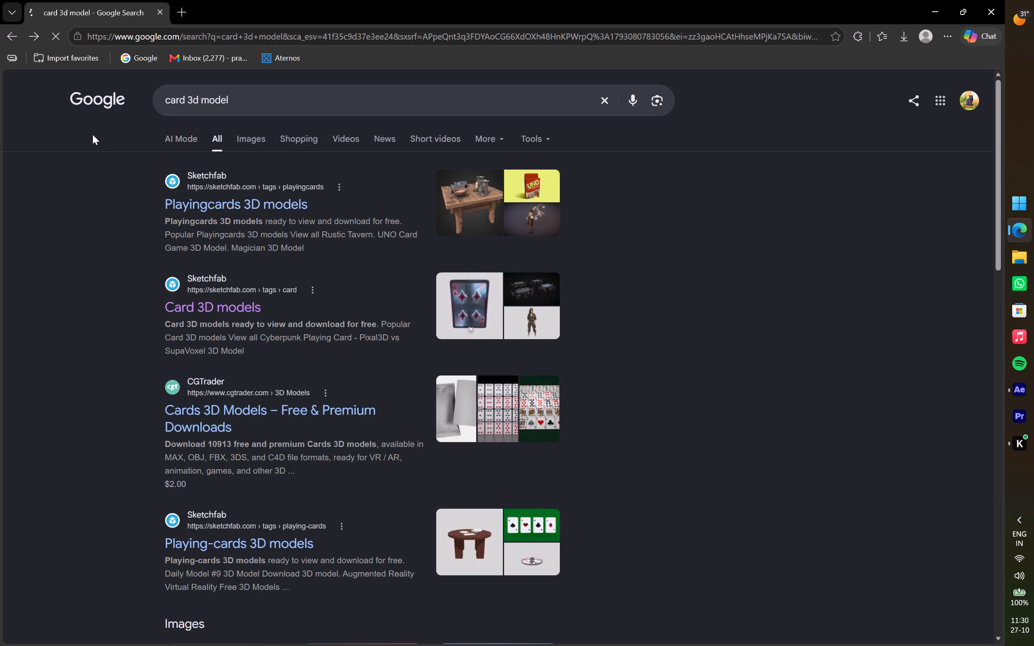
click(215, 408)
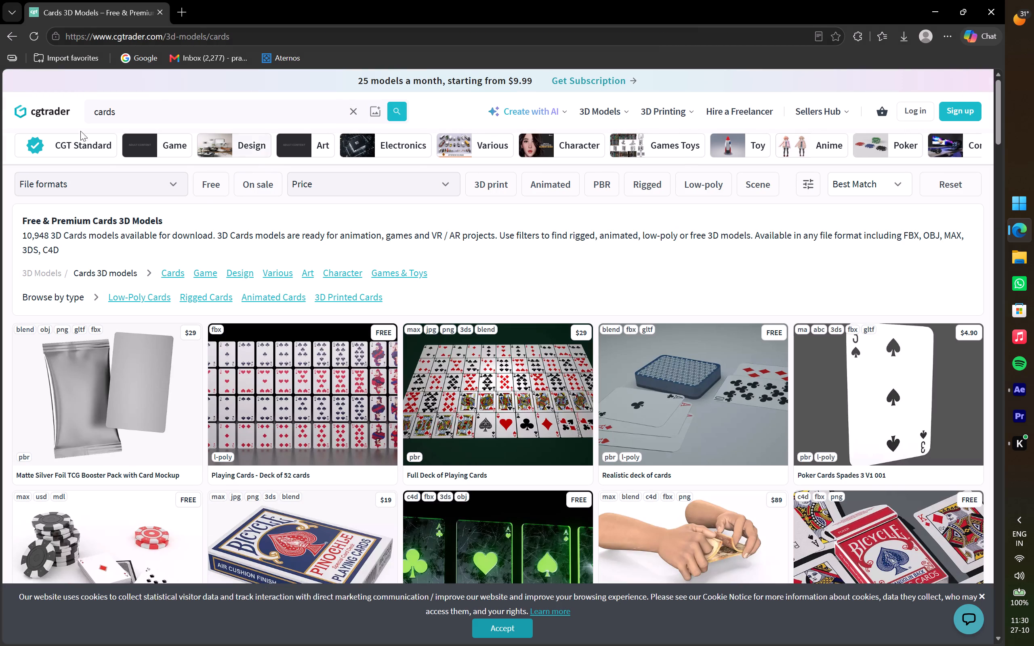
click(11, 40)
Replace the search query with one for card PNG images.
click(227, 96)
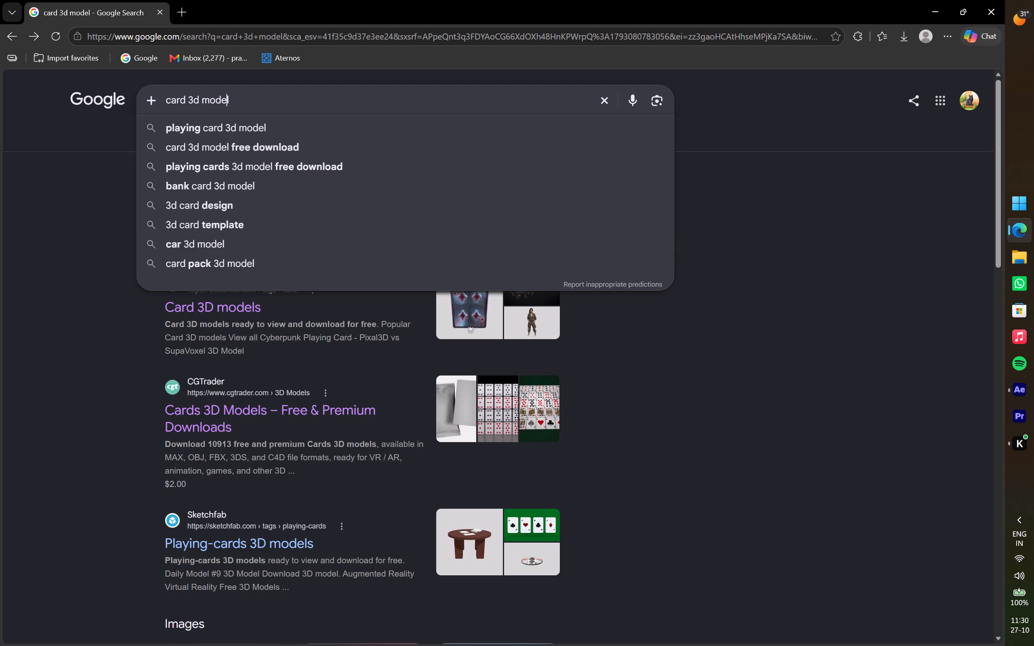
key(BackSpace)
key(BackSpace)
key(BackSpace)
key(BackSpace)
key(BackSpace)
key(BackSpace)
key(BackSpace)
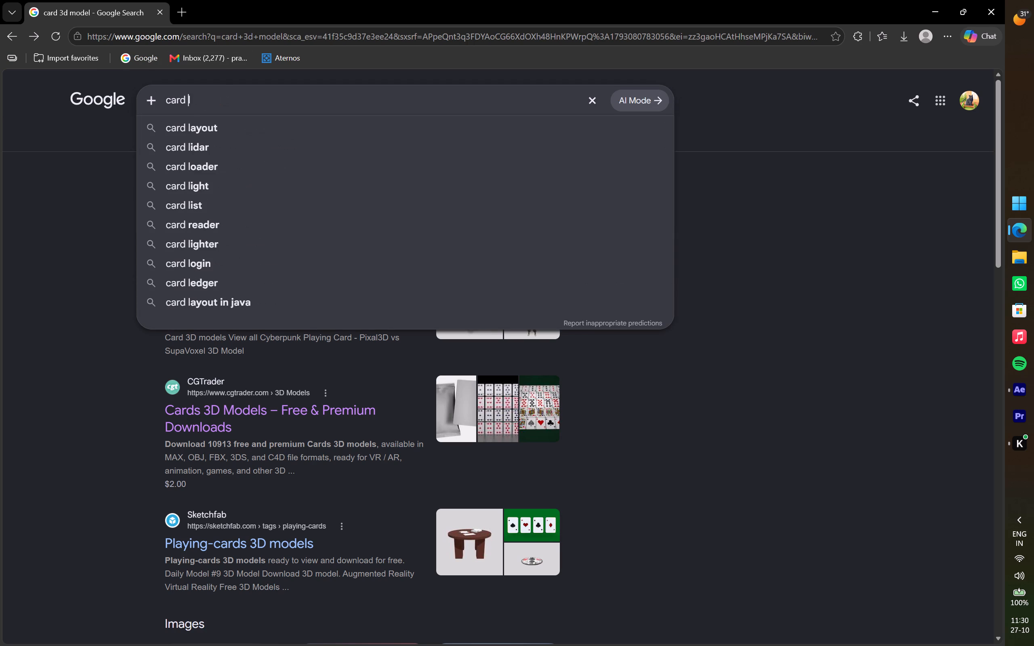
key(BackSpace)
text(png)
key(Return)
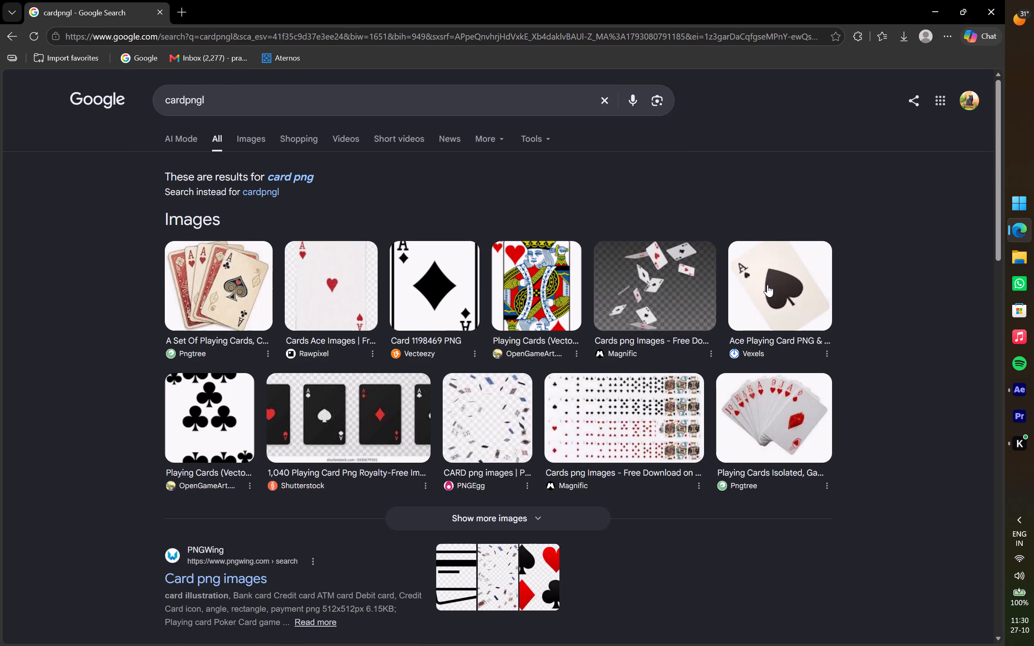
Open the Rawpixel ace of spades image from the search results and save it to the D: drive's Downloads folder.
click(463, 518)
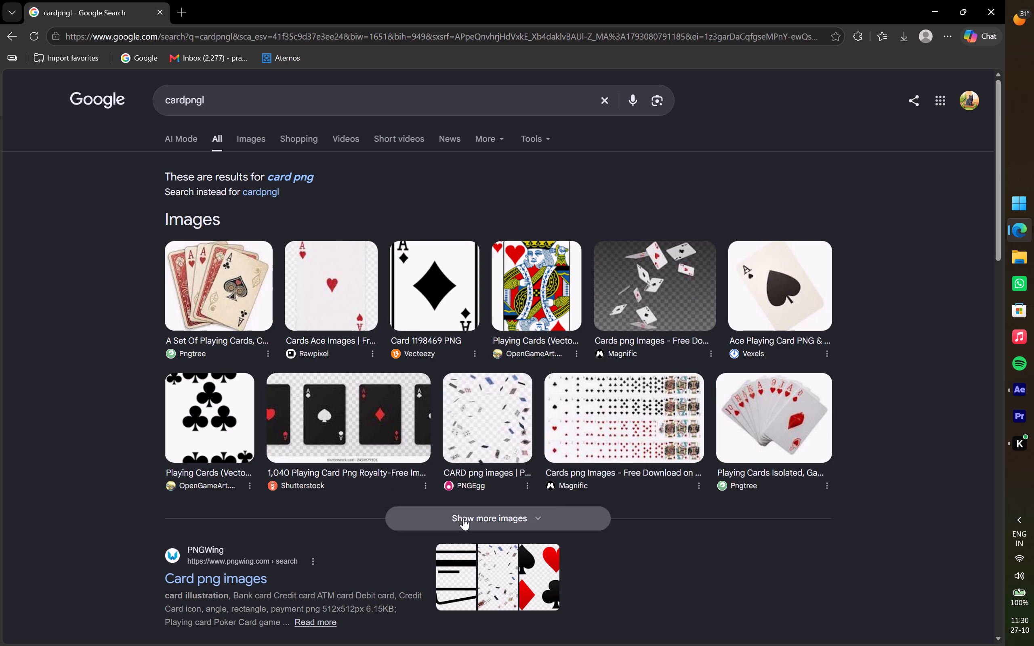
scroll(446, 446, down, 3)
click(377, 385)
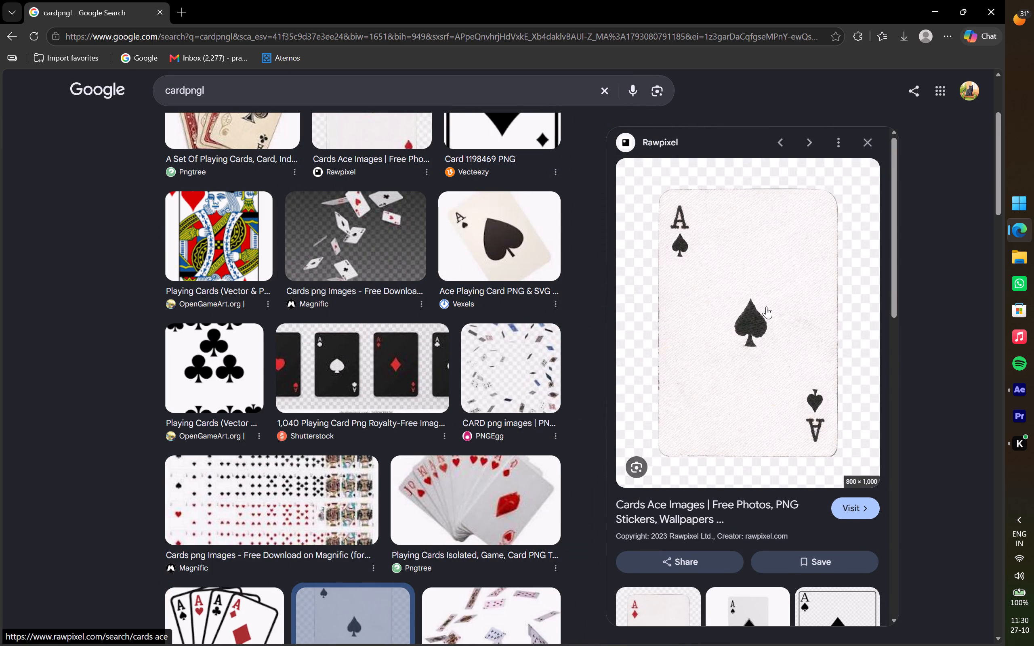
right_click(766, 306)
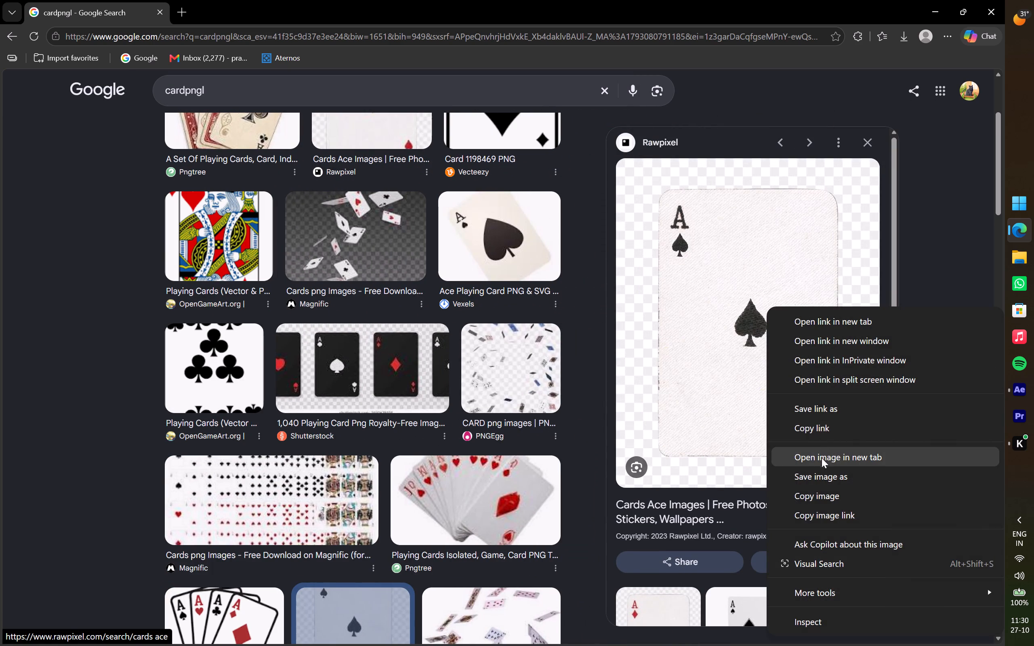
click(826, 473)
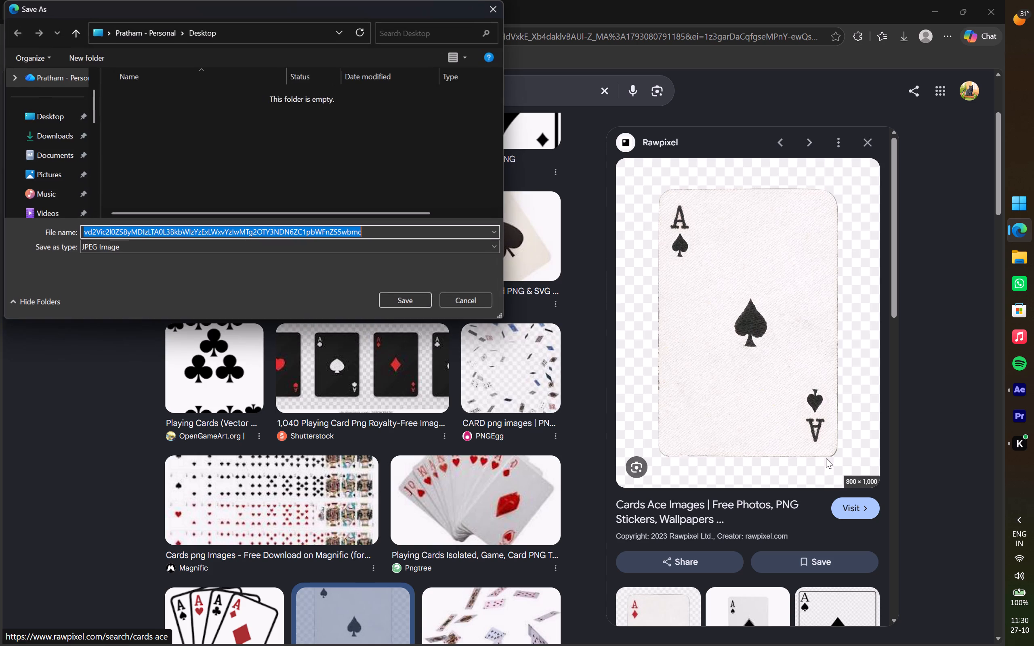
scroll(69, 122, up, 1)
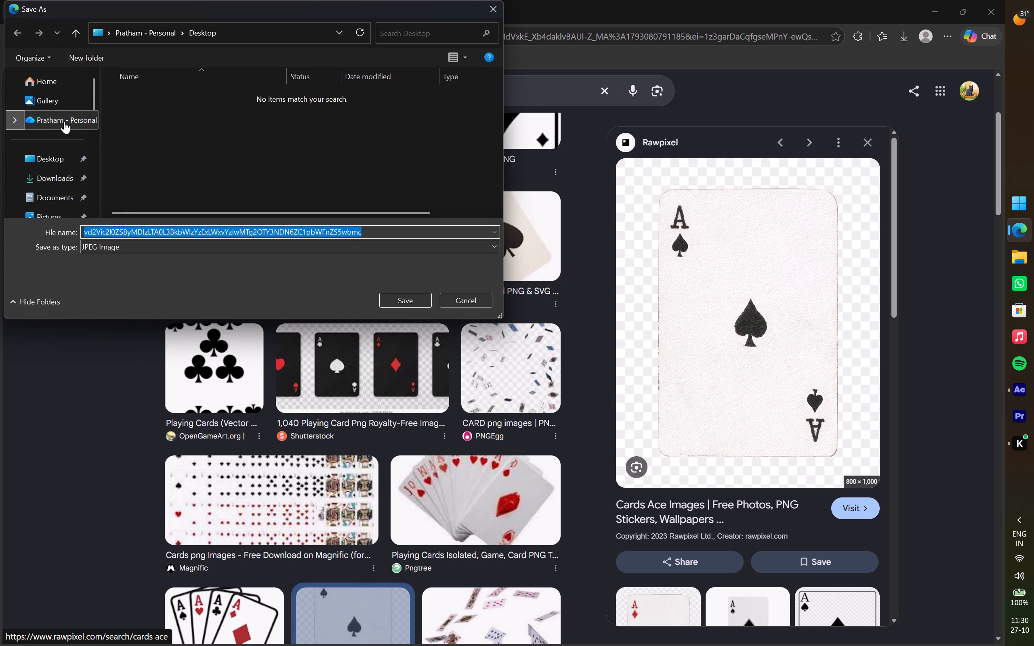
scroll(64, 122, up, 5)
scroll(64, 122, down, 4)
scroll(63, 123, up, 1)
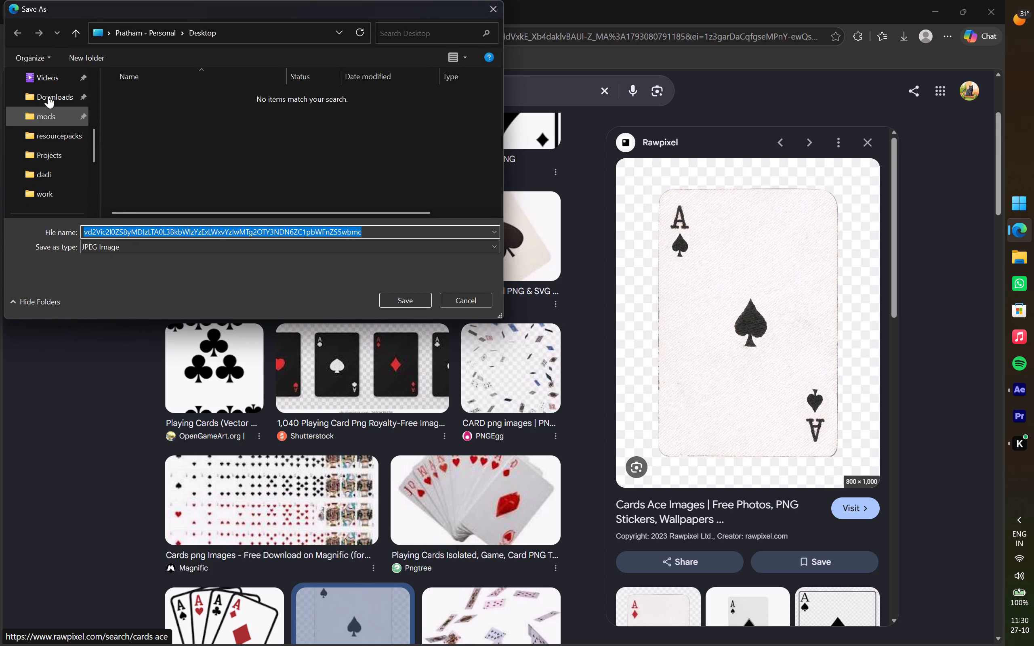
click(48, 96)
click(393, 304)
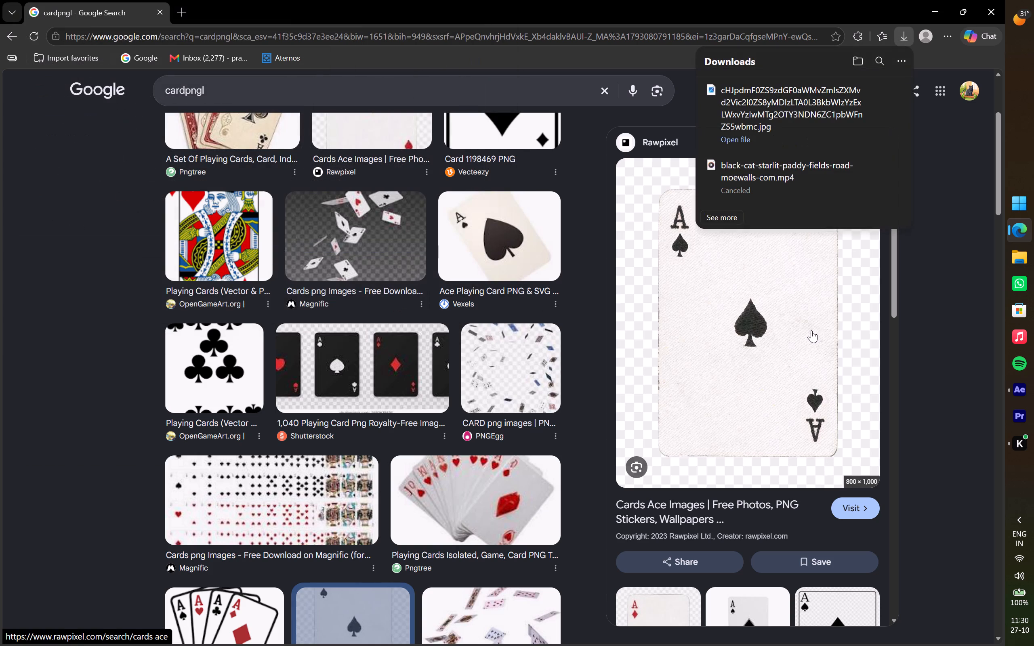
Switch to After Effects.
key(alt+Tab)
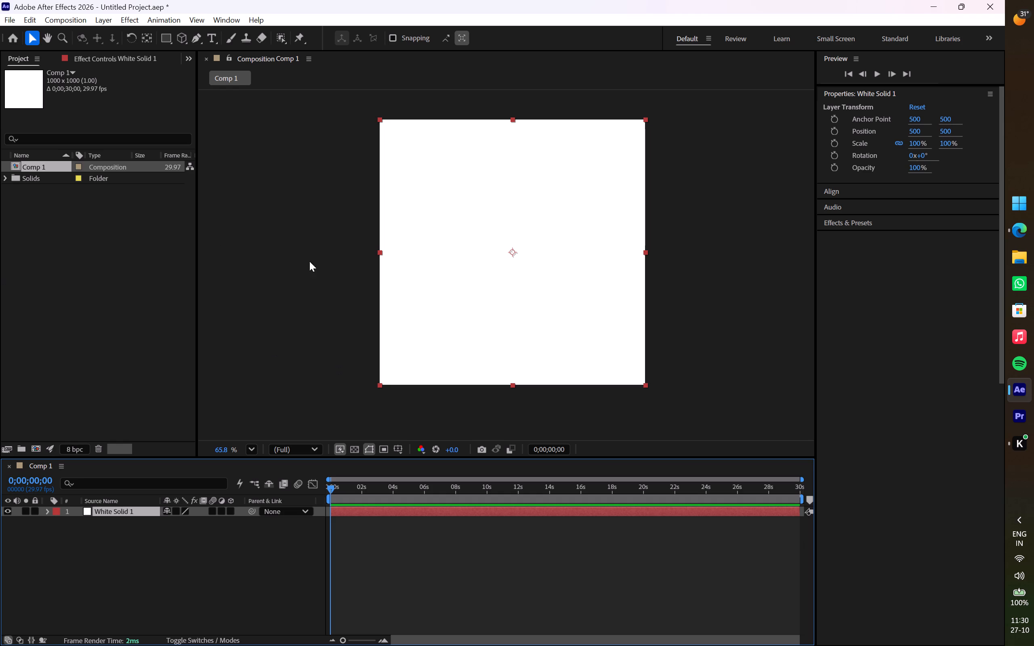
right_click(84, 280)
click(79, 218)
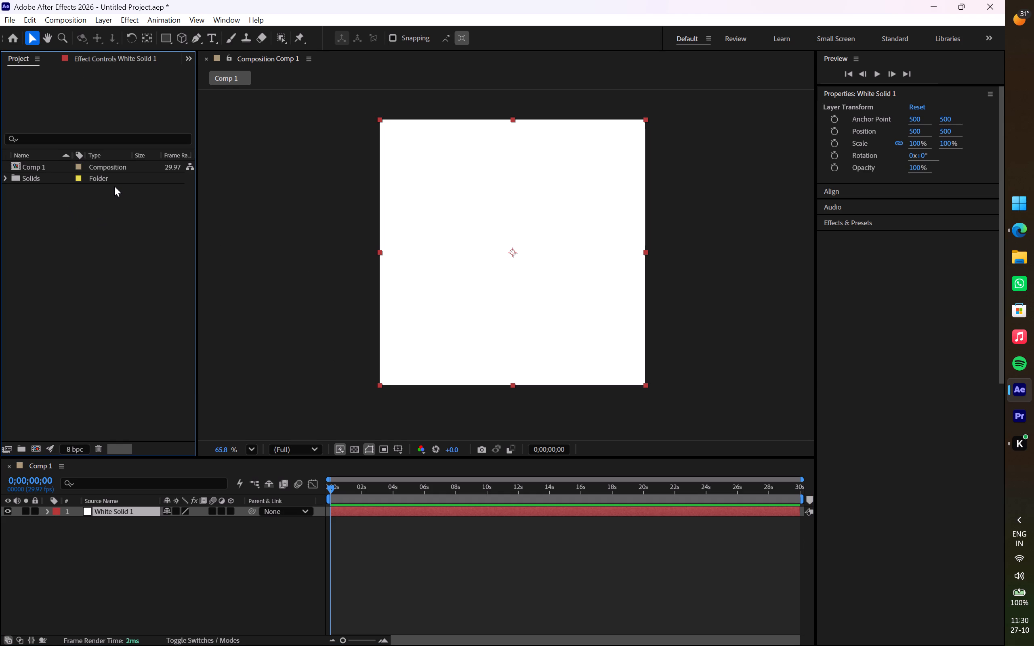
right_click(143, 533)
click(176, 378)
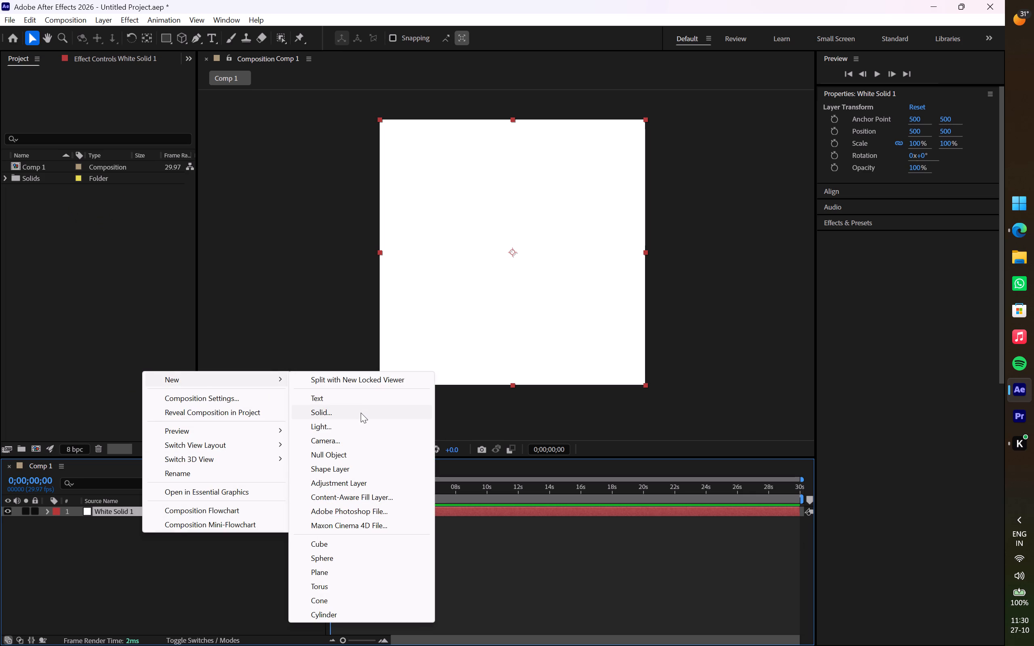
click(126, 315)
Import the newly saved ace of spades JPG from the D: drive's Downloads folder into the project.
right_click(126, 315)
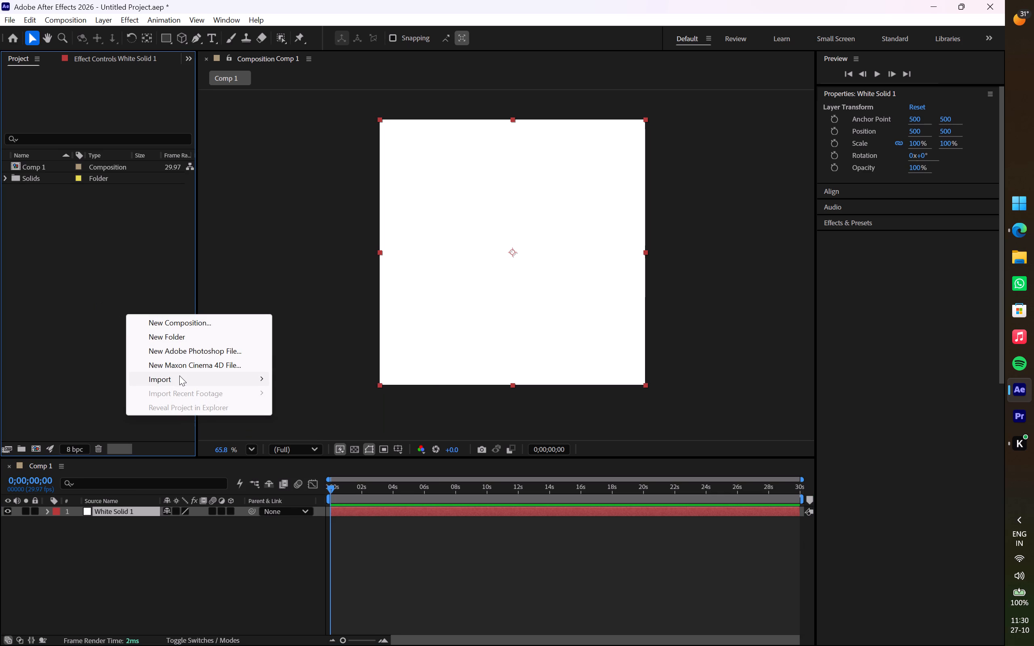
click(297, 383)
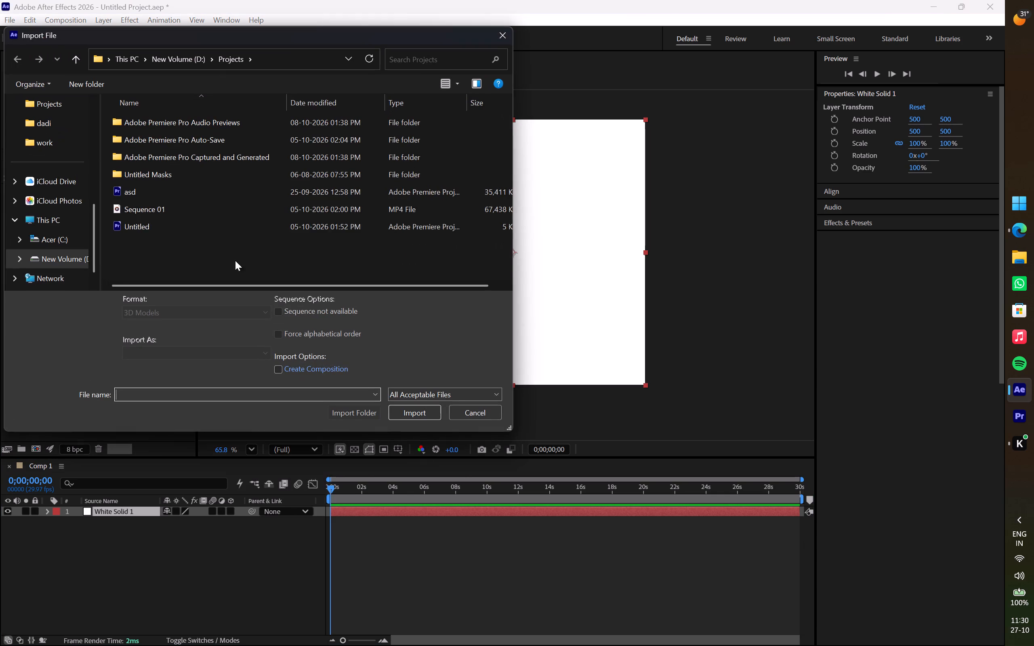
scroll(57, 202, up, 2)
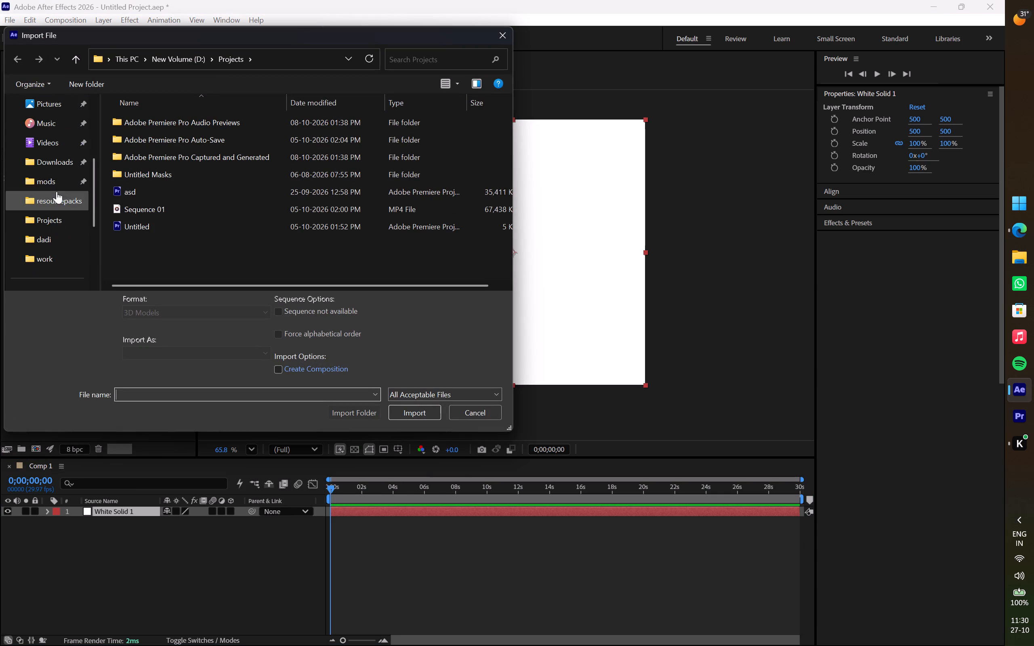
click(63, 151)
click(63, 162)
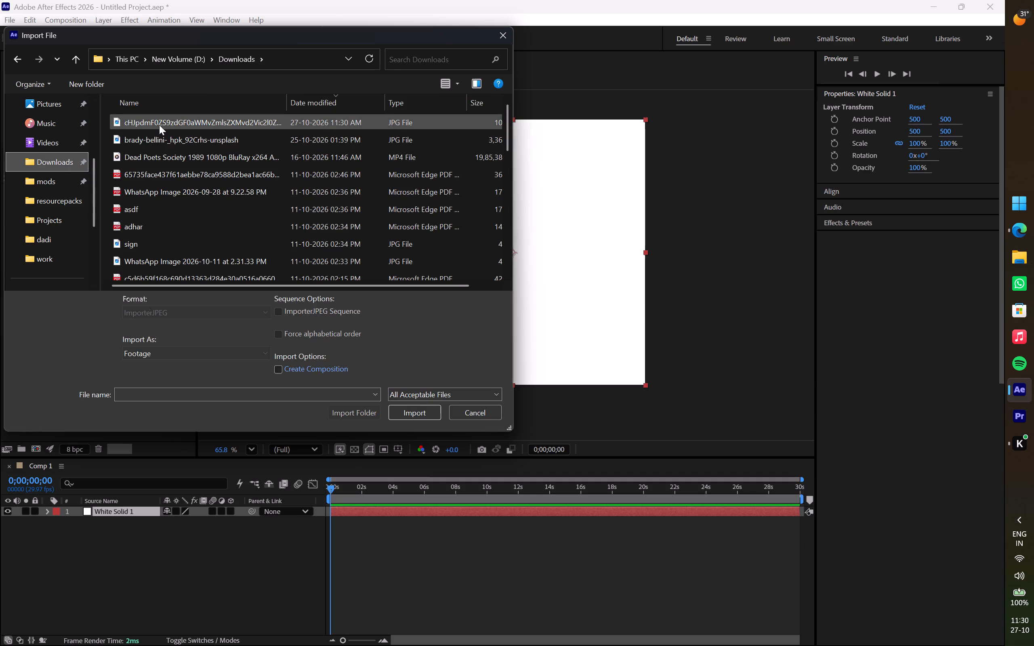
click(159, 125)
click(427, 419)
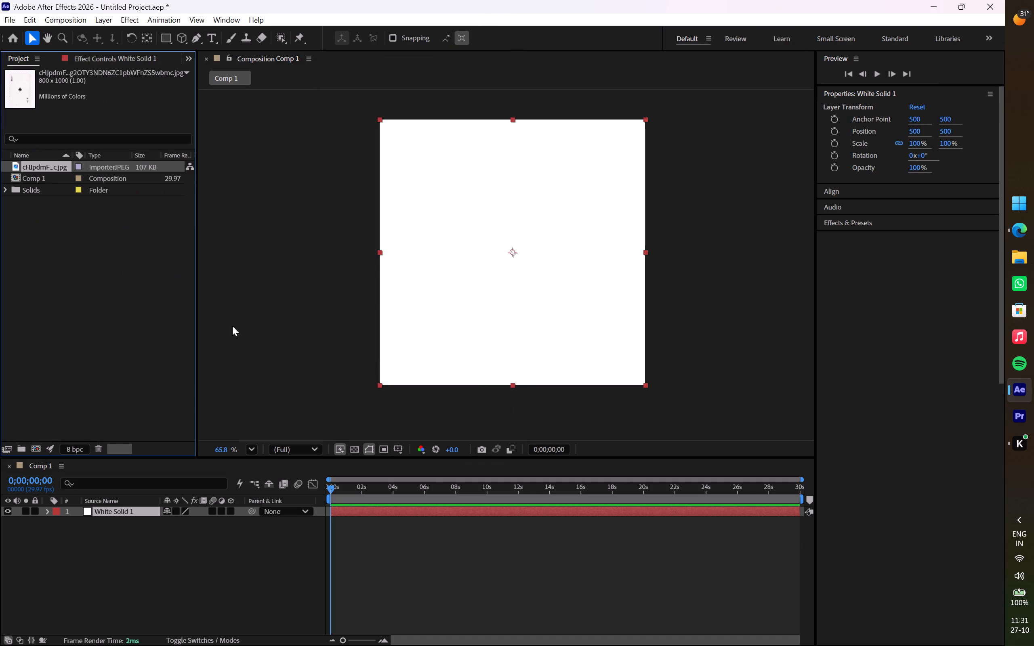
Add the ace of spades image to Comp 1 as a layer below White Solid 1.
drag(103, 166, 189, 524)
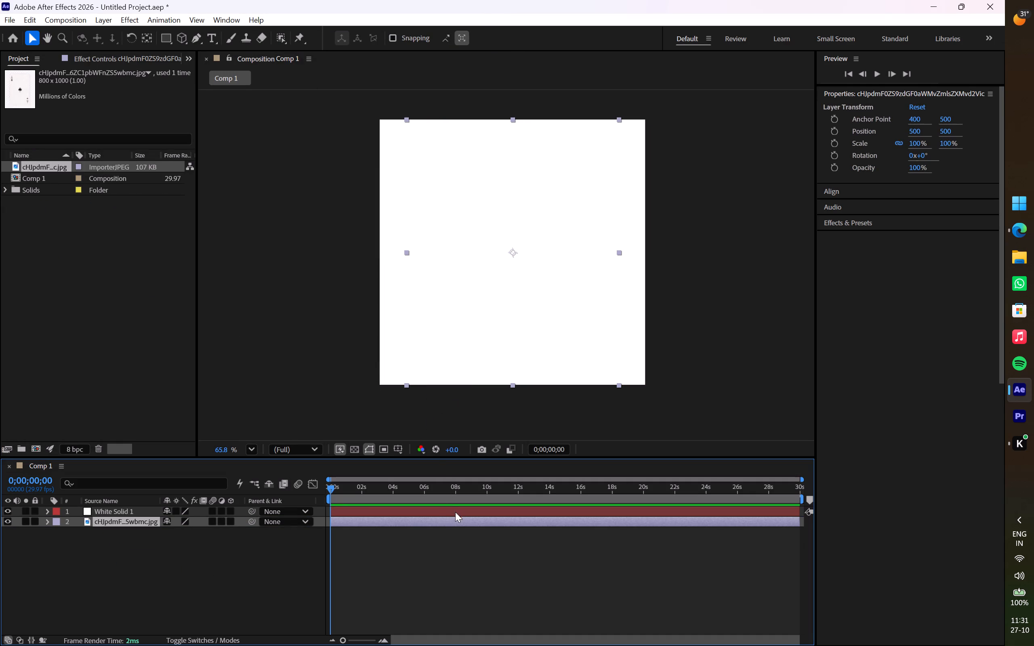
click(395, 523)
Scale the card layer down to about 66% width and 59% height.
scroll(494, 257, down, 1)
scroll(494, 257, up, 3)
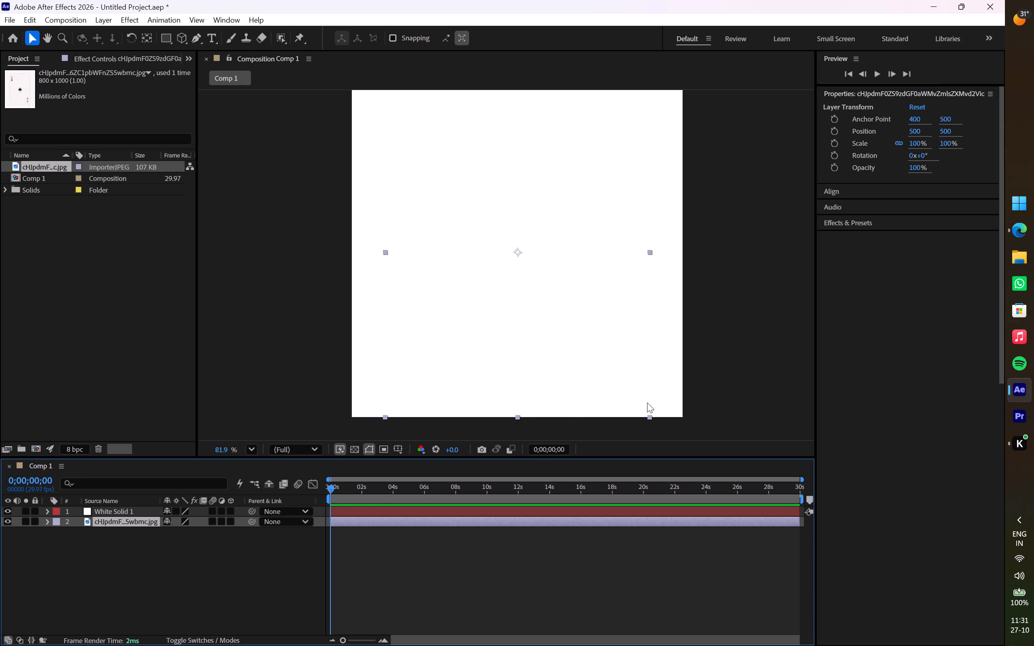
drag(649, 417, 604, 349)
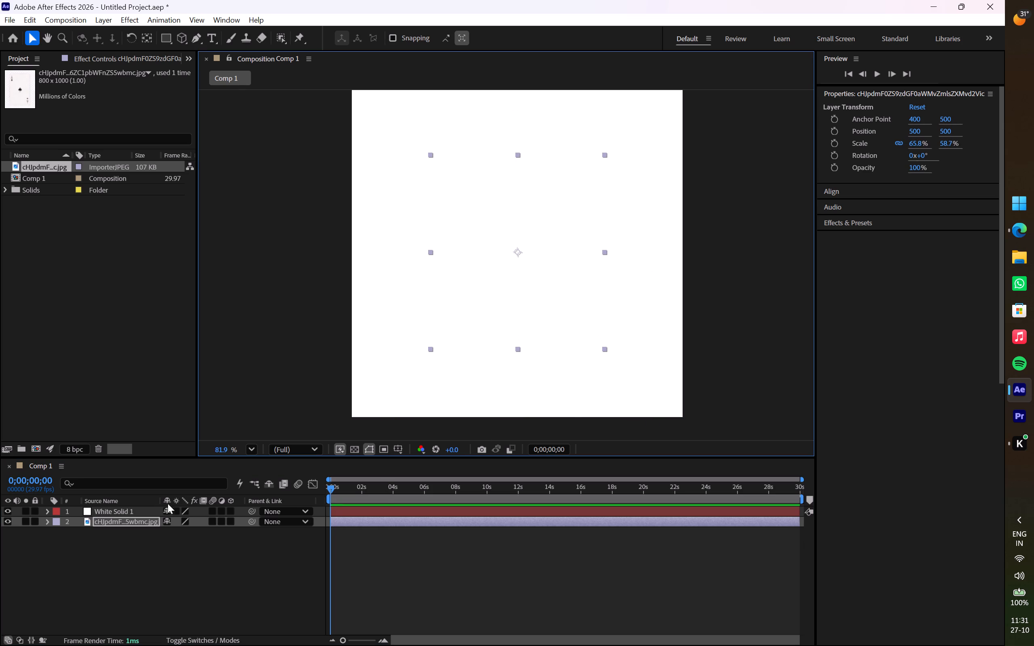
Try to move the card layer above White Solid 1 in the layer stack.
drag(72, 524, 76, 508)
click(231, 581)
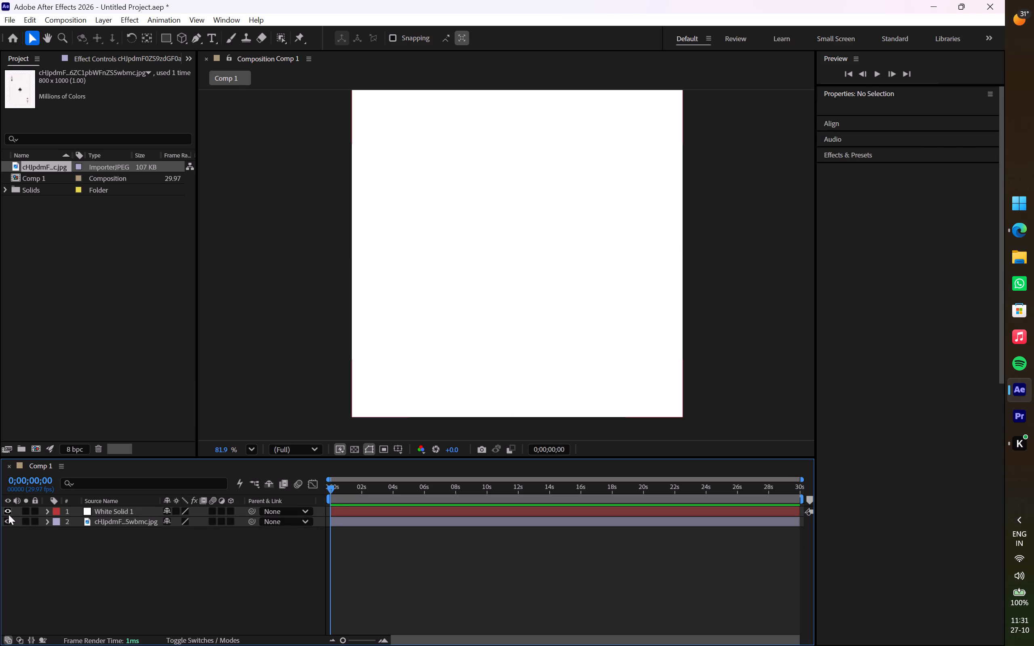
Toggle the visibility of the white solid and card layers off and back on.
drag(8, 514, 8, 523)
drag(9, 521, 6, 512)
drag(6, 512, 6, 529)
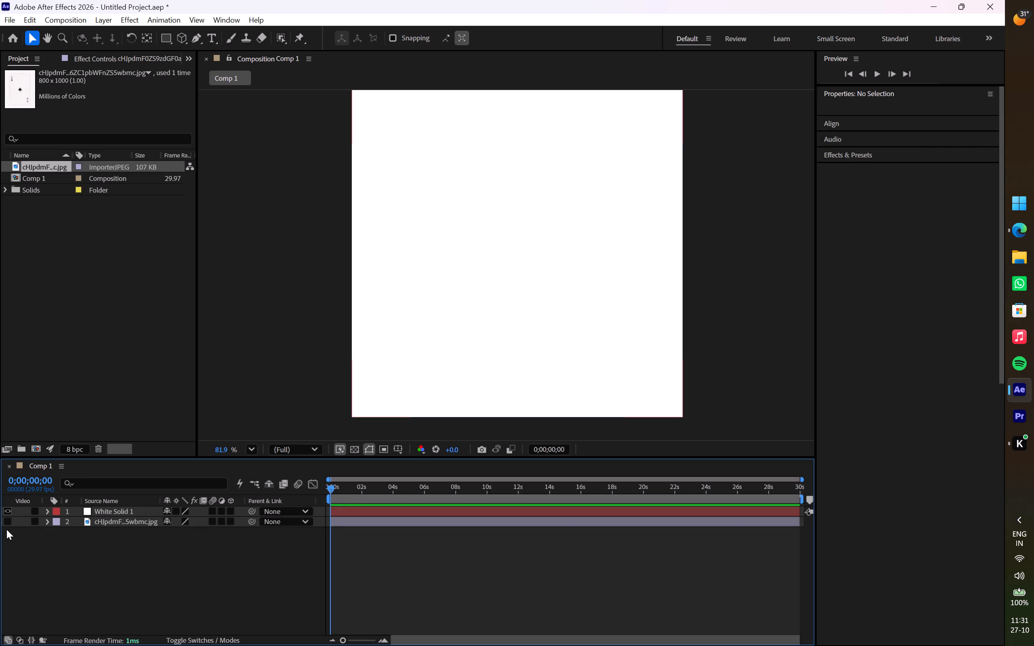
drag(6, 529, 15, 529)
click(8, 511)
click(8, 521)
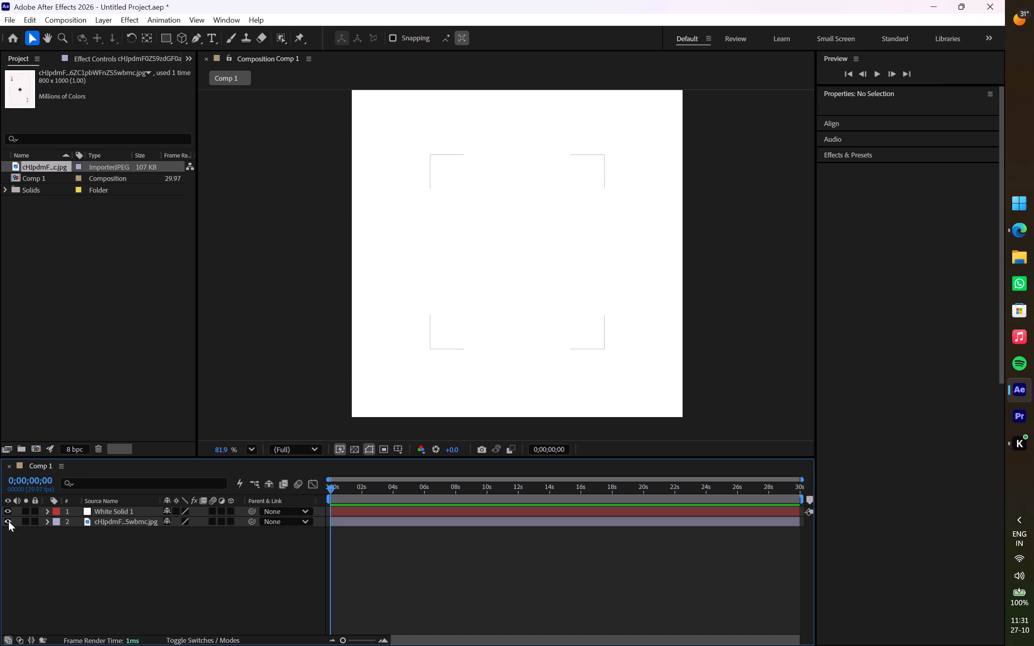
Move the card layer to about position 454, 494 in the composition.
click(61, 167)
click(18, 84)
scroll(451, 259, down, 2)
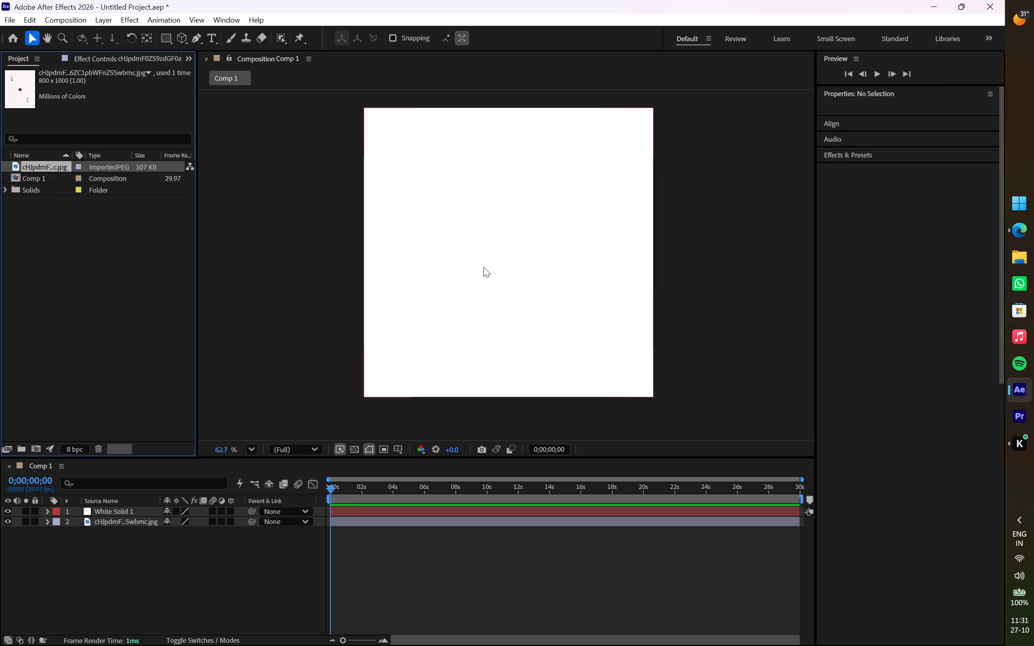
scroll(483, 267, down, 1)
scroll(505, 273, up, 3)
click(385, 520)
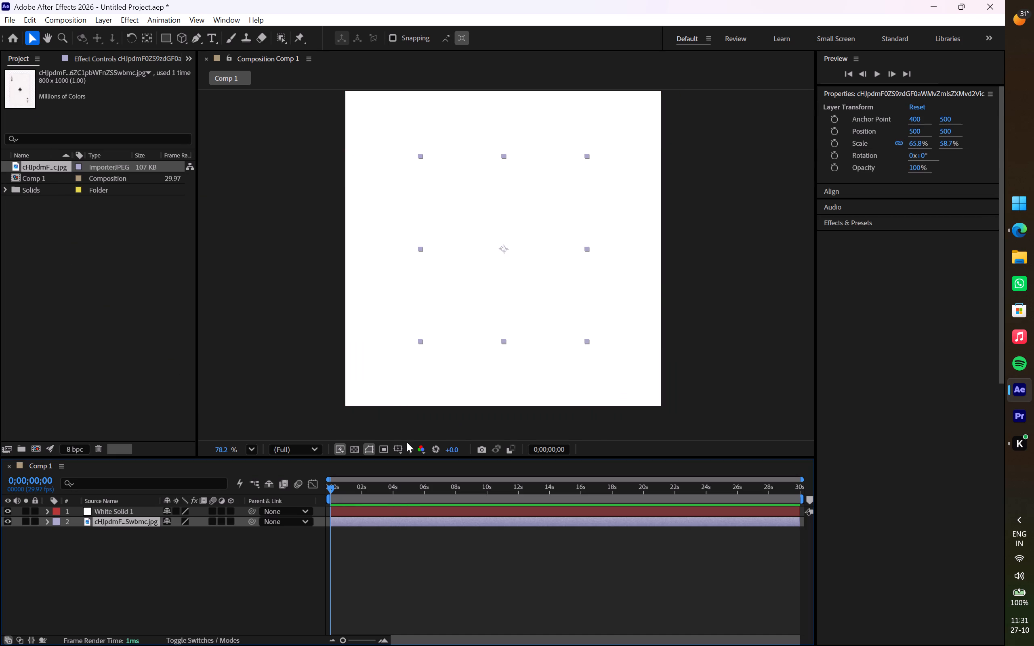
drag(506, 251, 520, 255)
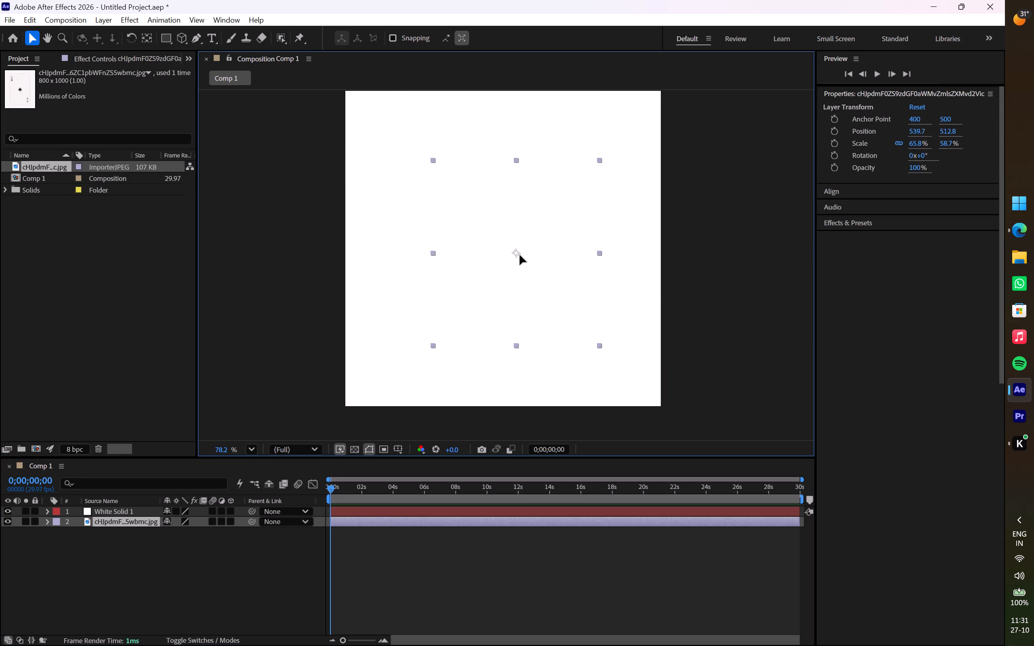
drag(520, 255, 492, 249)
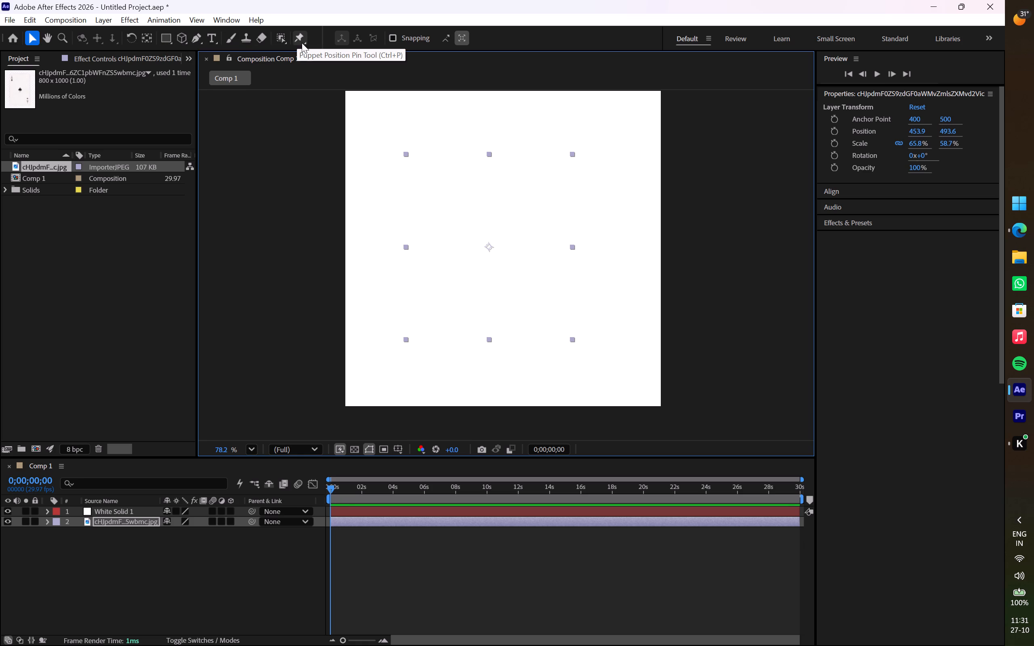
Activate the Brush tool.
click(234, 42)
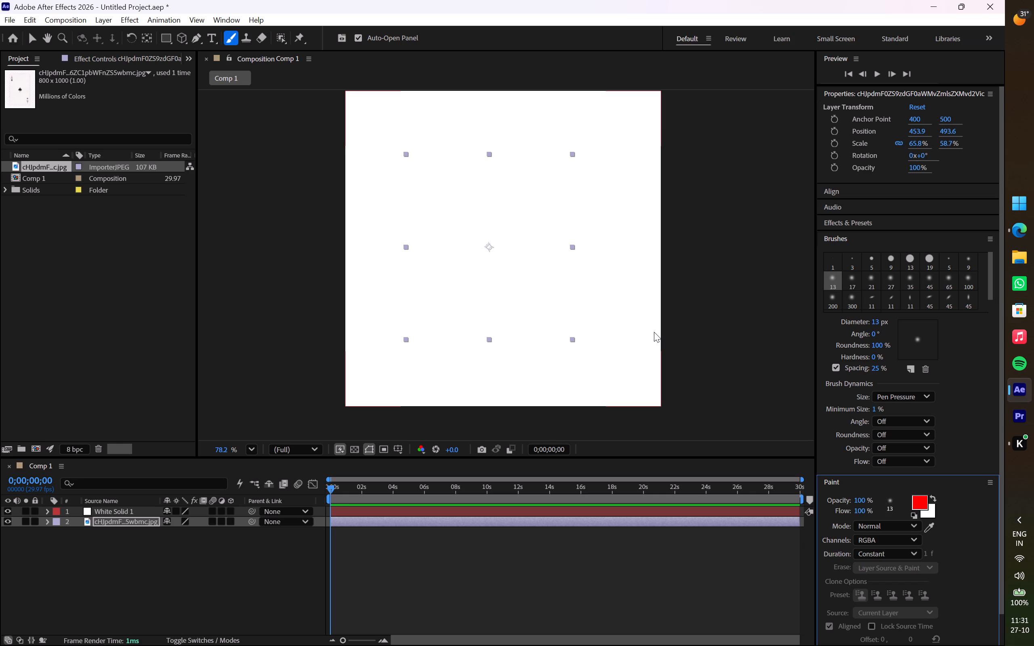
Open the downloaded ace of spades image from File Explorer's recent files to check it, and close the viewer.
key(super+d)
key(alt+Tab)
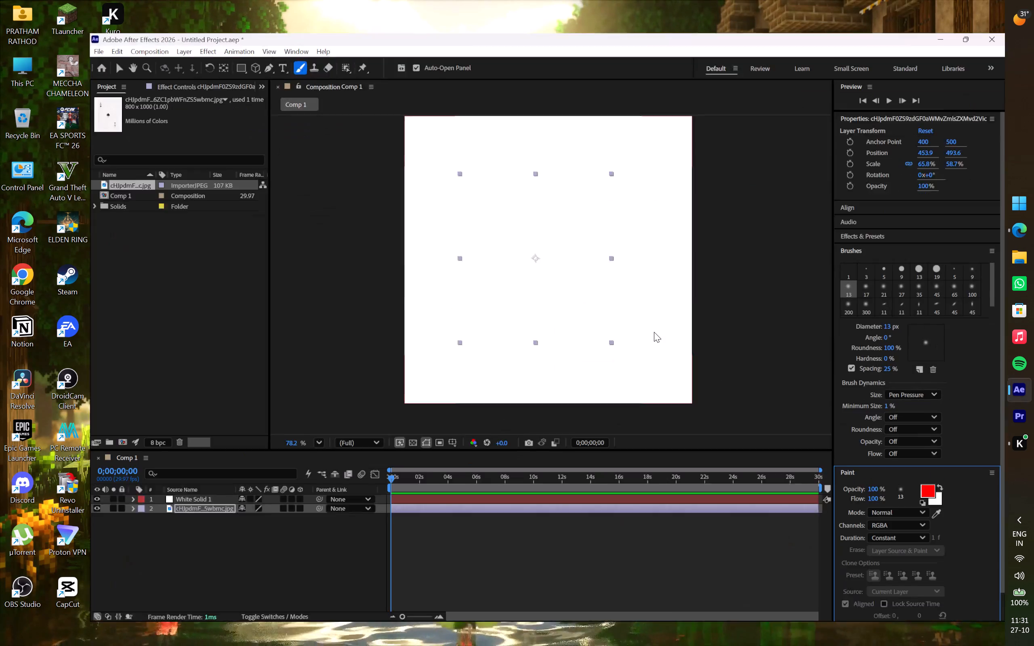
key(super+d)
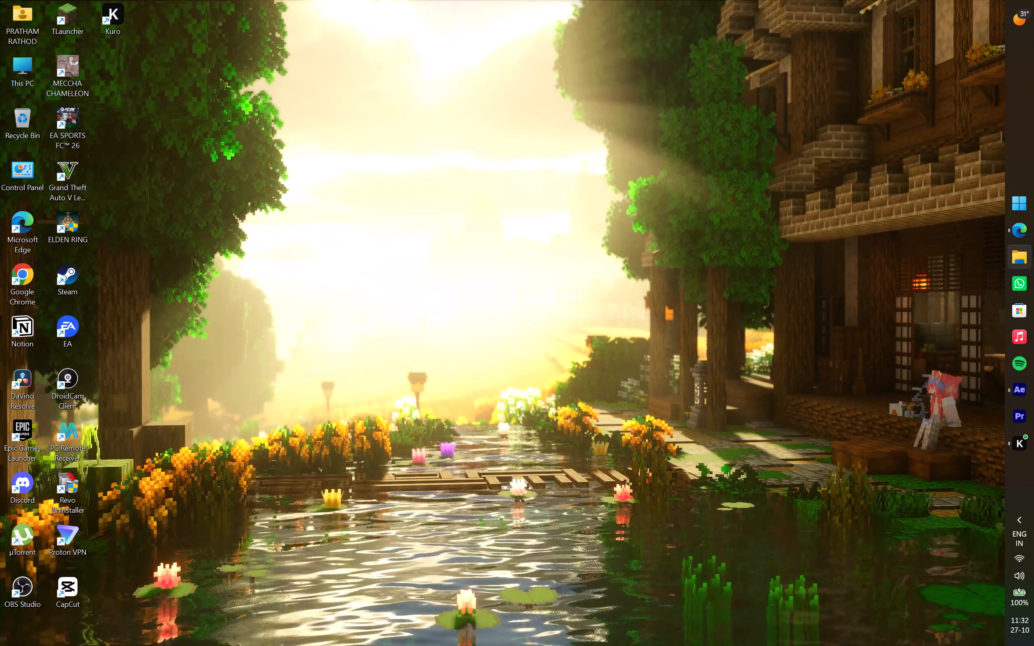
click(1031, 247)
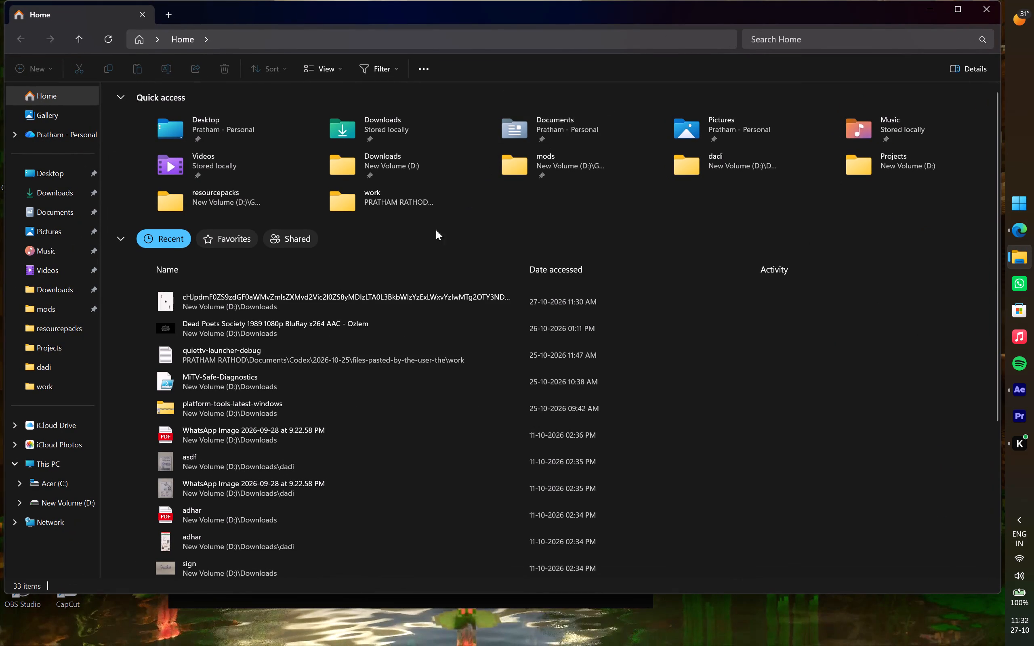
double_click(400, 300)
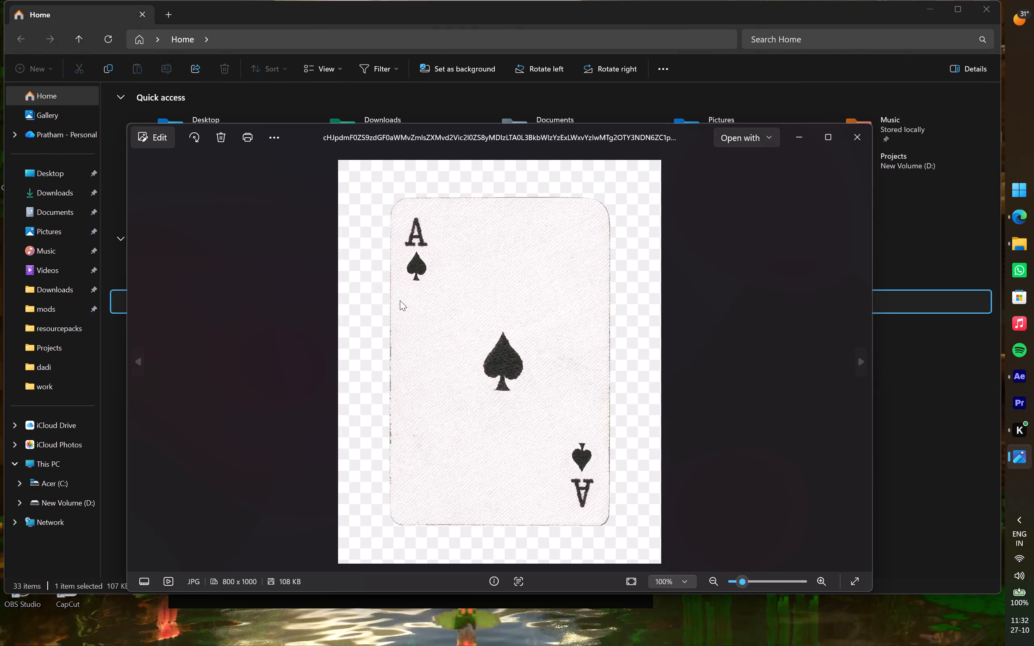
click(864, 143)
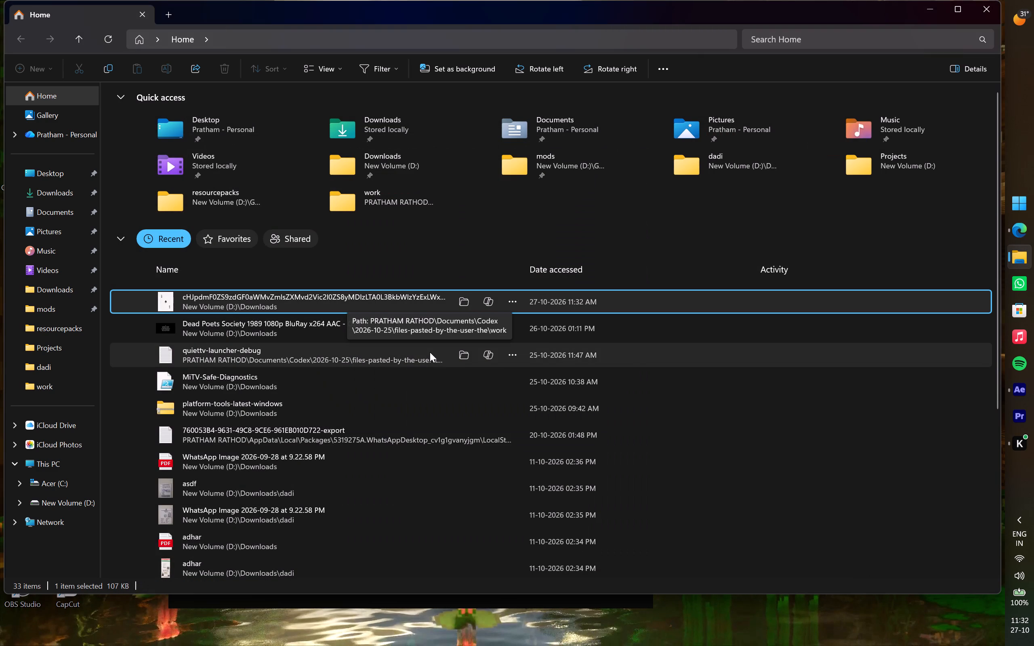
Switch to Edge and preview similar ace of spades images from FreePNGimg, PNG Arts and Magnific, returning to the Rawpixel card.
click(1012, 241)
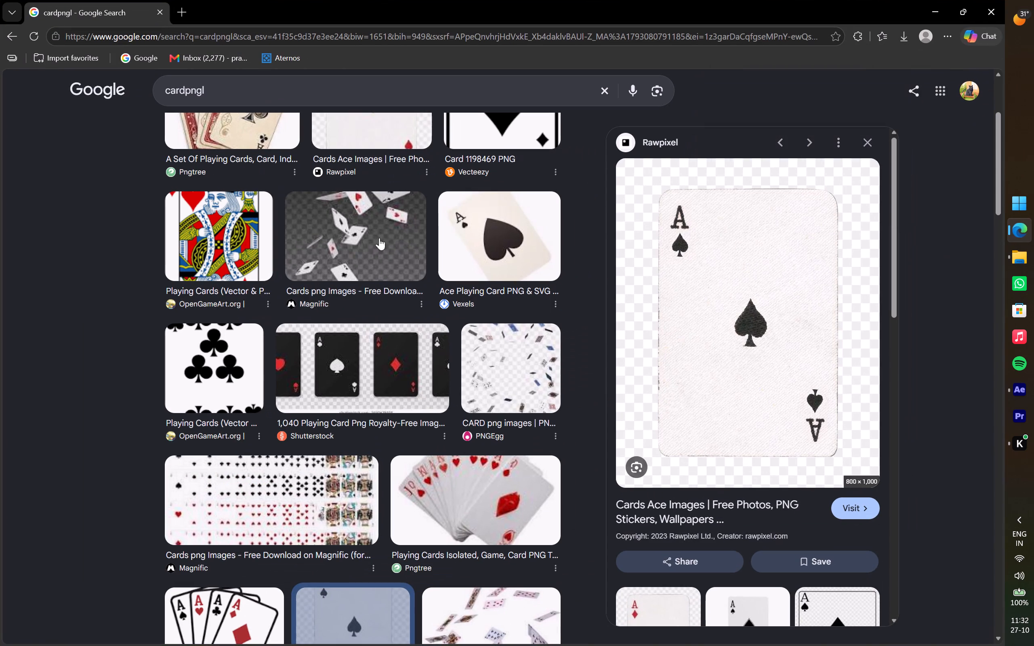
scroll(451, 310, down, 4)
scroll(450, 355, down, 2)
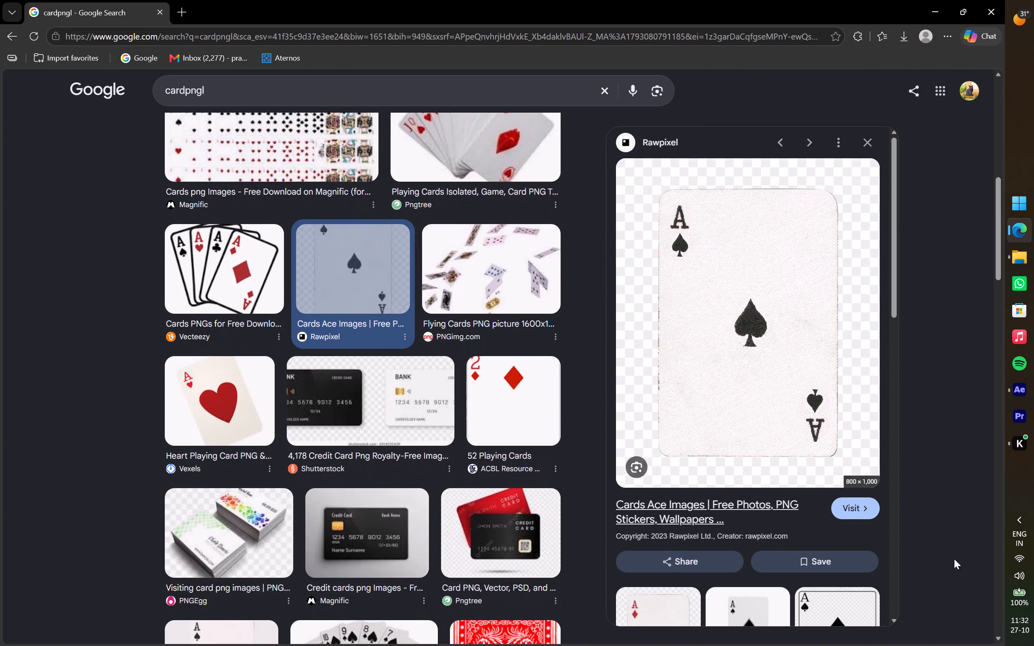
scroll(874, 556, down, 4)
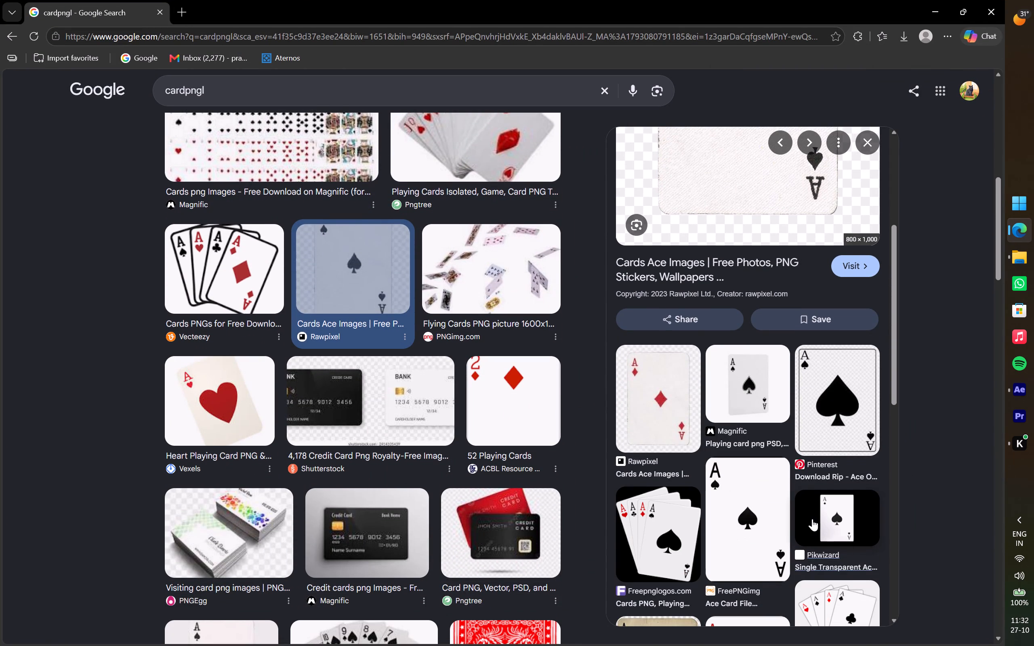
click(765, 511)
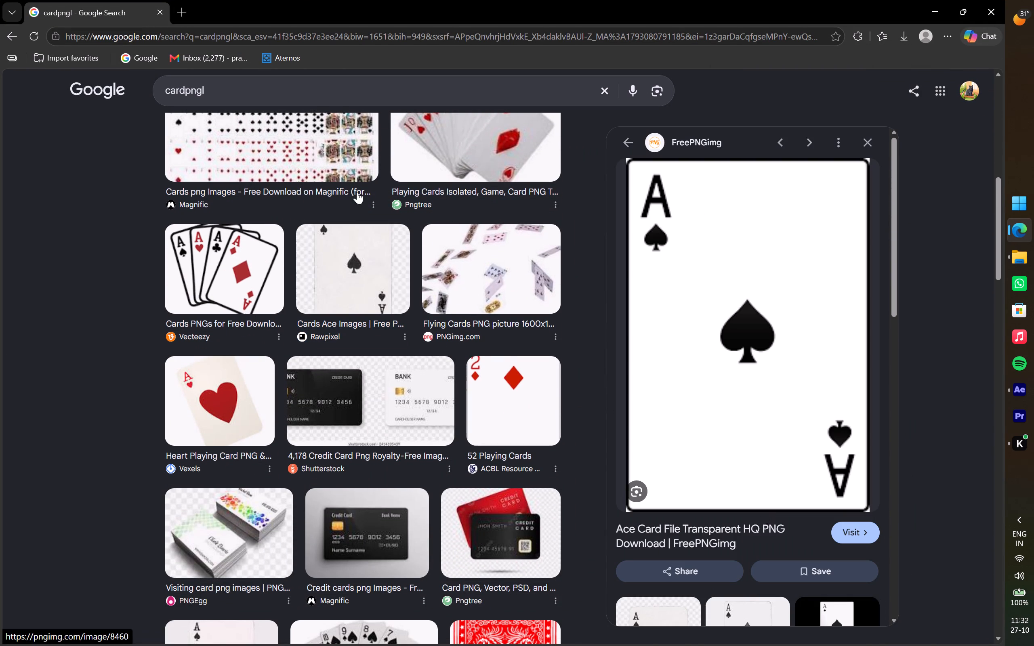
click(8, 31)
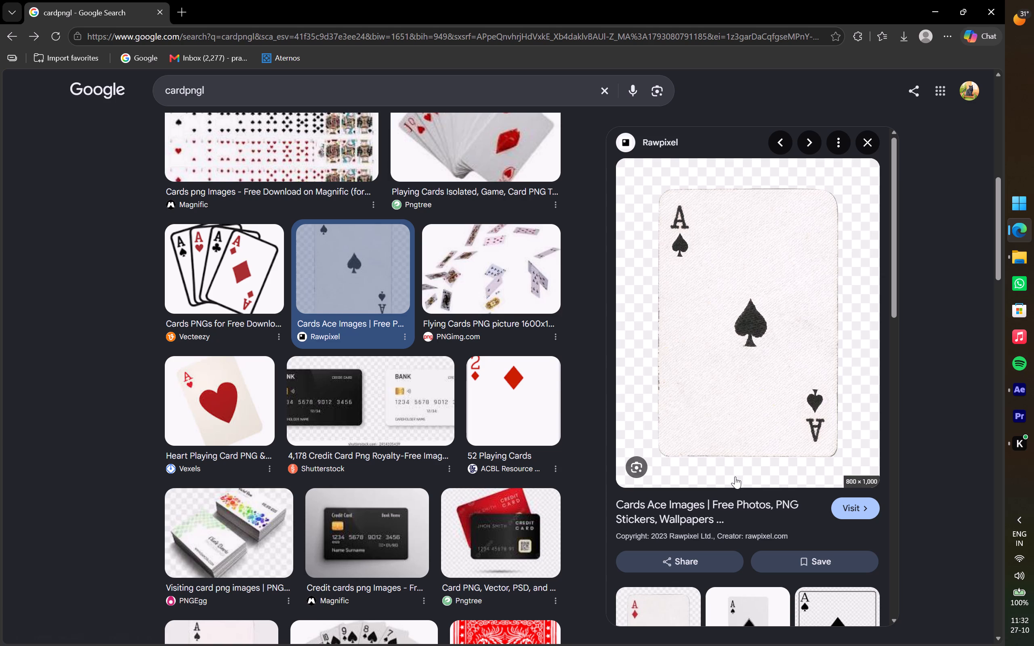
scroll(687, 278, down, 3)
scroll(689, 323, down, 3)
scroll(697, 393, down, 3)
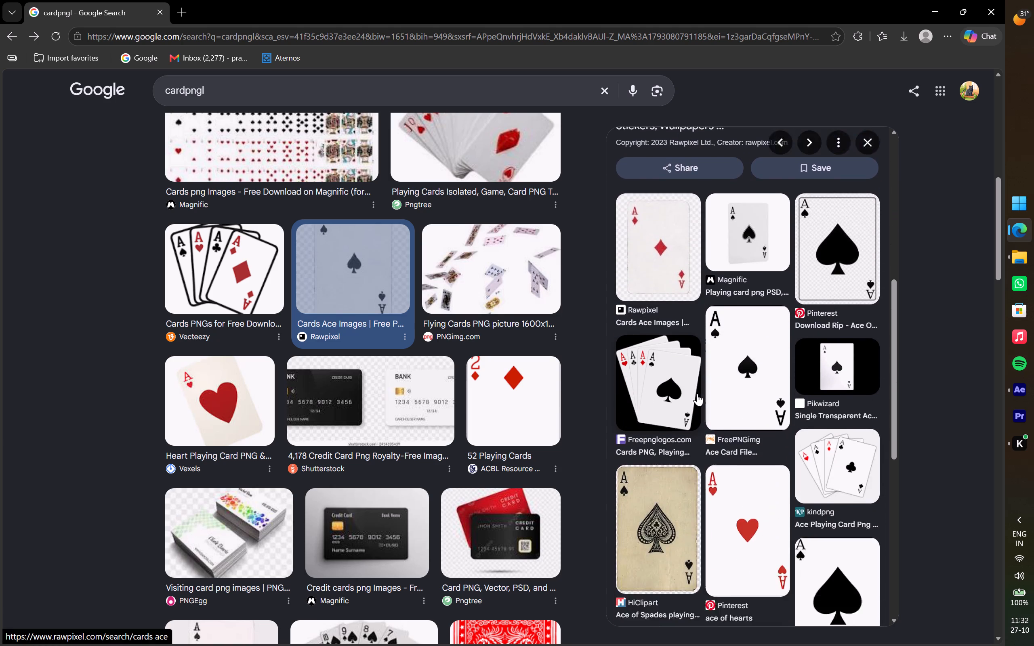
click(825, 434)
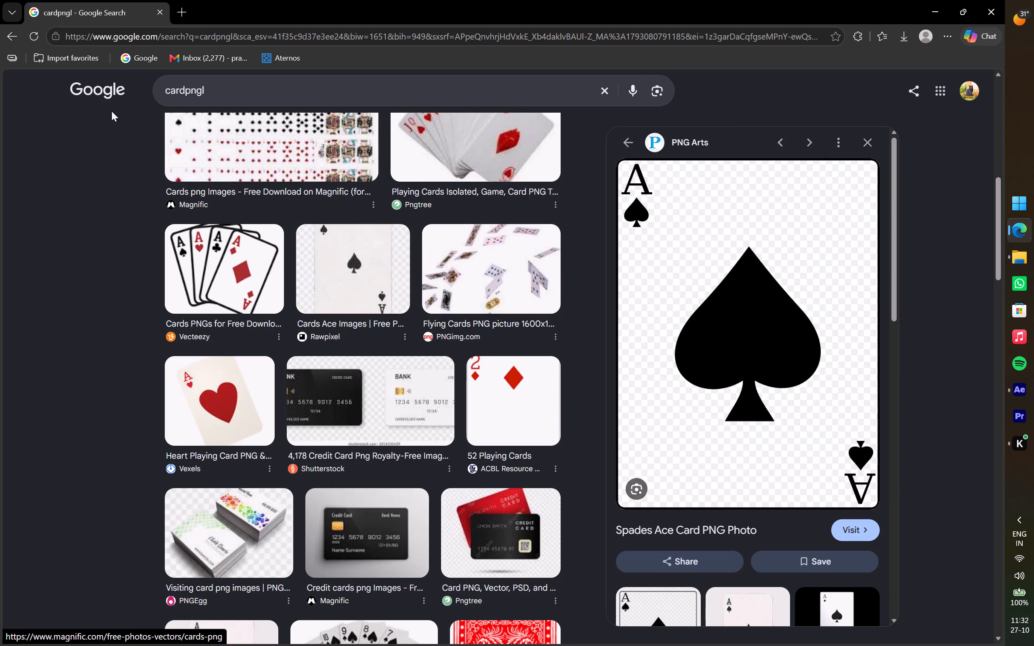
click(4, 34)
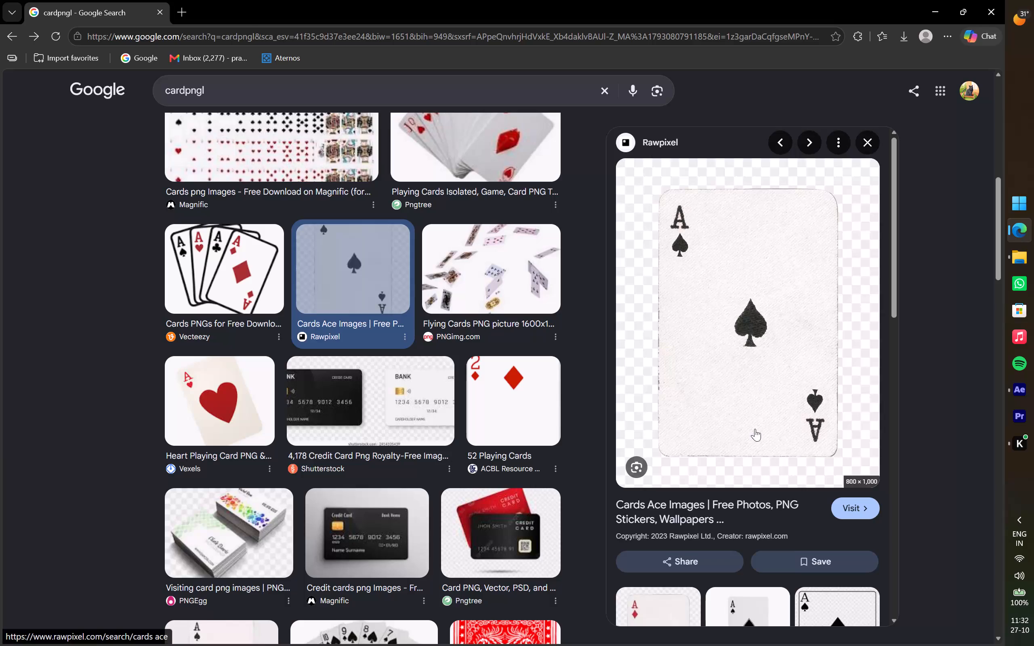
scroll(755, 429, down, 10)
click(759, 480)
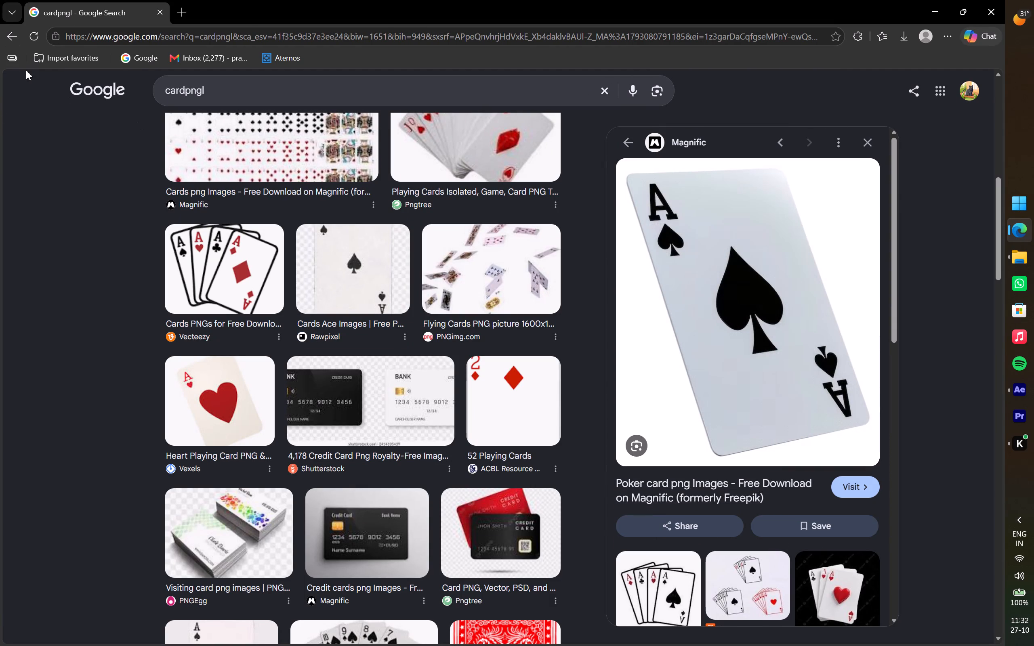
click(14, 34)
Examine another Rawpixel ace of spades result and the FreePNGimg ace card among its similar images.
scroll(727, 401, down, 5)
scroll(186, 454, down, 3)
scroll(269, 440, down, 3)
click(254, 331)
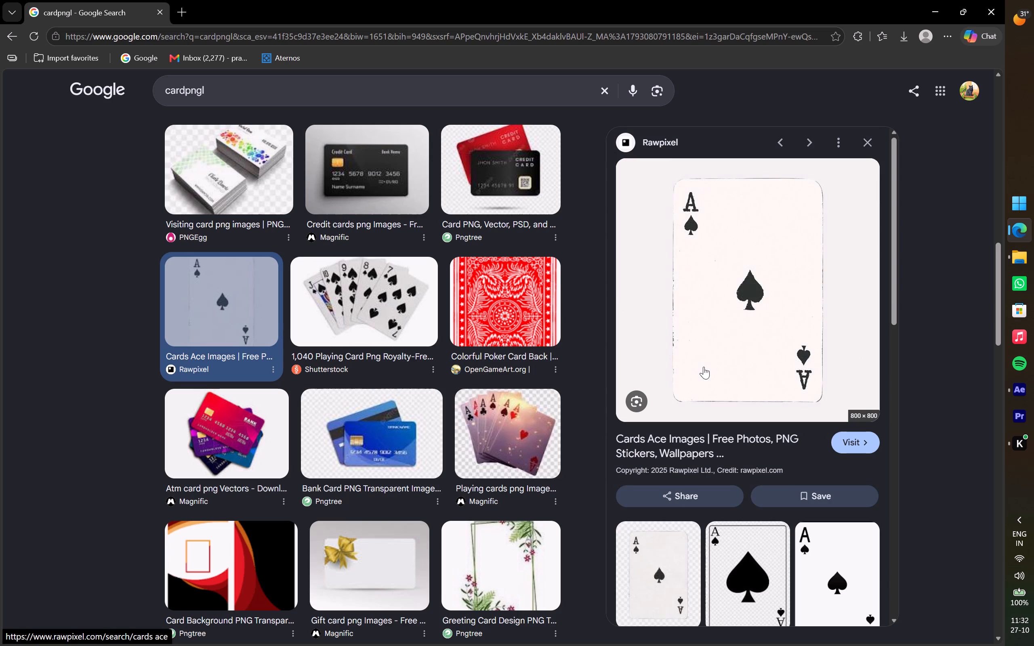
scroll(725, 404, down, 1)
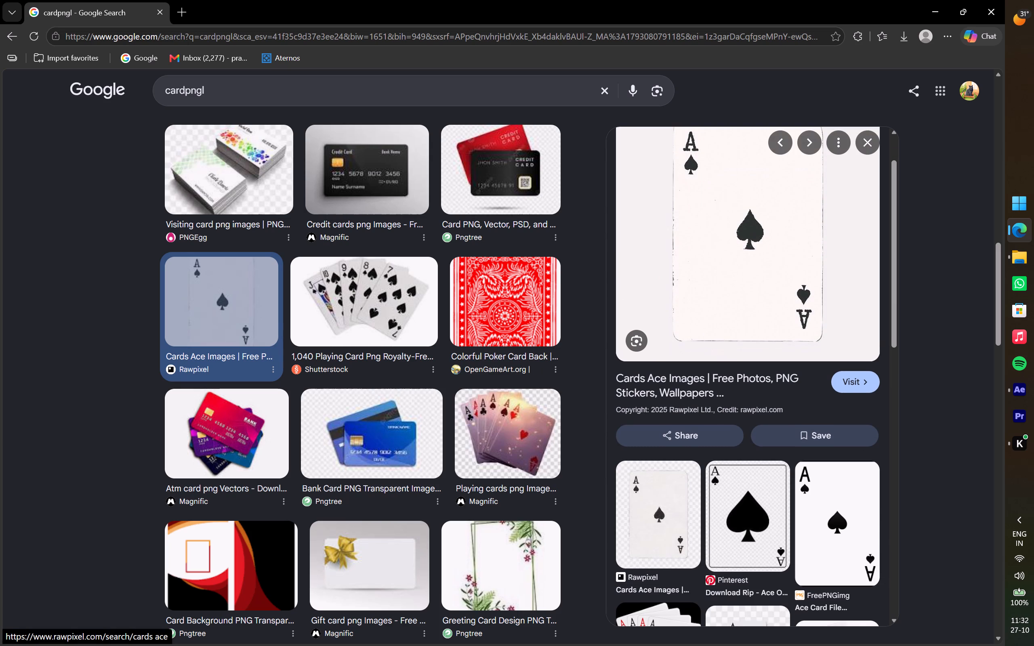
scroll(743, 451, up, 3)
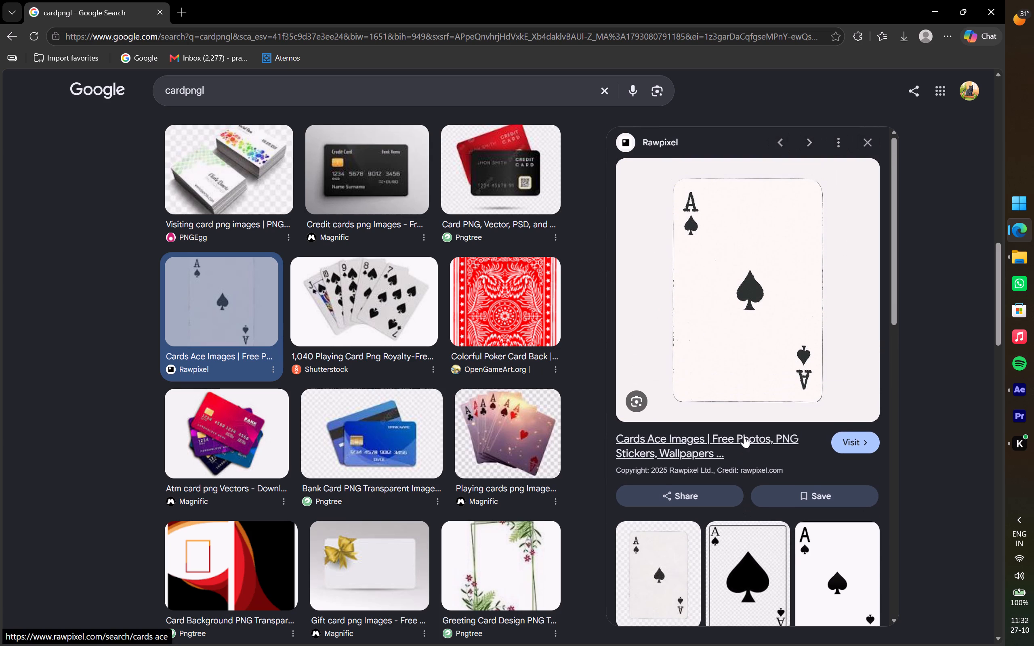
scroll(744, 408, down, 3)
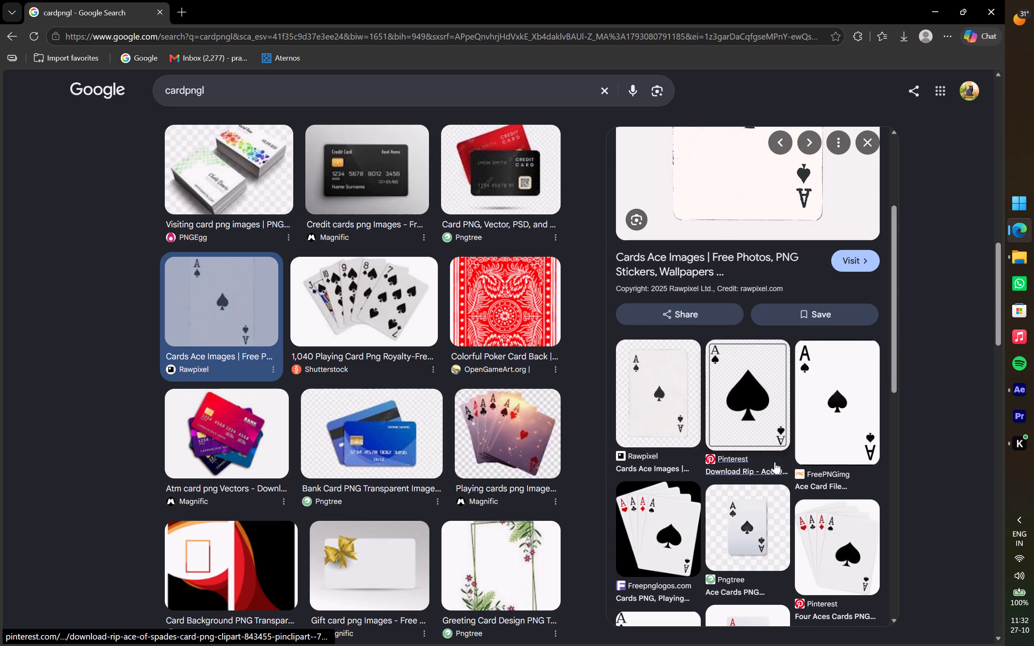
click(803, 413)
scroll(803, 413, up, 1)
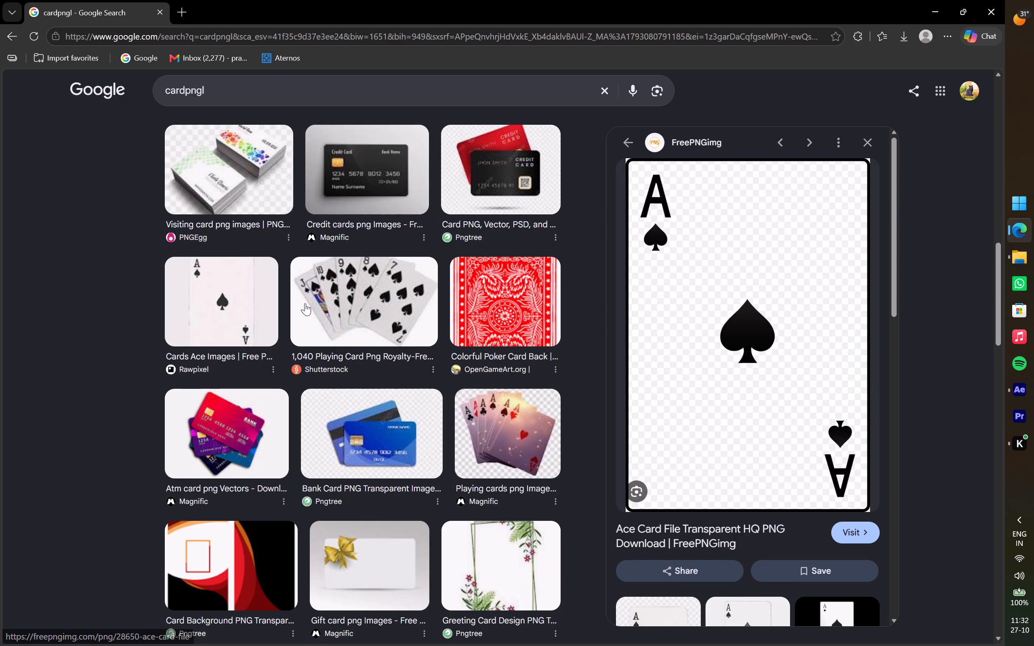
scroll(305, 305, down, 3)
scroll(334, 350, down, 3)
scroll(340, 365, up, 8)
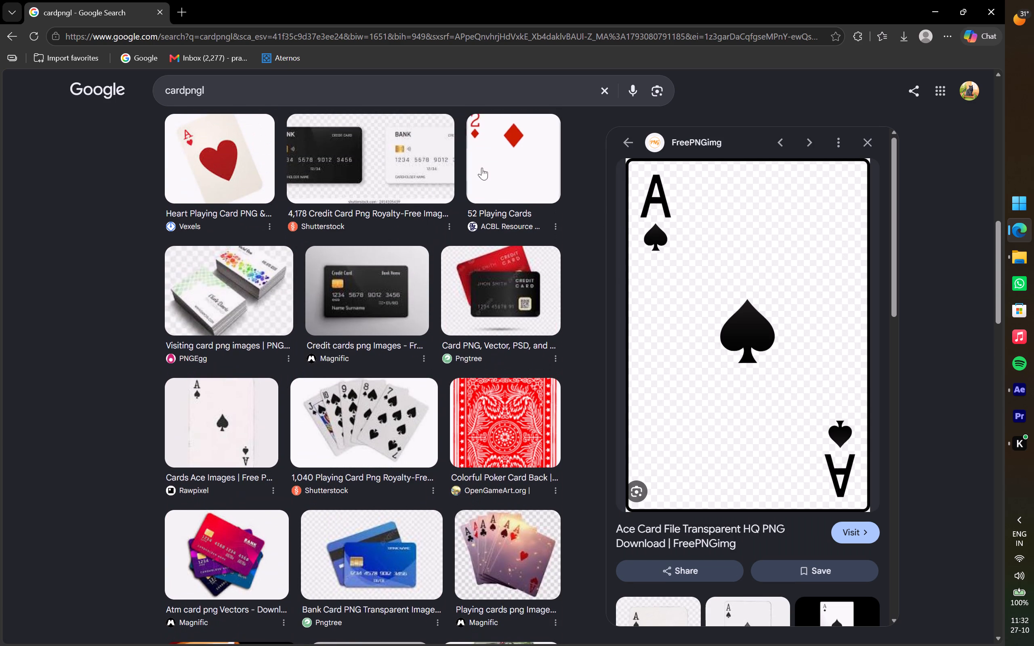
Correct the Google search to "card png" and run it.
click(216, 94)
key(BackSpace)
key(BackSpace)
key(BackSpace)
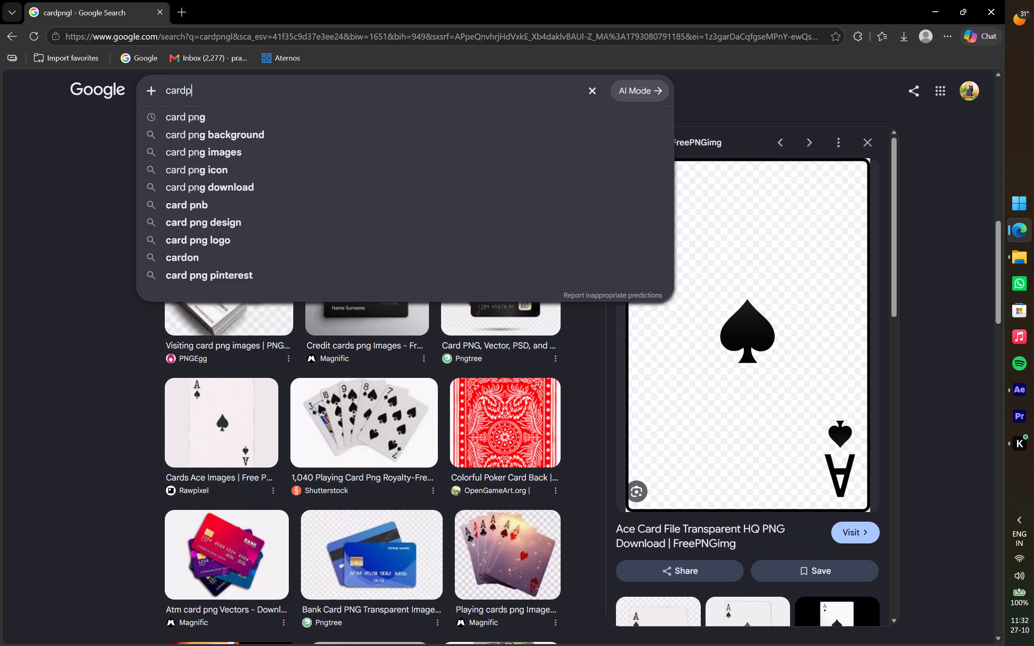
key(BackSpace)
key(space)
text(png)
key(Return)
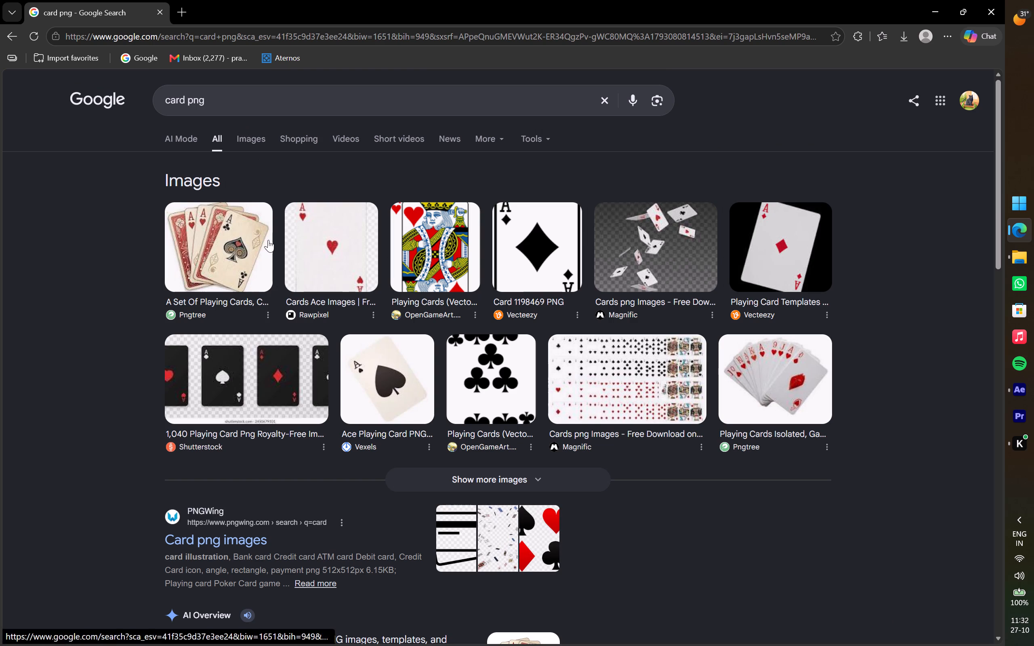
Open PNGWing's card images page, look through it for a playing card, and return to the search results.
click(189, 522)
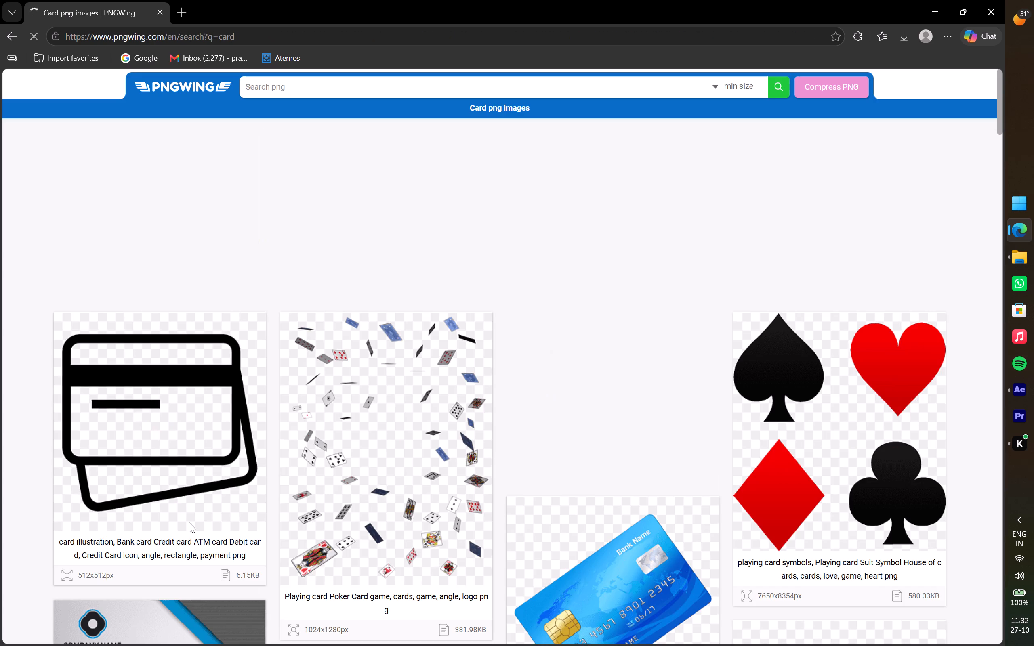
scroll(471, 429, down, 12)
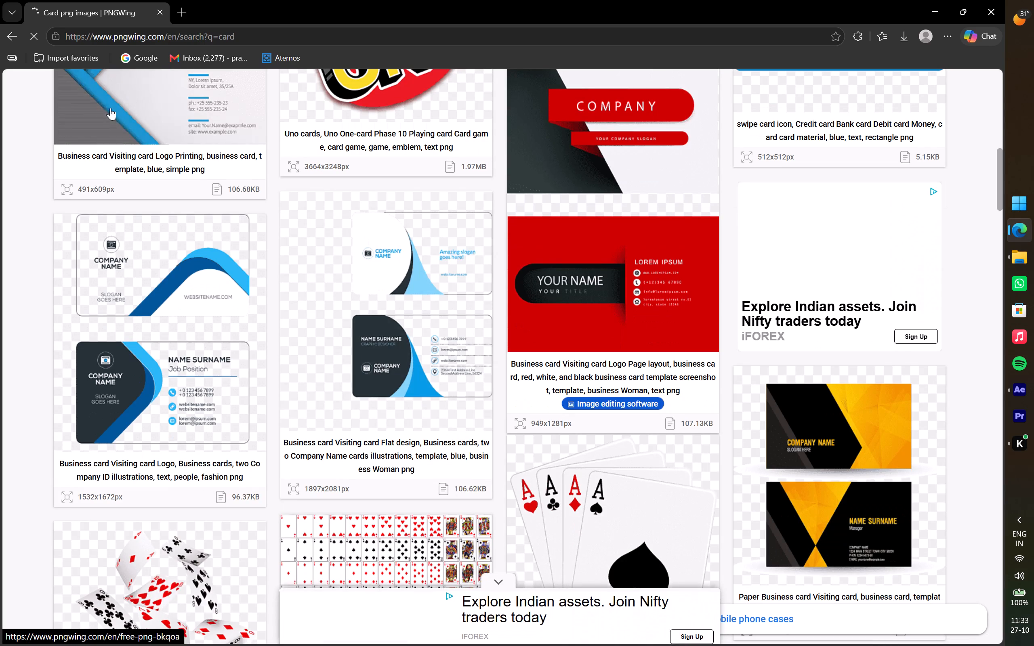
click(23, 46)
click(12, 40)
Look through the card png results and preview the Rawpixel ace of hearts image.
scroll(278, 305, down, 5)
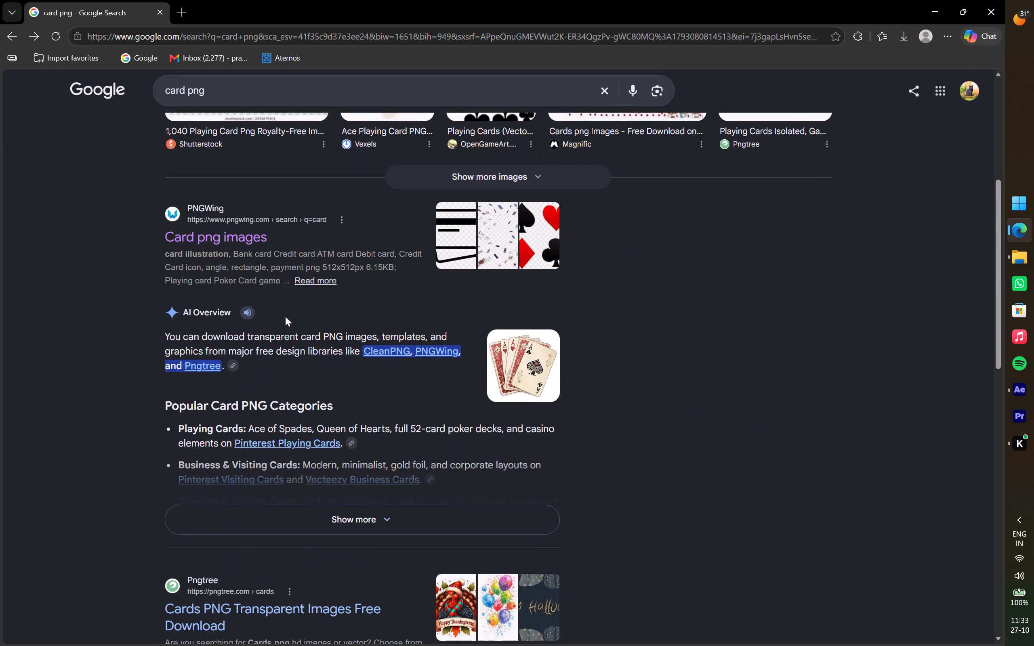
scroll(284, 338, down, 6)
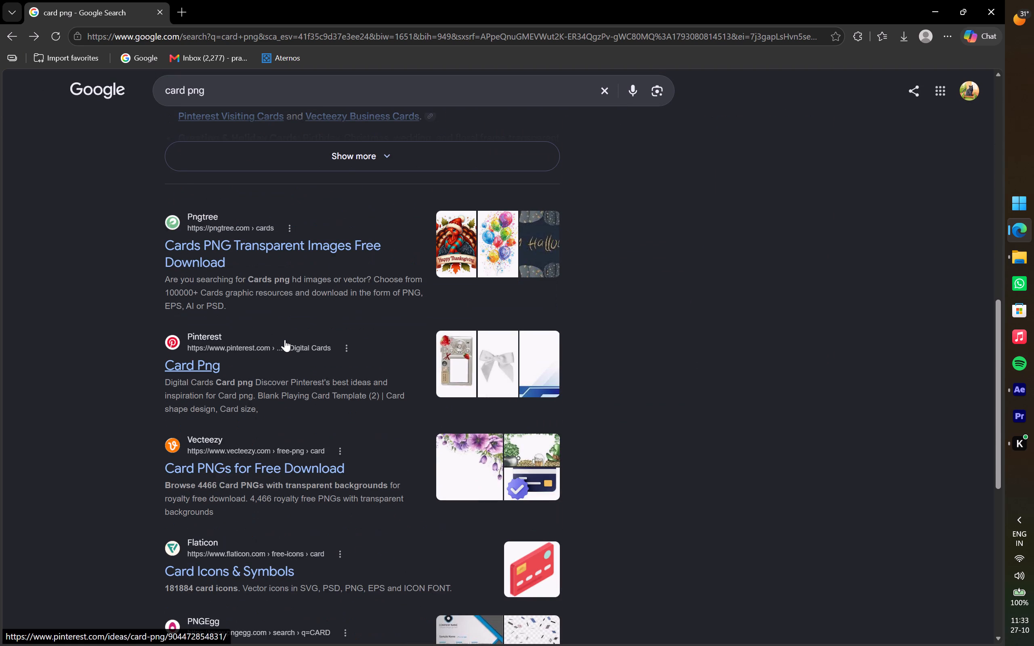
scroll(282, 324, down, 8)
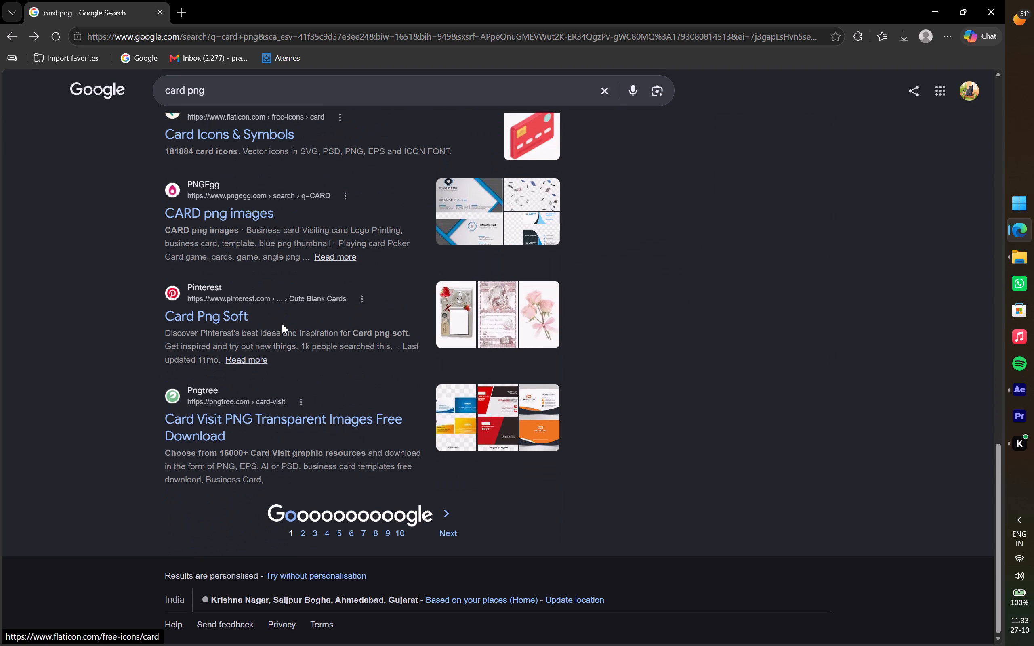
scroll(282, 324, down, 2)
scroll(289, 371, up, 11)
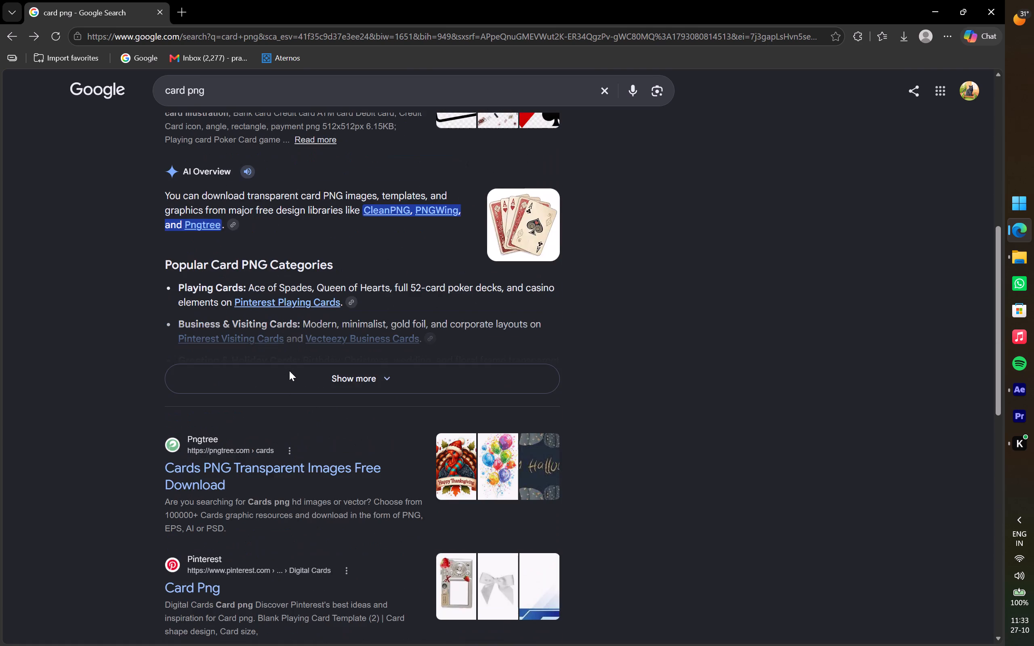
scroll(289, 371, up, 10)
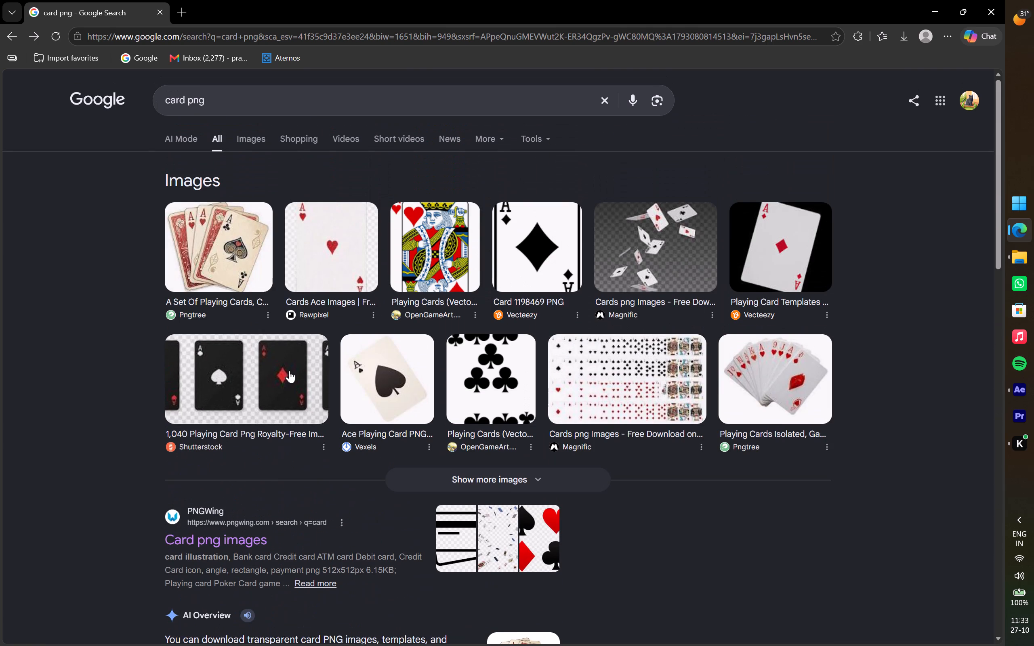
click(363, 245)
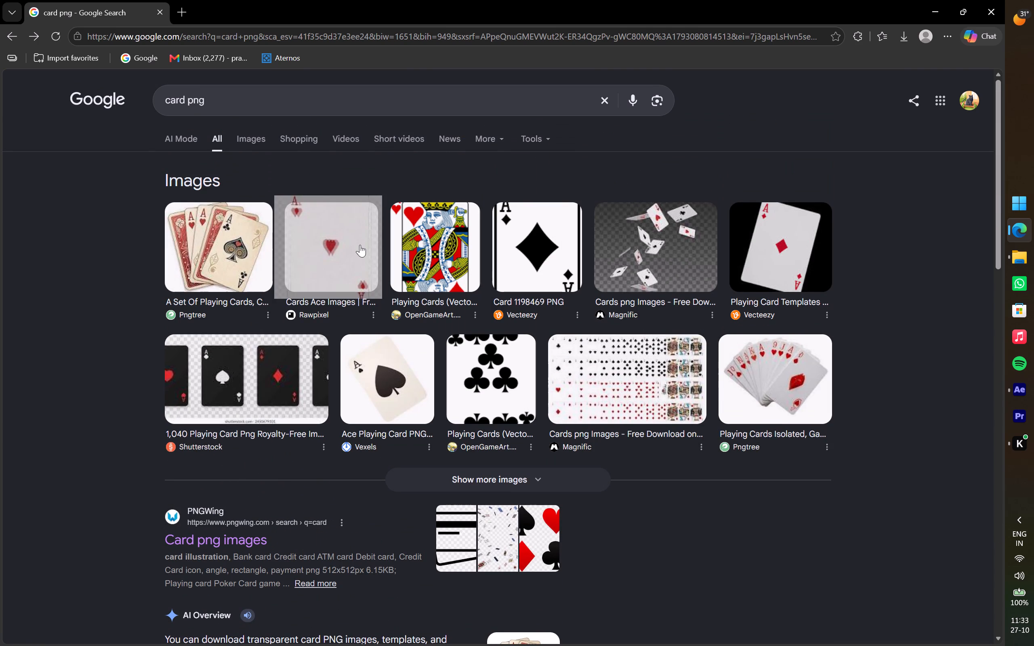
click(325, 247)
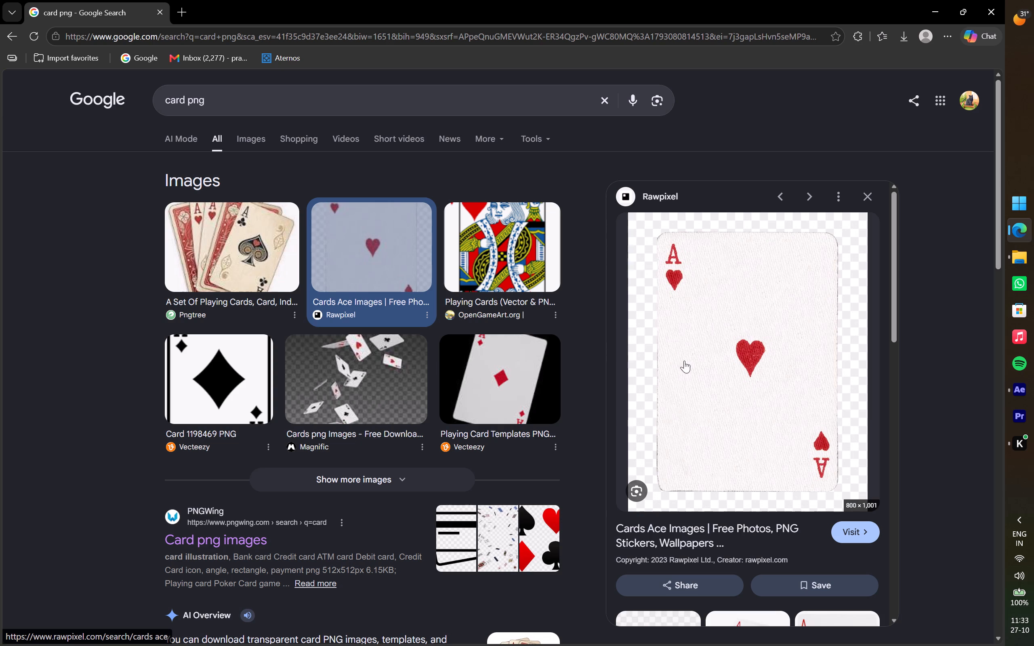
Search Google for "bg remover" and open the remove.bg website.
click(372, 97)
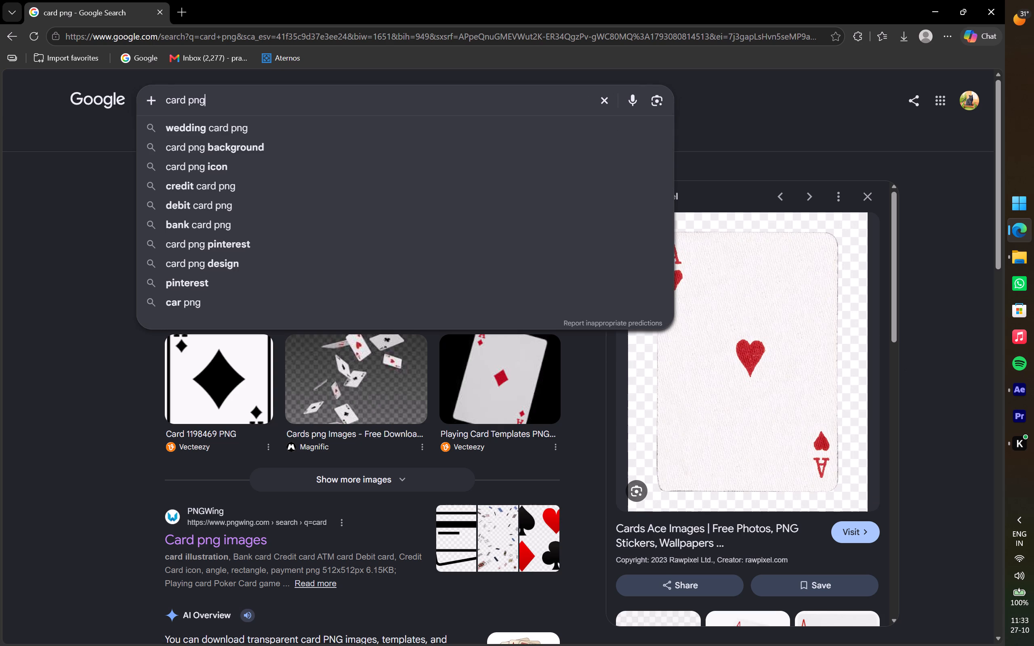
key(BackSpace)
key(BackSpace)
key(BackSpace)
key(BackSpace)
key(BackSpace)
key(BackSpace)
key(BackSpace)
key(BackSpace)
key(BackSpace)
key(BackSpace)
key(BackSpace)
key(BackSpace)
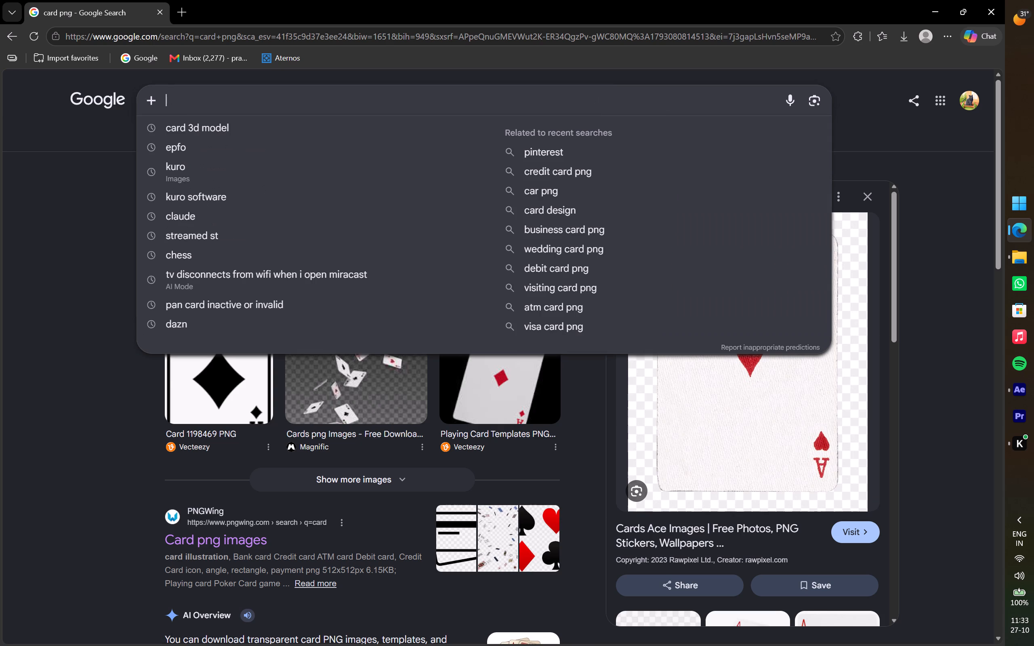
text(bg)
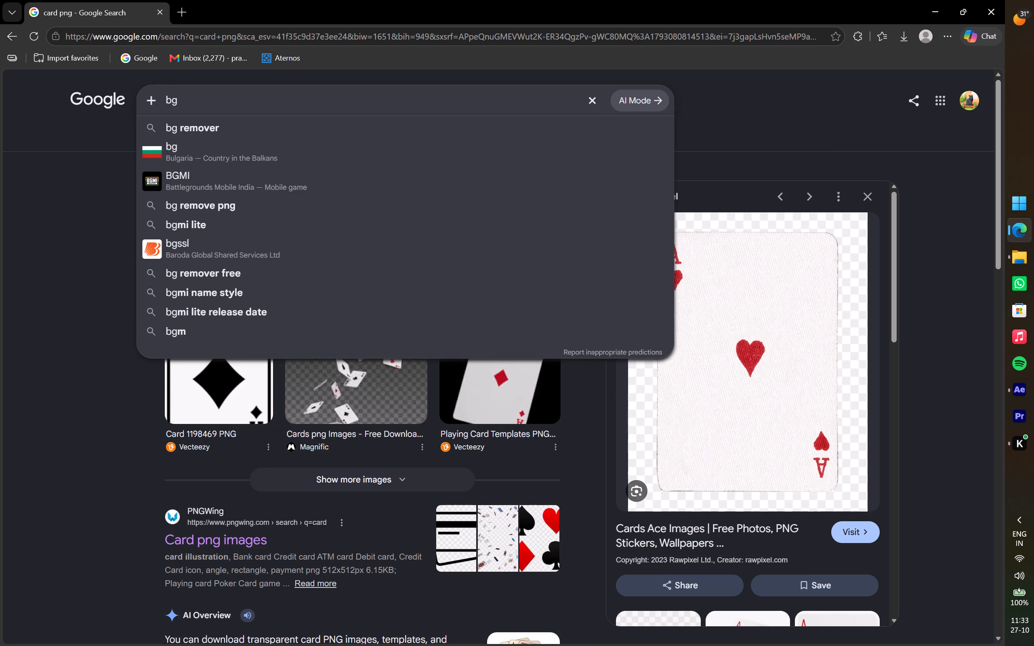
key(Down)
key(Return)
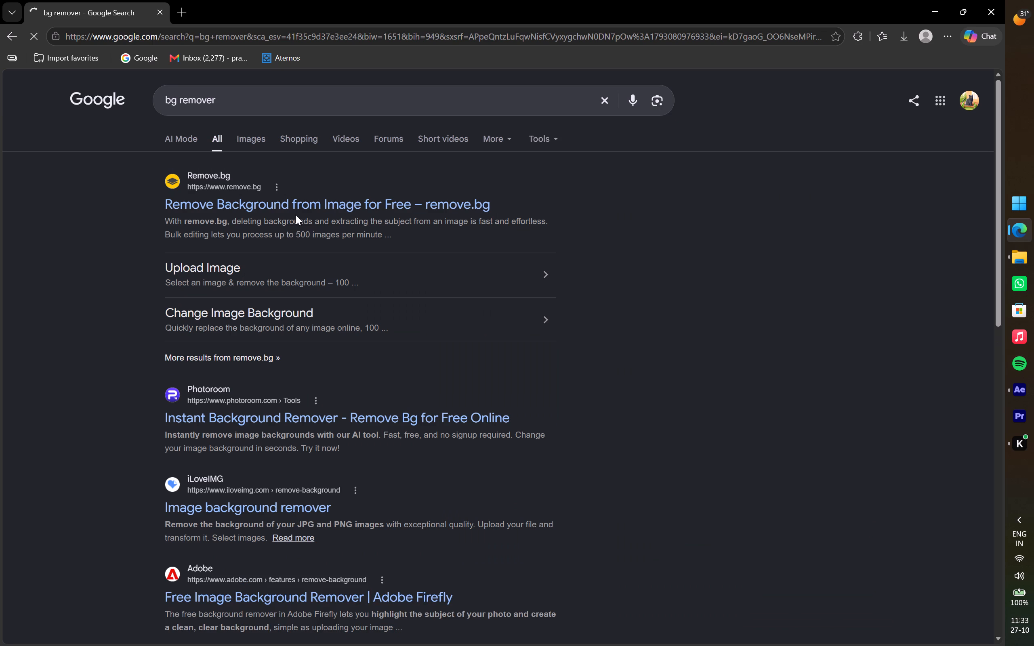
click(289, 208)
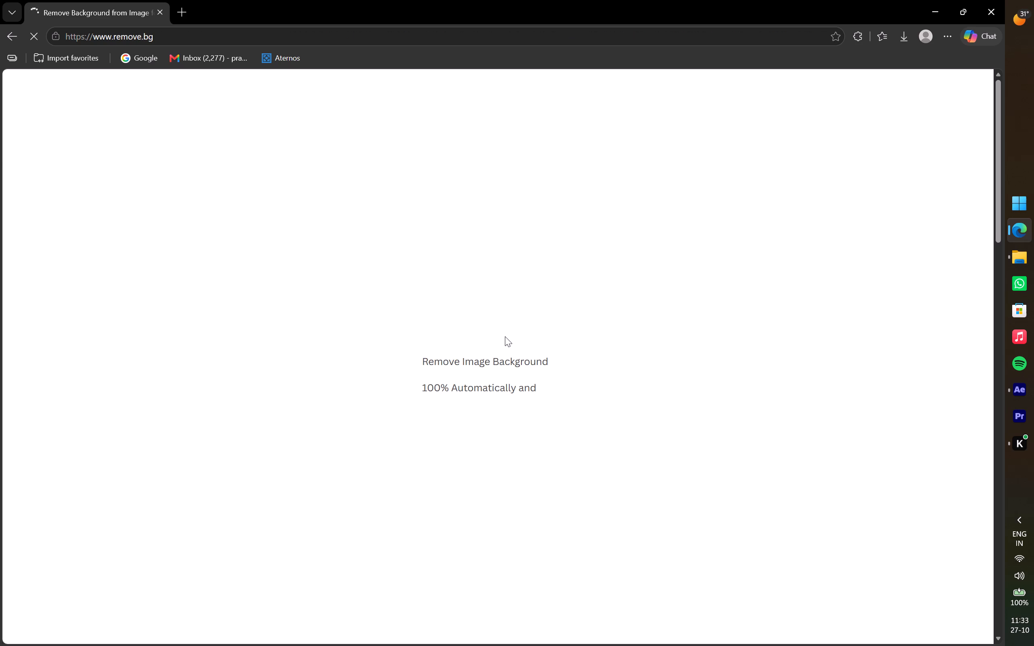
Upload the ace of spades image from the D: drive's Downloads folder to remove.bg for background removal.
click(637, 424)
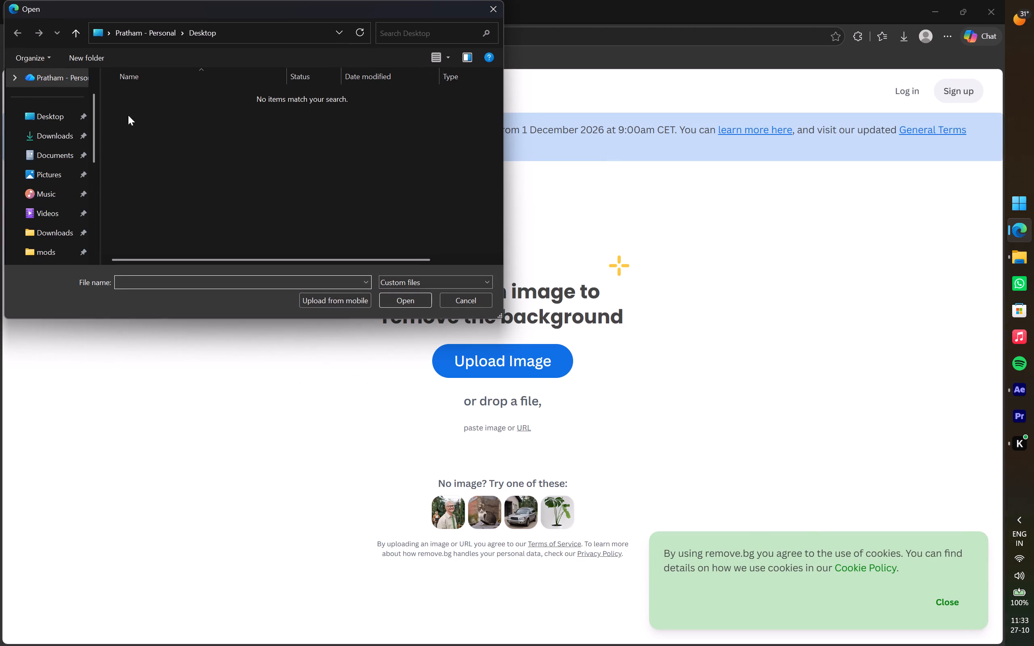
scroll(19, 123, down, 5)
scroll(23, 127, up, 2)
click(37, 120)
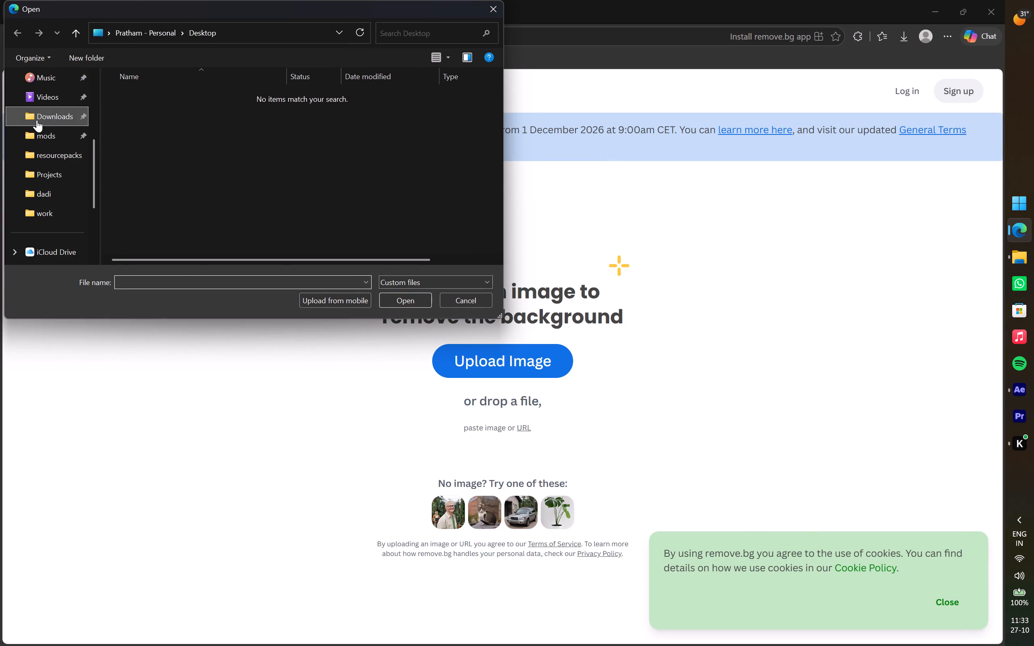
click(160, 106)
scroll(248, 150, down, 2)
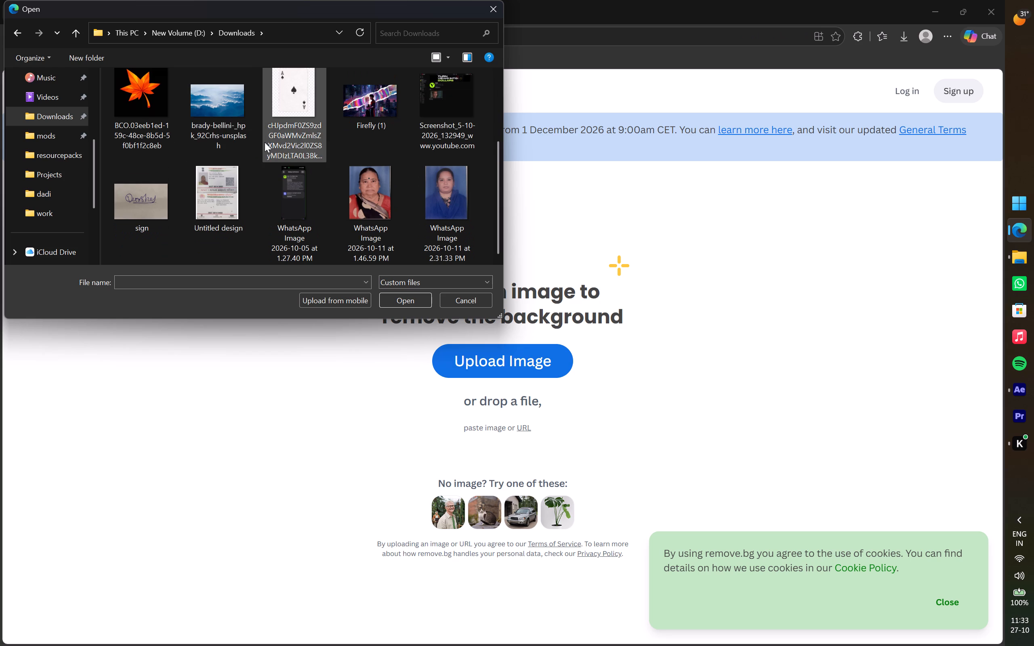
click(266, 138)
click(401, 294)
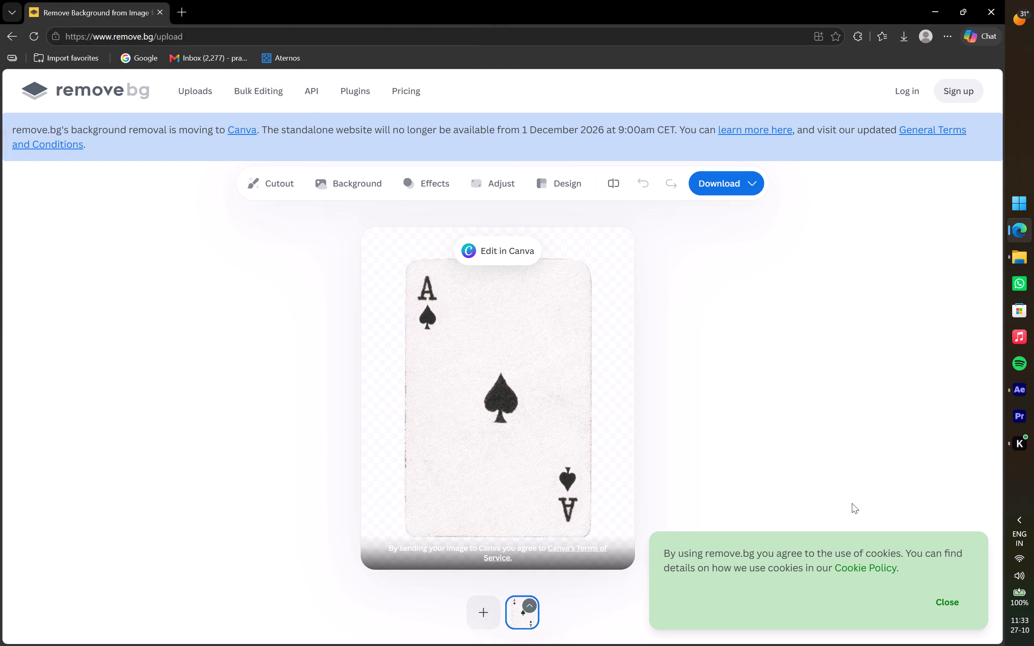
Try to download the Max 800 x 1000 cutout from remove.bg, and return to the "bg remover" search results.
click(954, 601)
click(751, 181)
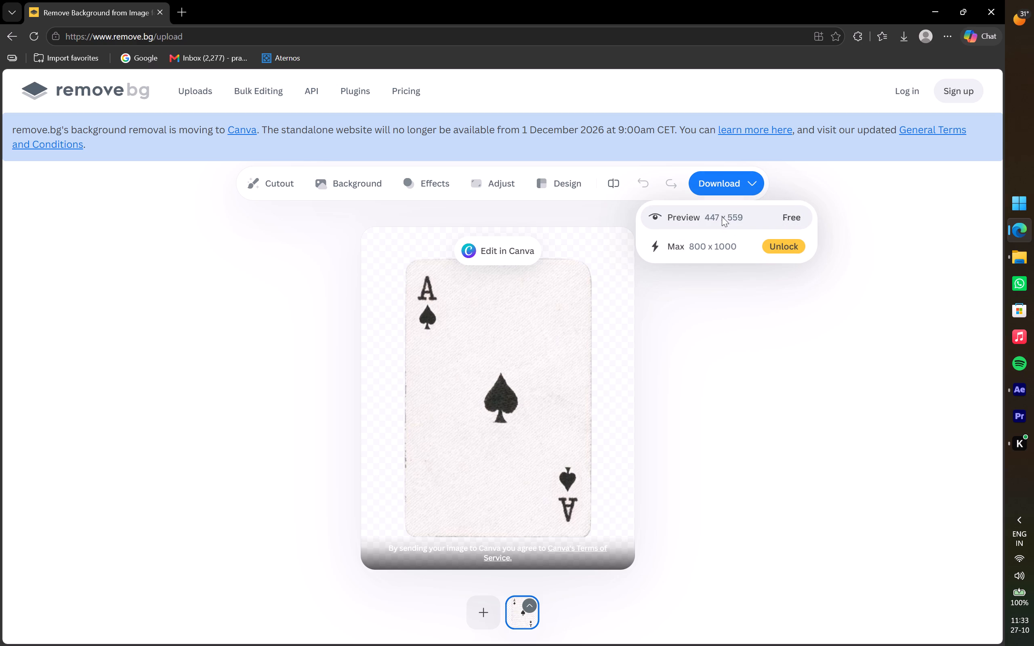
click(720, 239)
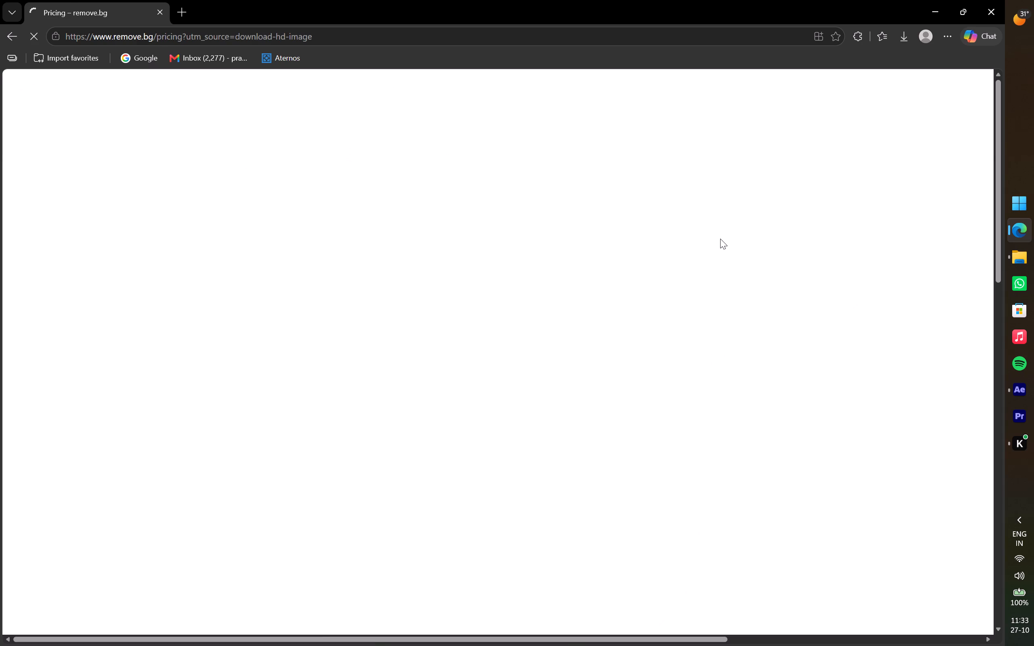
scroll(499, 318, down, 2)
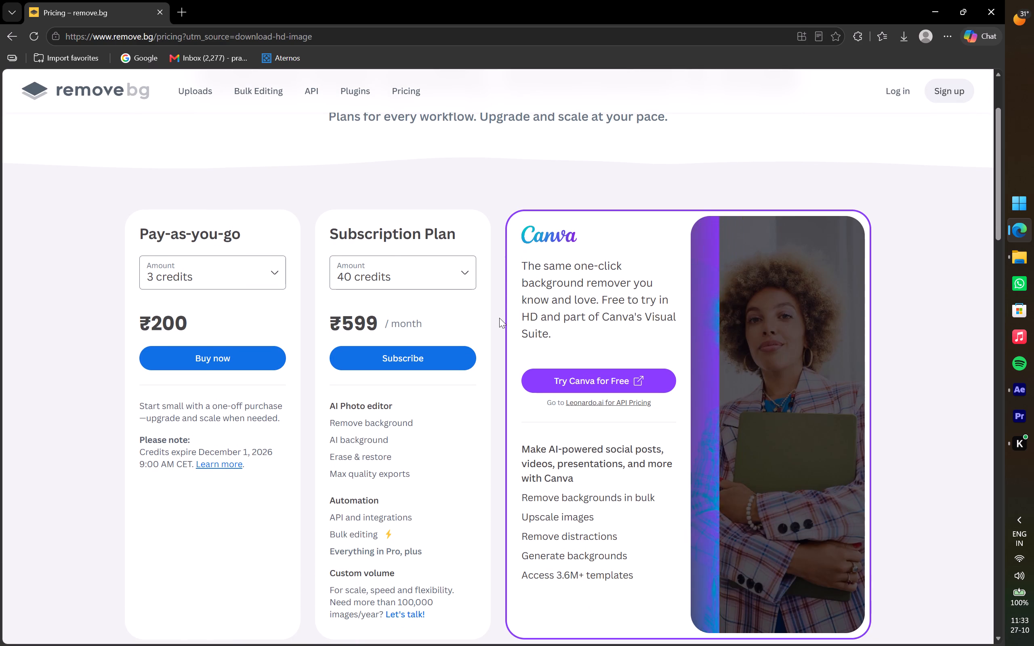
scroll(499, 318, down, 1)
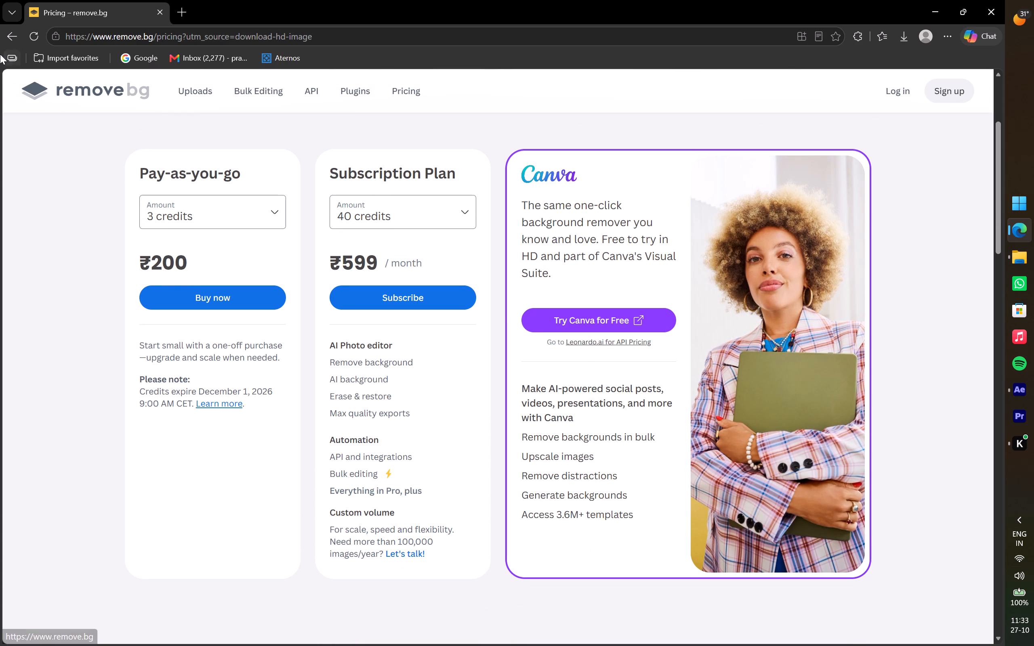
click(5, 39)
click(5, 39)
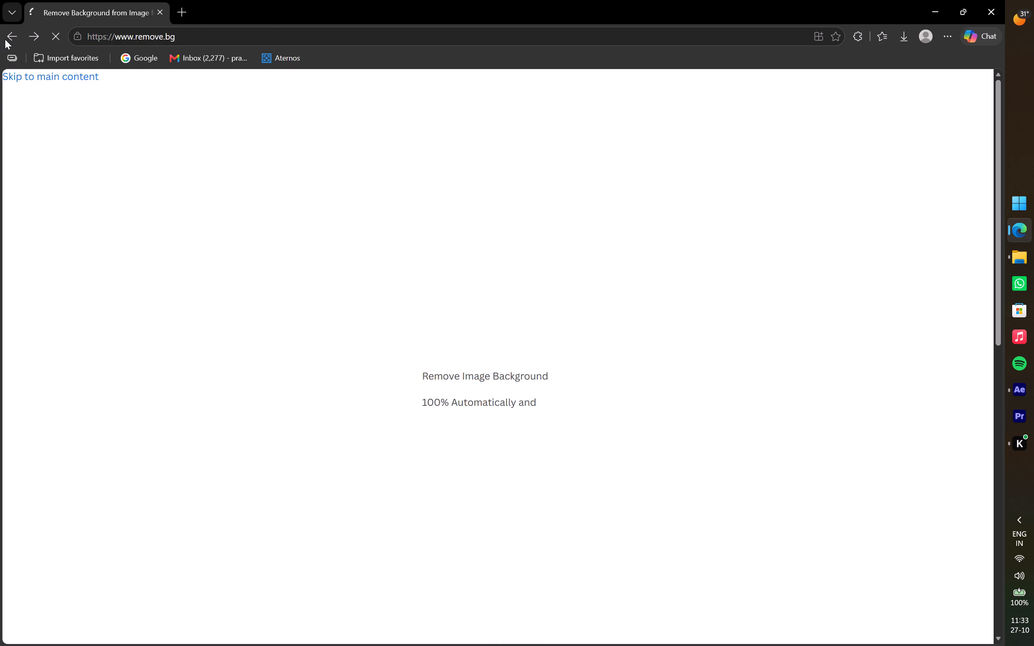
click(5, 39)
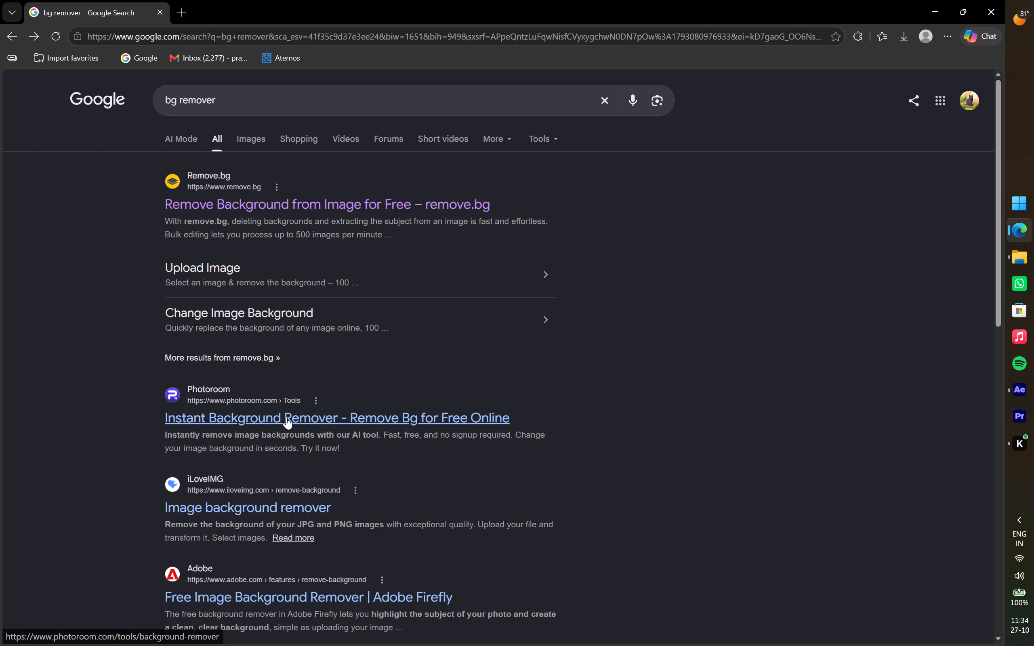
Open Photoroom's Instant Background Remover and upload the ace of spades image from the D: drive's Downloads folder.
click(286, 417)
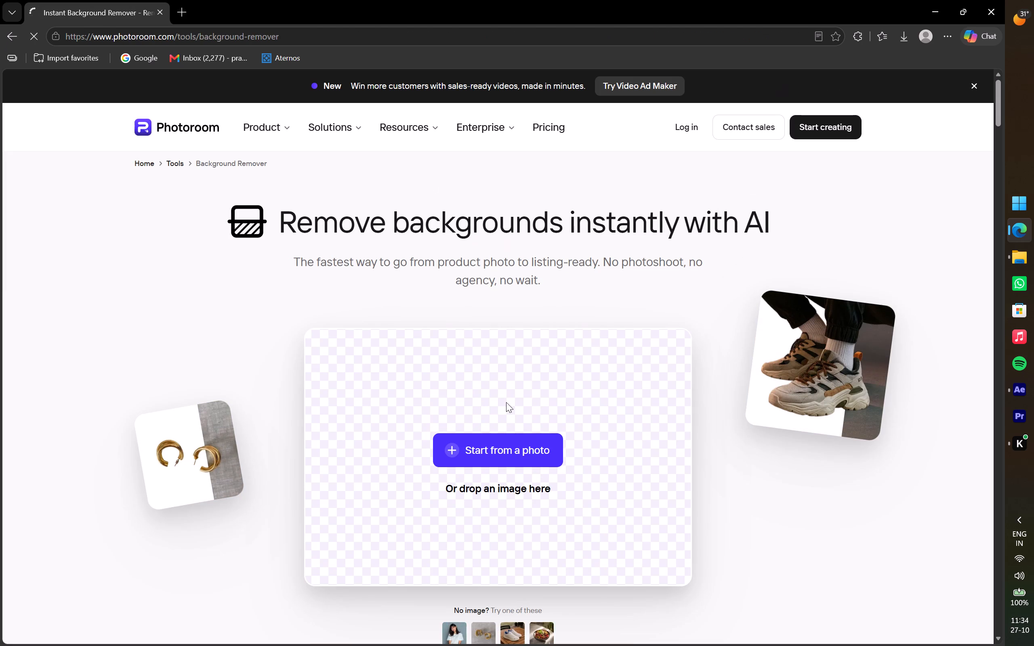
click(530, 460)
click(299, 201)
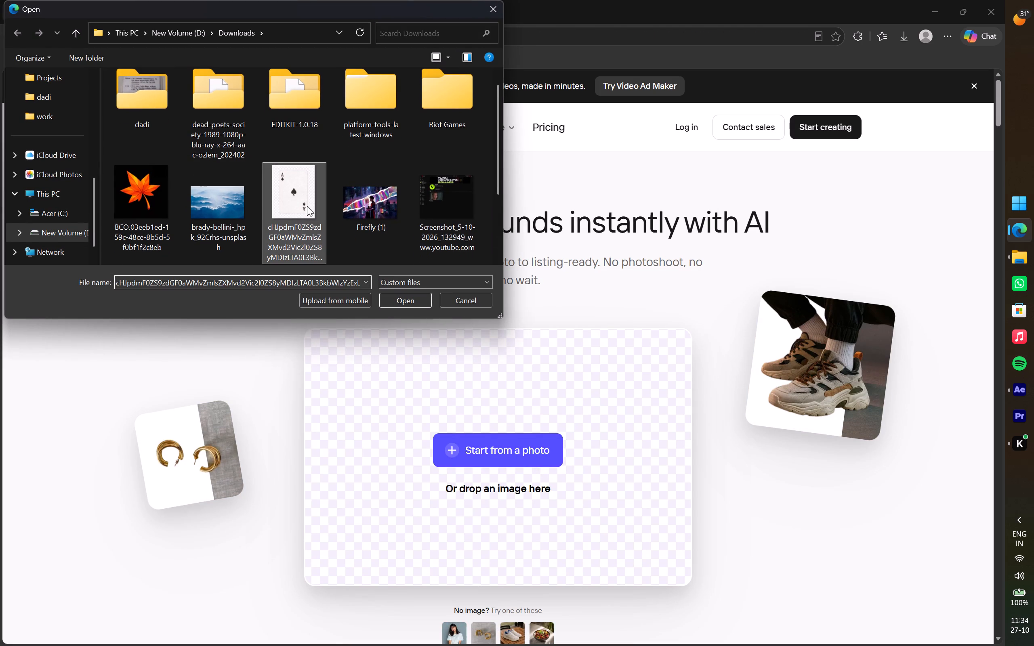
click(411, 308)
click(401, 301)
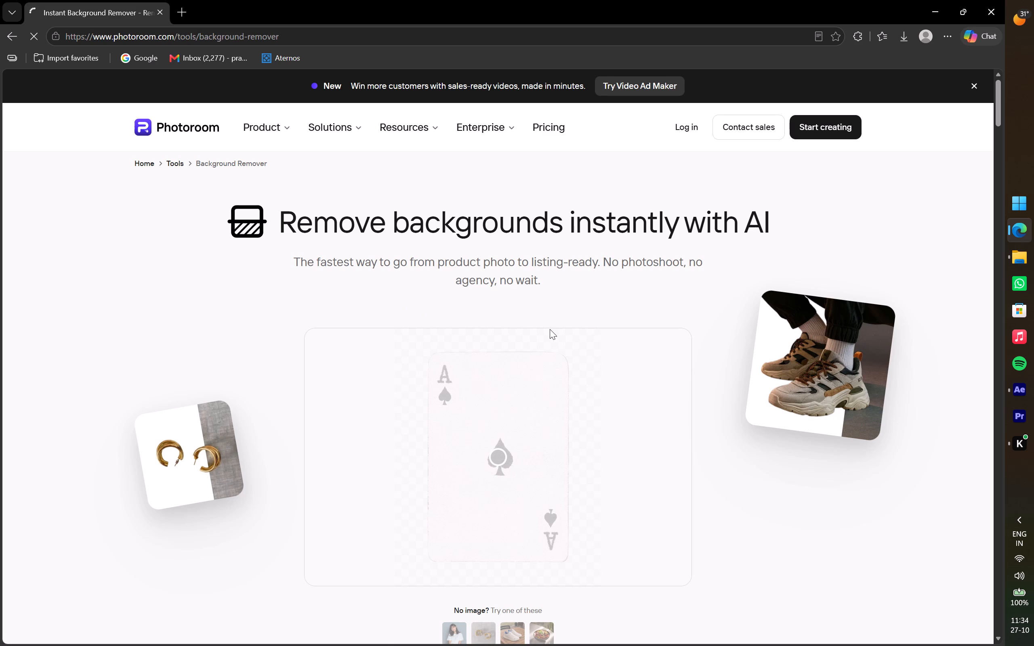
Check the card's background removal preview in Photoroom and open the cutout for editing.
scroll(550, 352, down, 3)
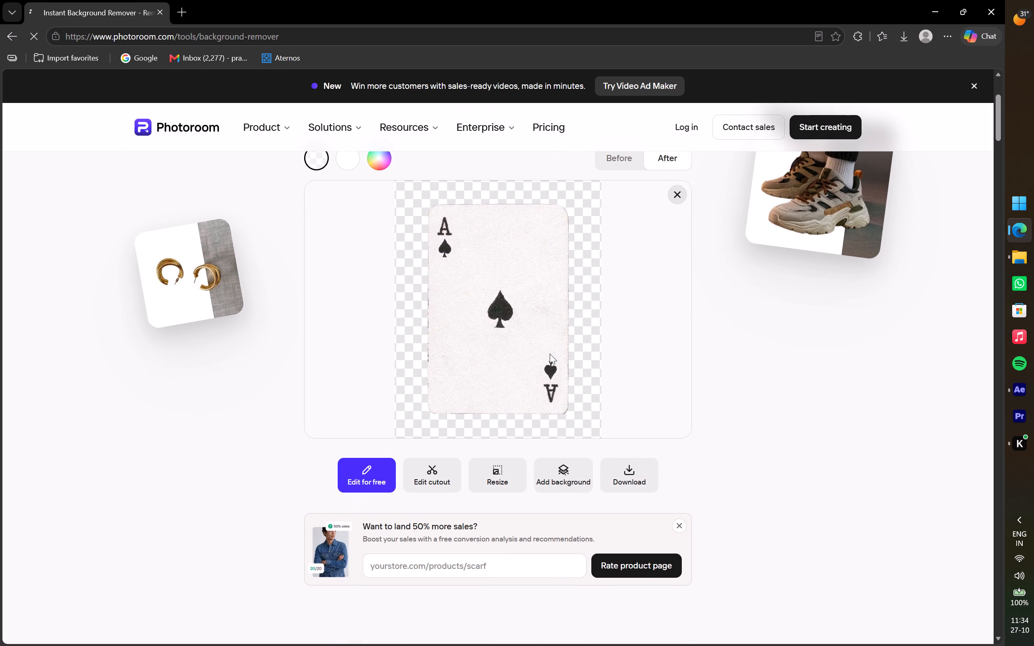
scroll(550, 354, up, 2)
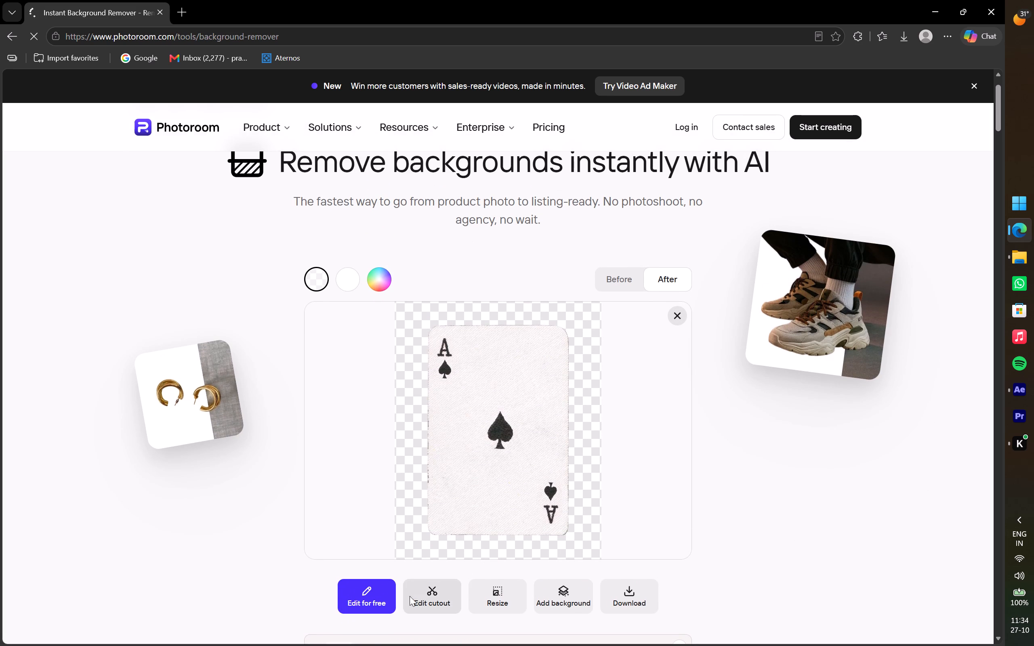
click(486, 432)
click(420, 602)
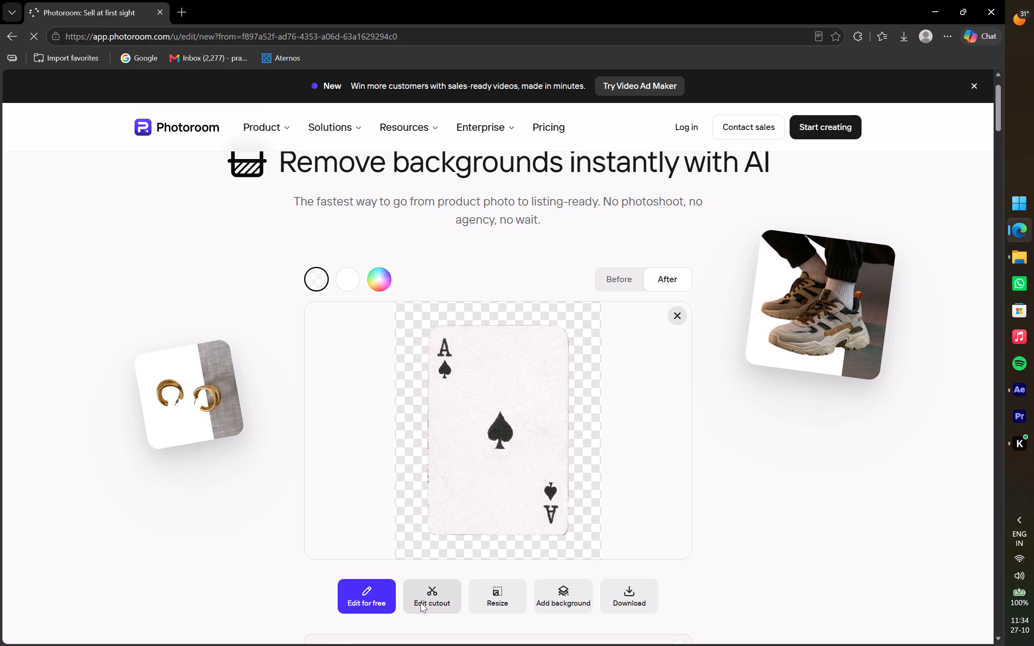
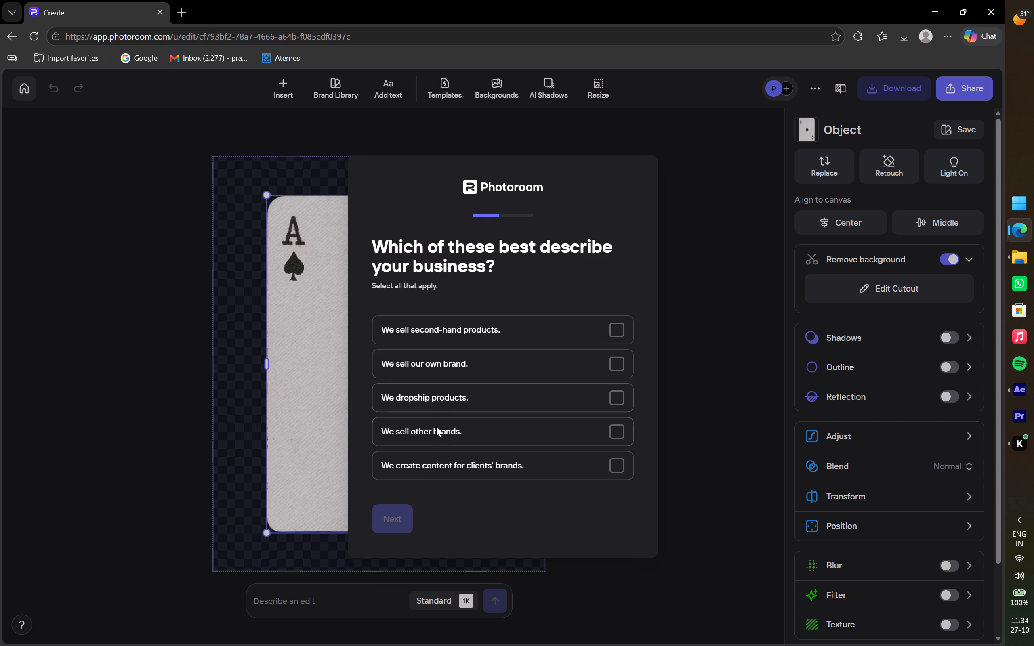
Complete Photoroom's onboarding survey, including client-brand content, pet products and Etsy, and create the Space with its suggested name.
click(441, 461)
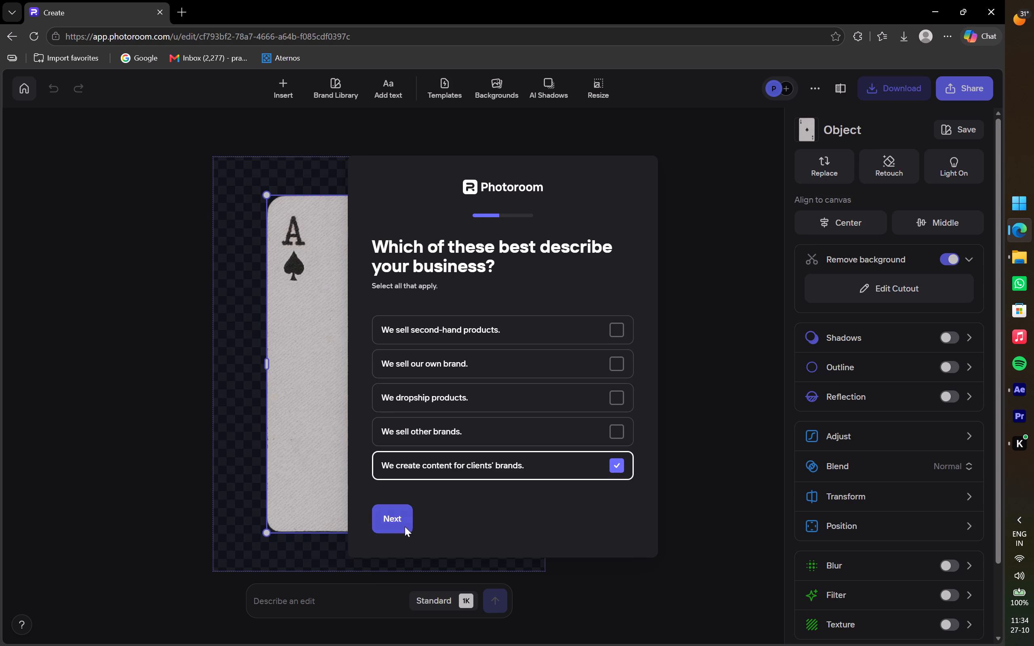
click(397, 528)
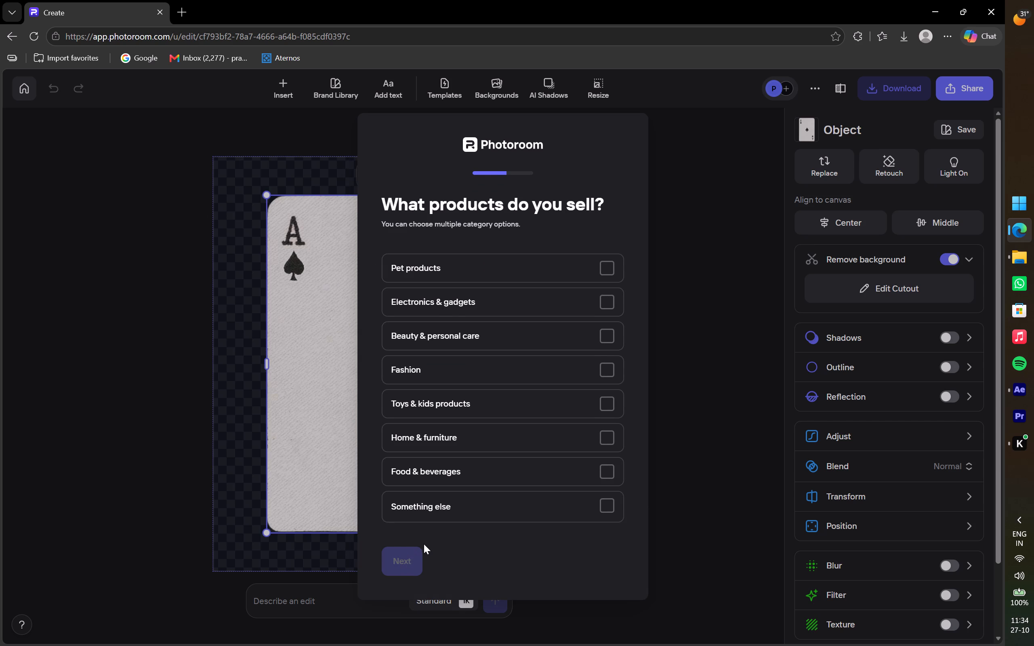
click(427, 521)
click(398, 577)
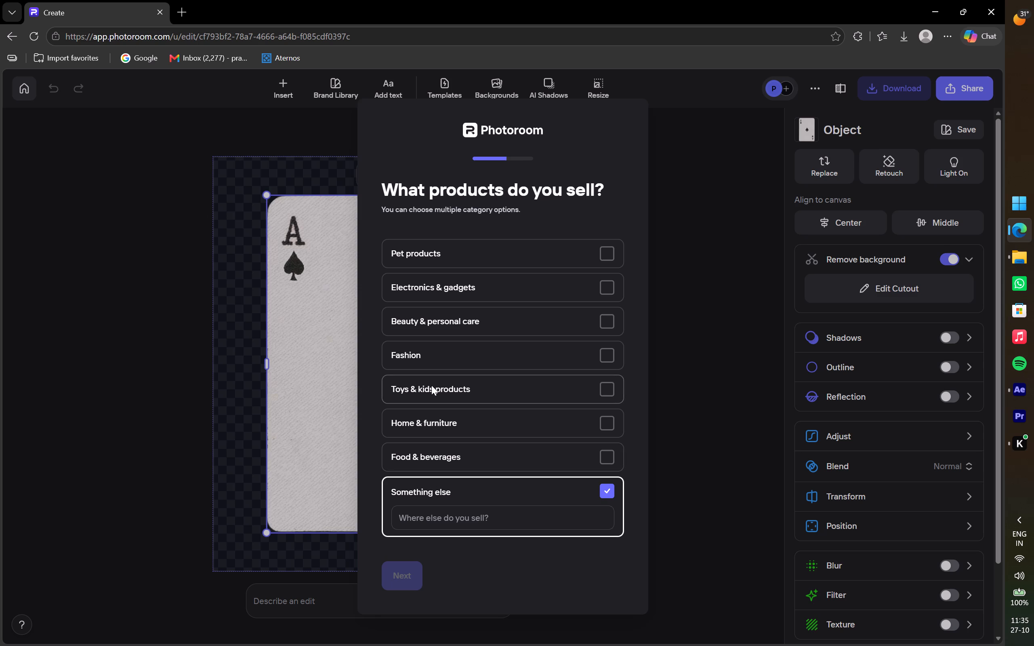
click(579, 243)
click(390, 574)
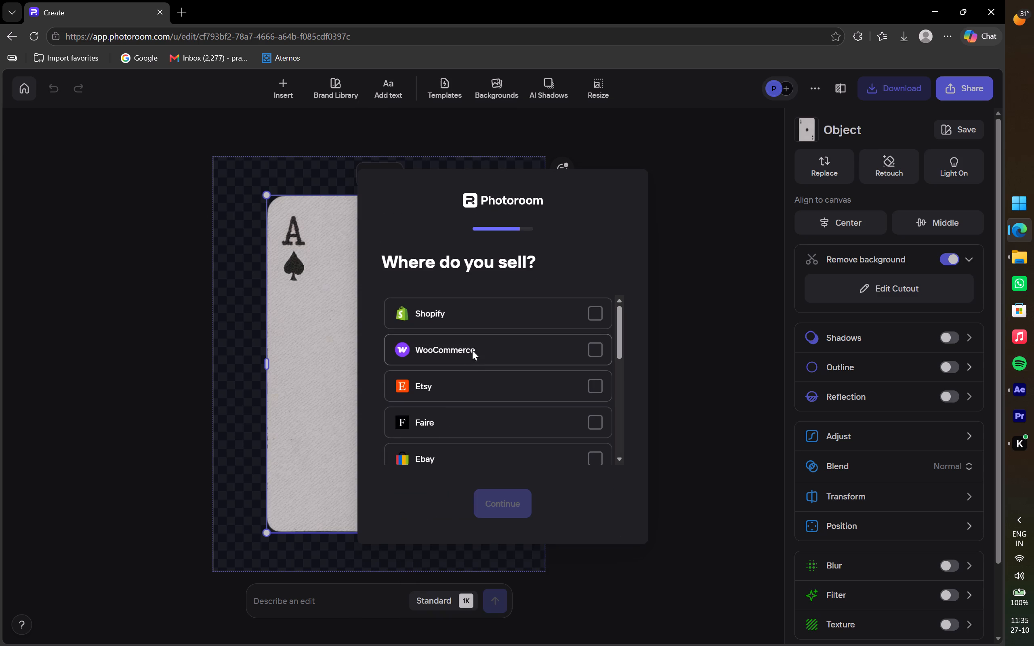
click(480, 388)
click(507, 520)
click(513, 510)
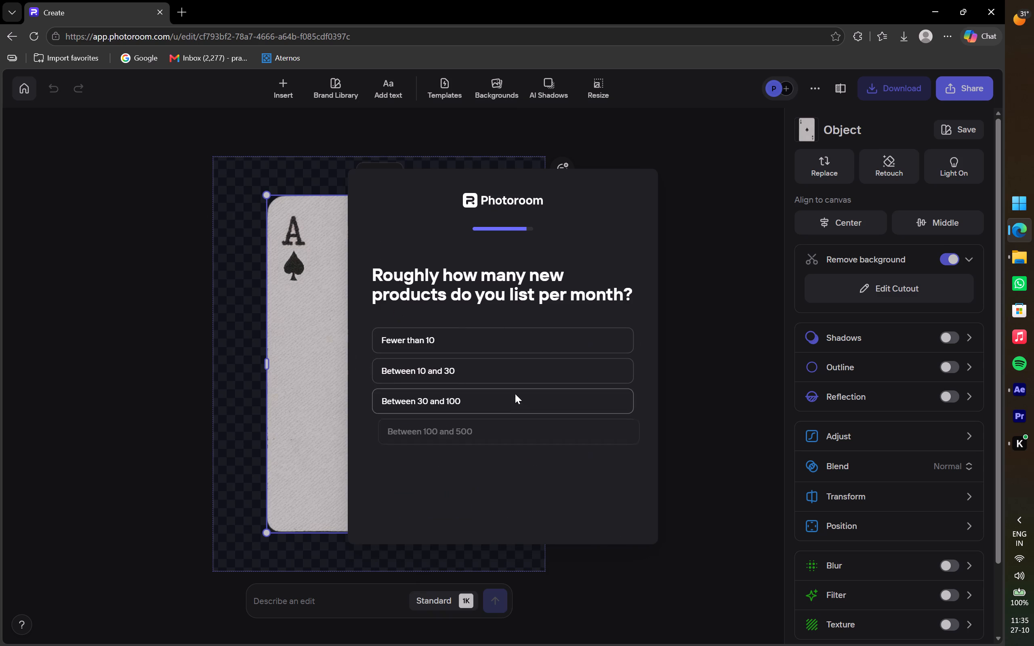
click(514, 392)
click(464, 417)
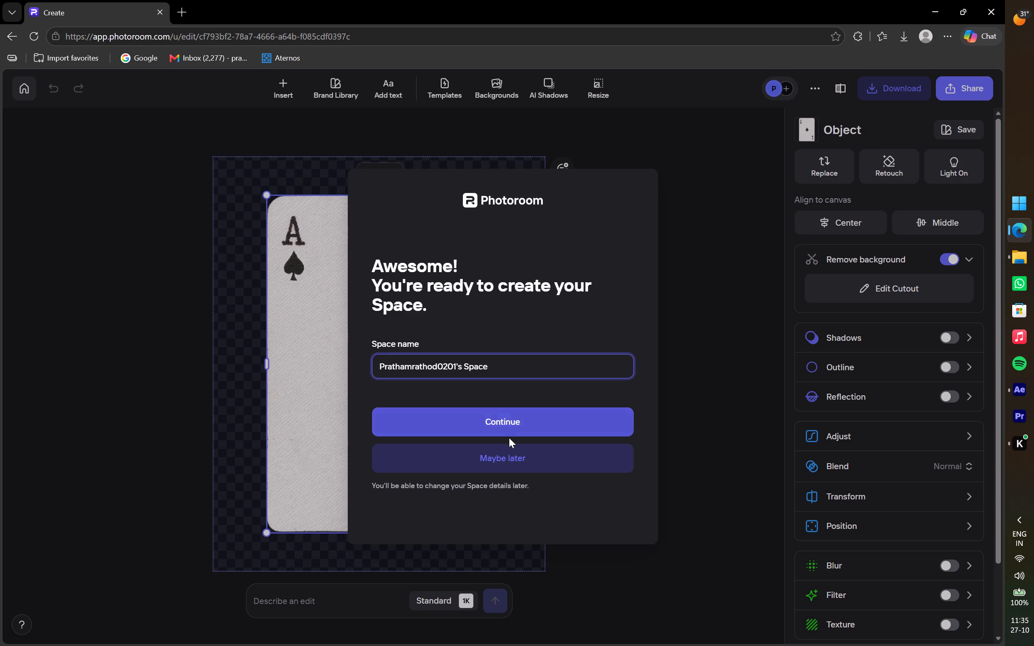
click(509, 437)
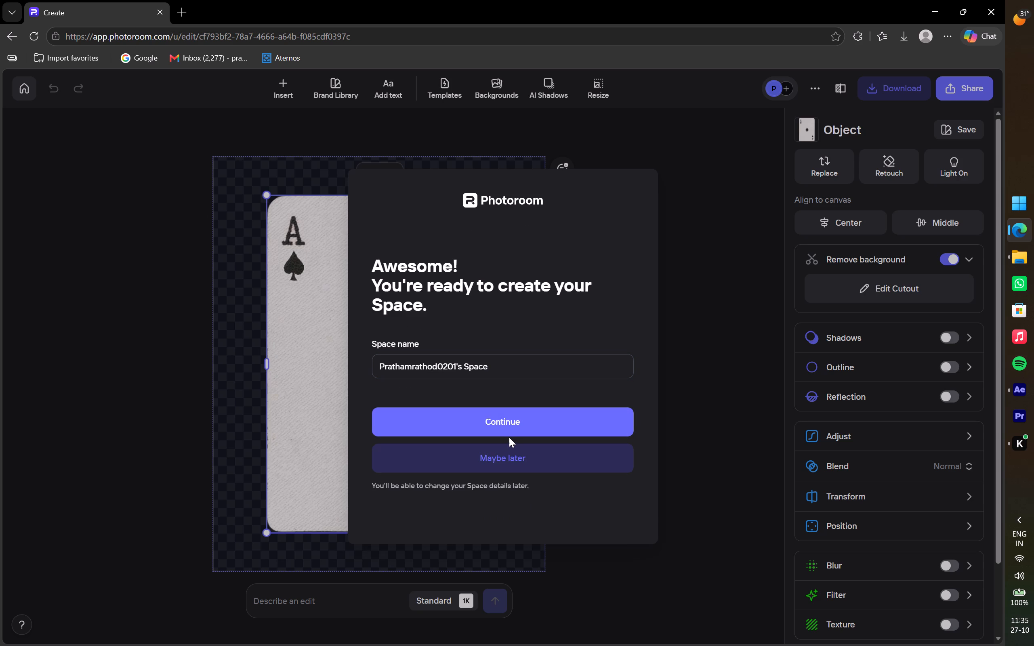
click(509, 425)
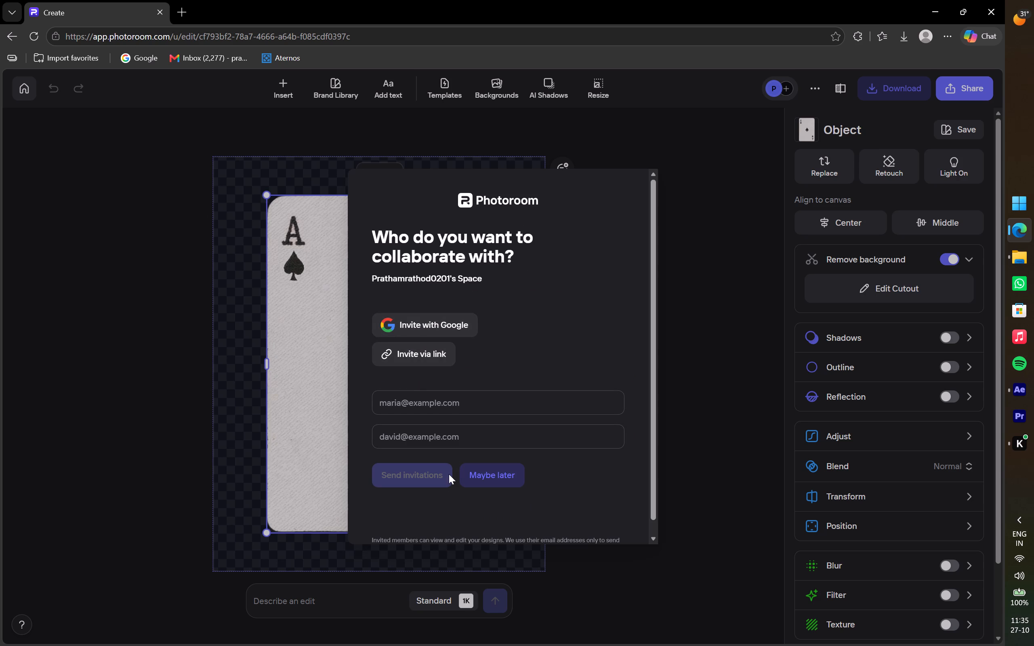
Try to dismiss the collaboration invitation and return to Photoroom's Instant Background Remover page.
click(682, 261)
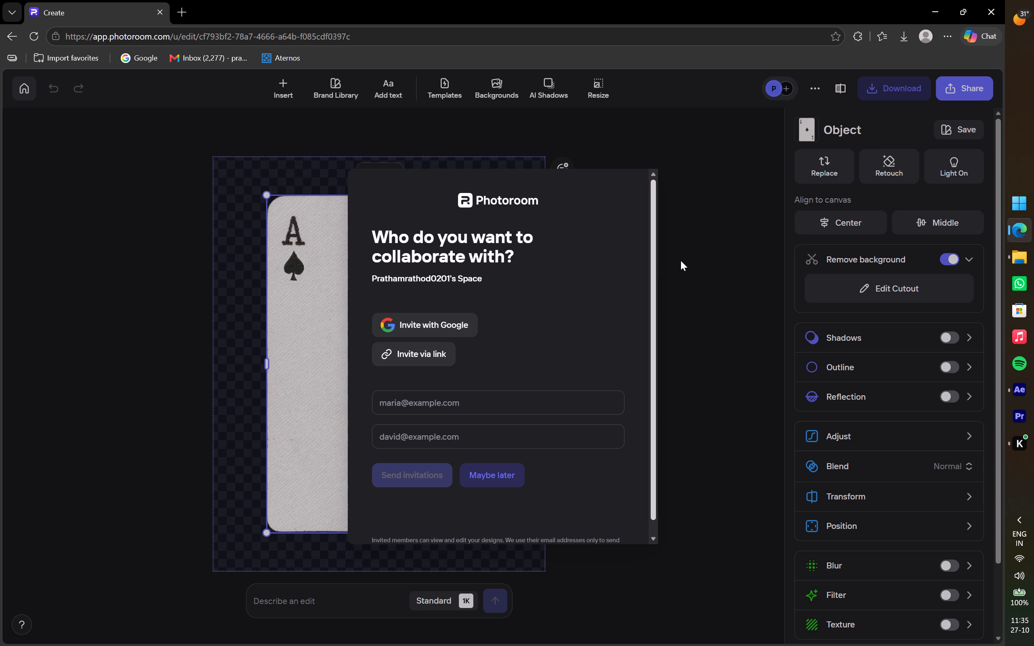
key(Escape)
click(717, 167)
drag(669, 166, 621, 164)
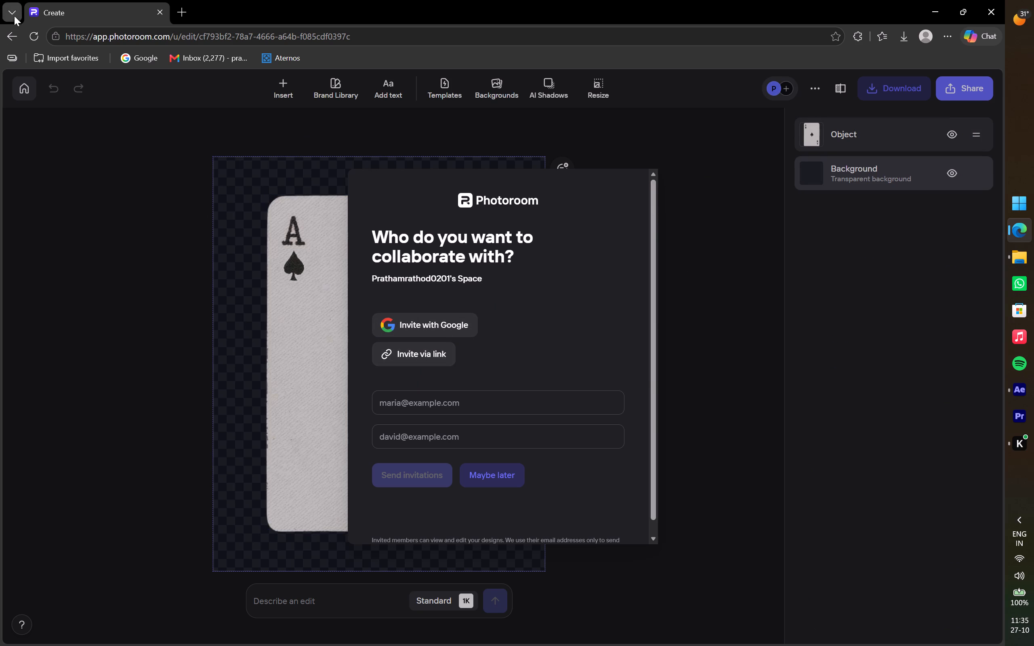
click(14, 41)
Upload the ace of spades image from the D: drive's Downloads folder to Photoroom's background remover again.
click(490, 391)
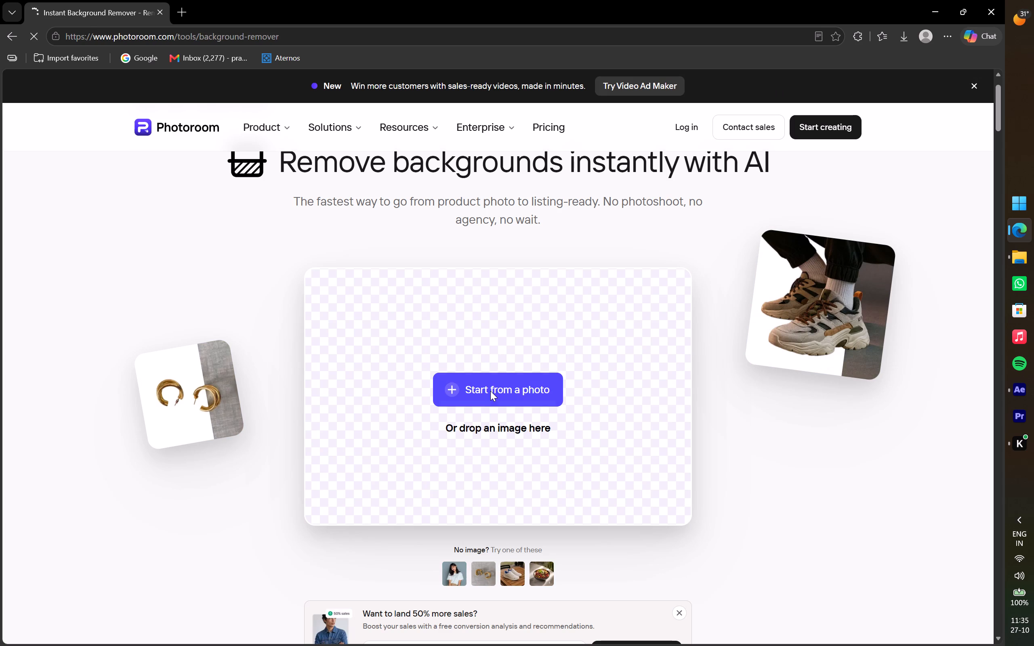
click(281, 222)
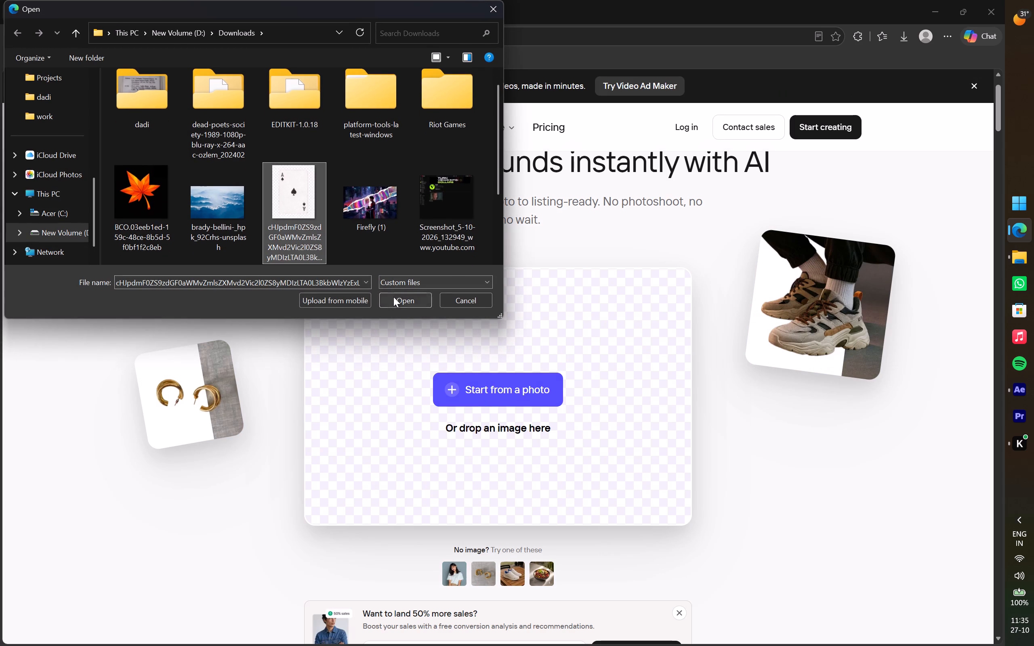
click(394, 297)
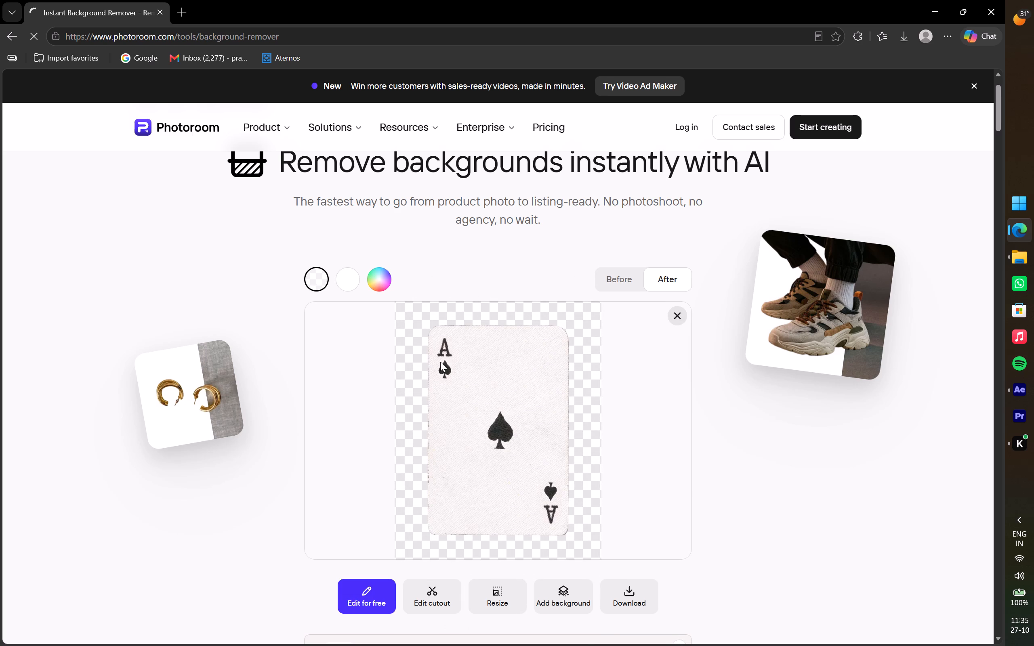
Compare the card's before and after views and download the background-free cutout from Photoroom.
scroll(440, 362, down, 1)
click(603, 227)
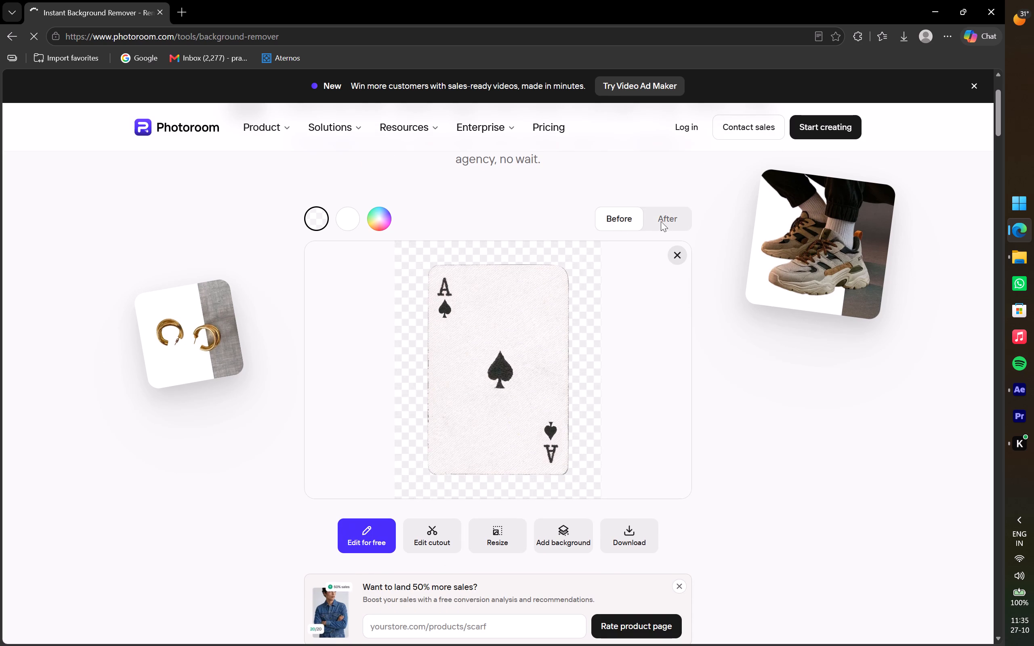
click(675, 221)
click(624, 520)
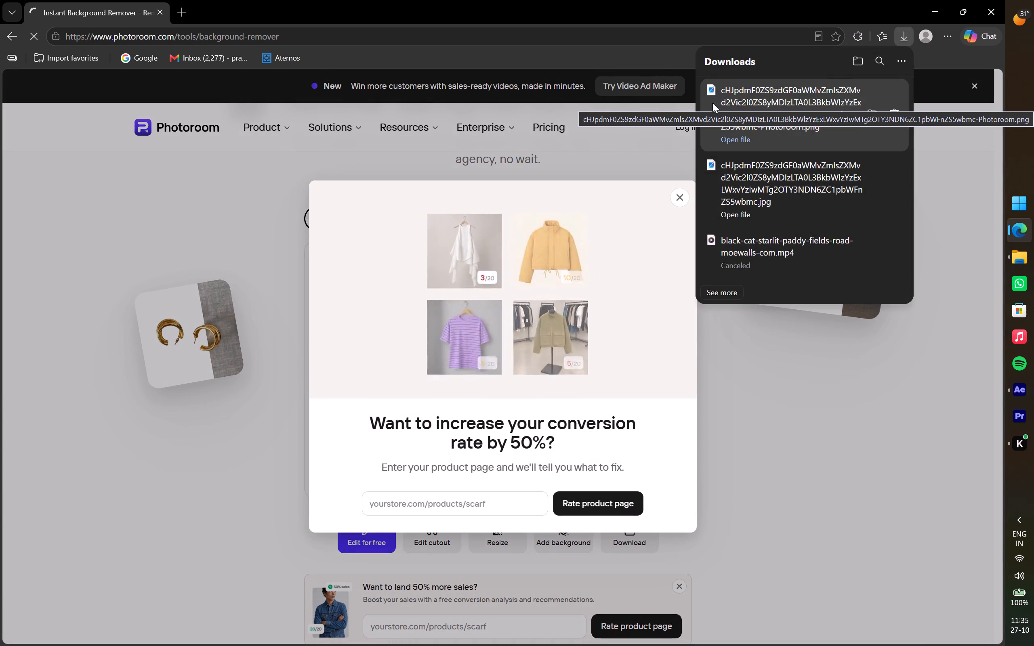
Switch to After Effects and import the Photoroom ace of spades PNG from the D: drive's Downloads folder as footage.
key(alt+Tab)
key(alt+Tab)
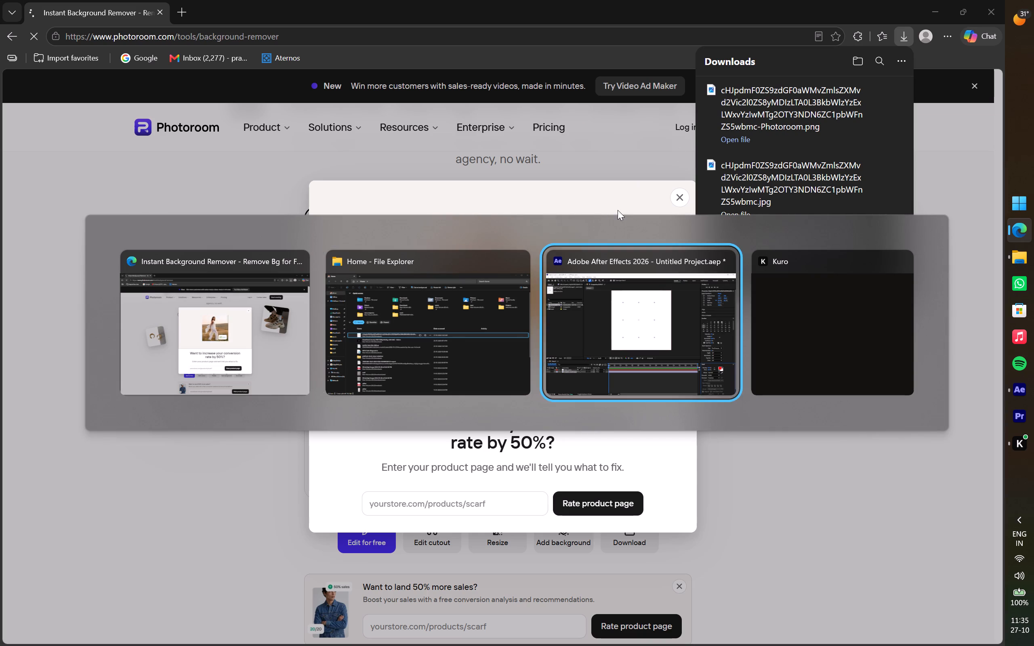
click(133, 522)
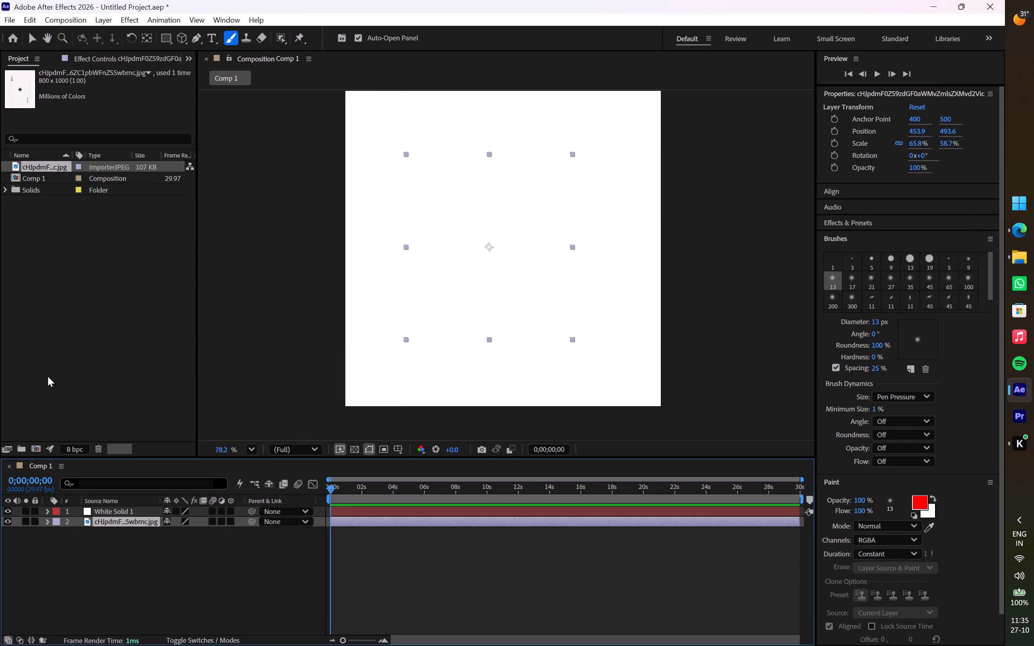
right_click(50, 273)
click(107, 336)
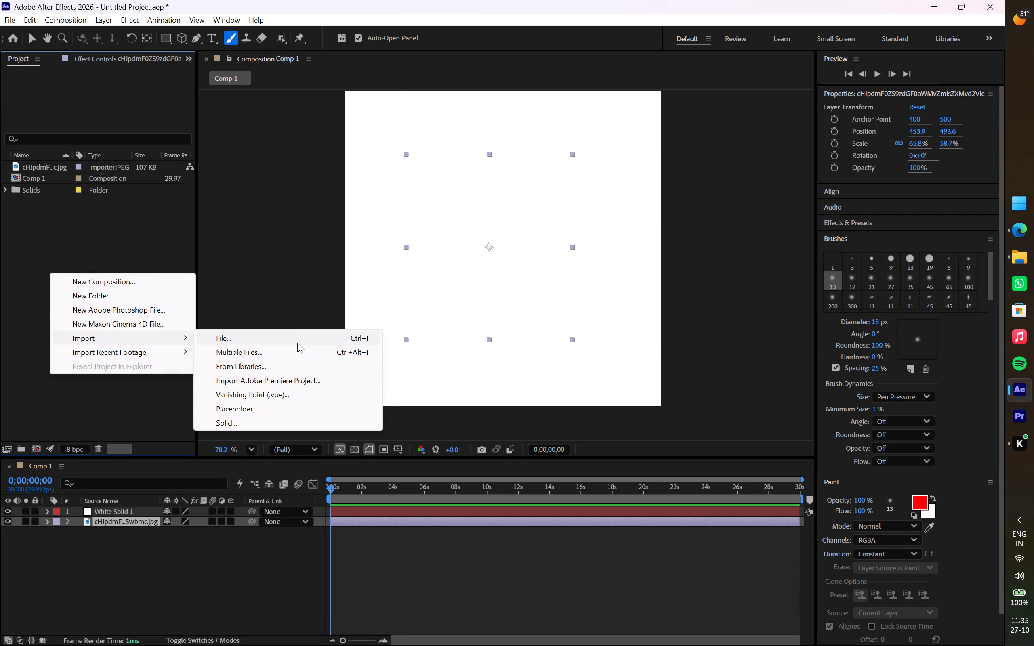
click(297, 343)
scroll(354, 189, down, 1)
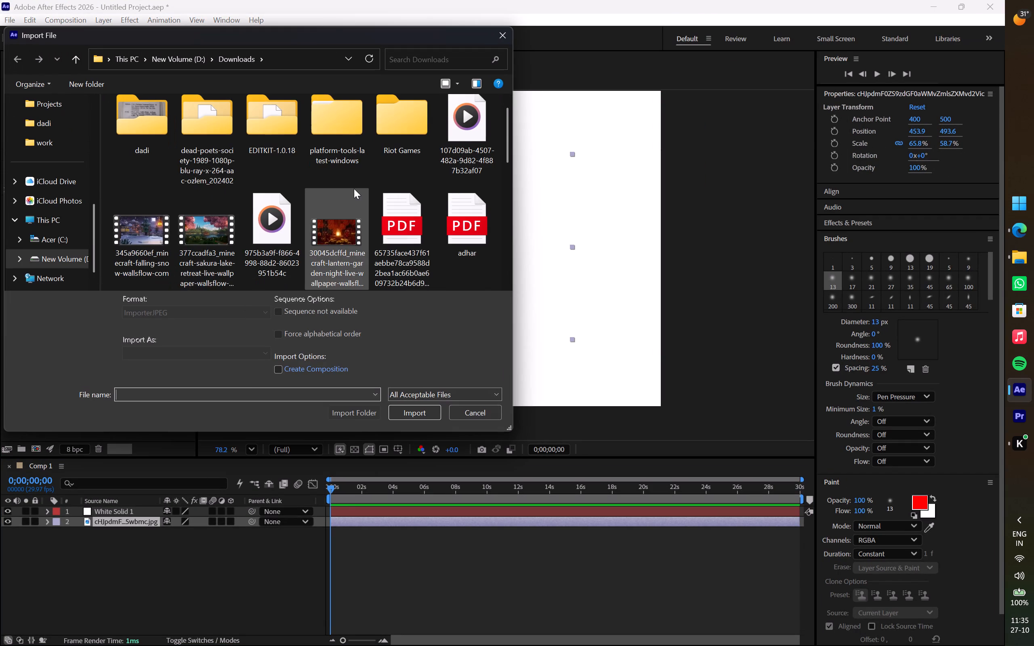
scroll(354, 189, down, 2)
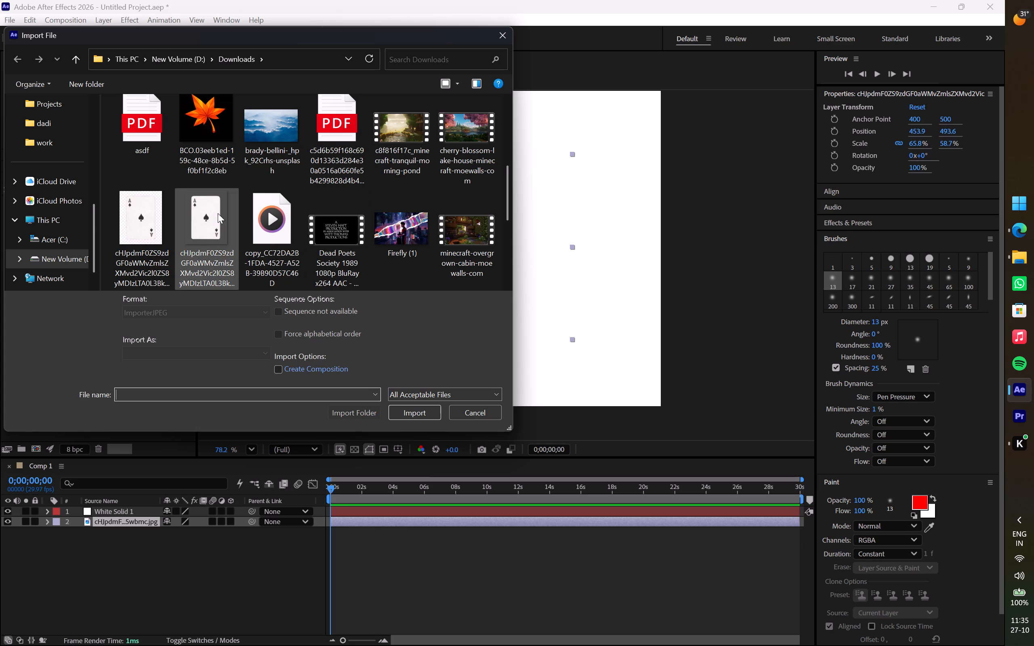
scroll(218, 213, down, 1)
click(202, 147)
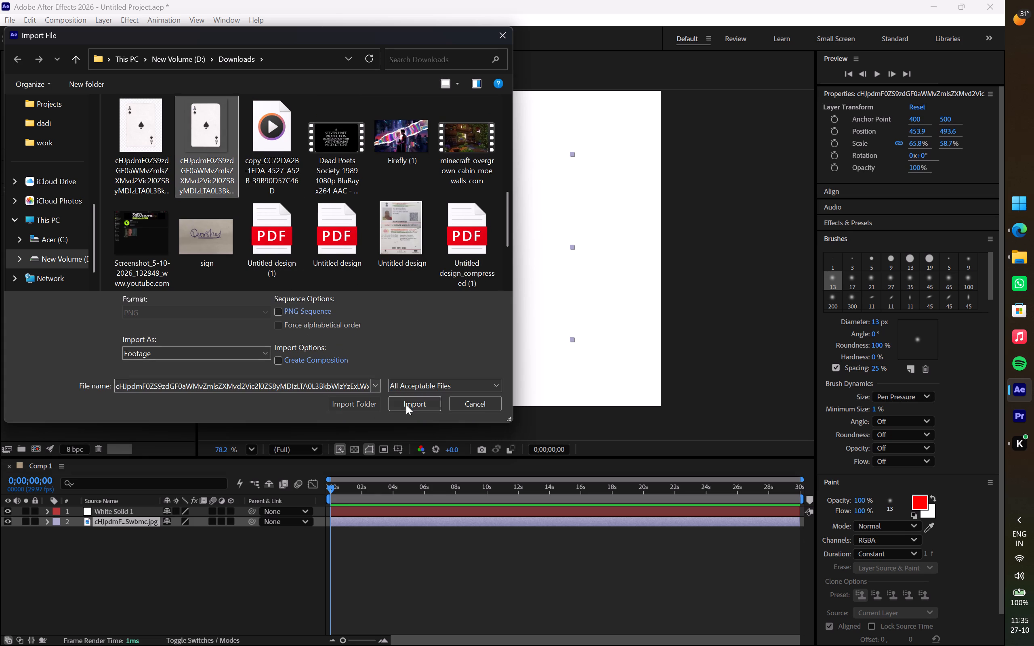
click(406, 405)
Add the card cutout PNG to Comp 1 as the lowest layer and delete the original card JPG layer.
drag(55, 165, 169, 475)
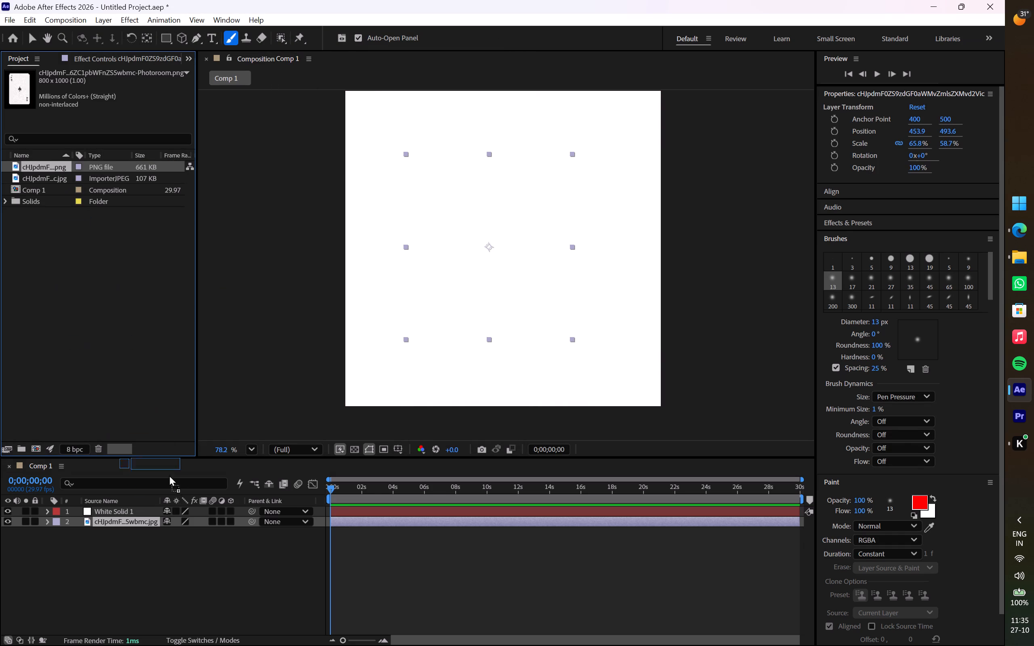
drag(169, 475, 181, 543)
click(145, 519)
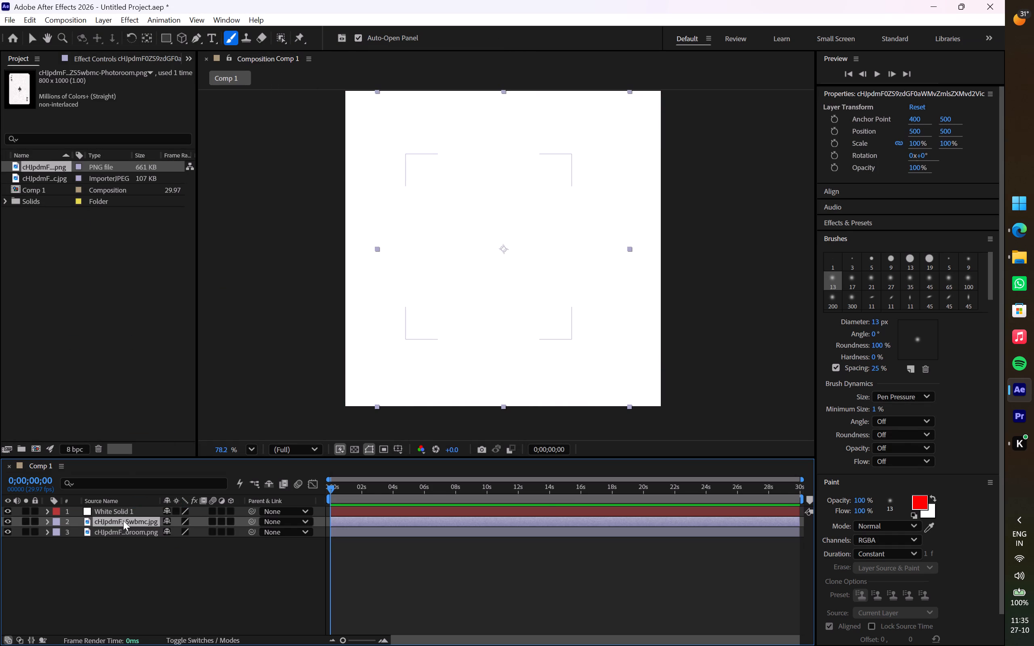
key(shift+Delete)
key(Delete)
Select the card cutout layer and preview Comp 1's playback.
click(114, 529)
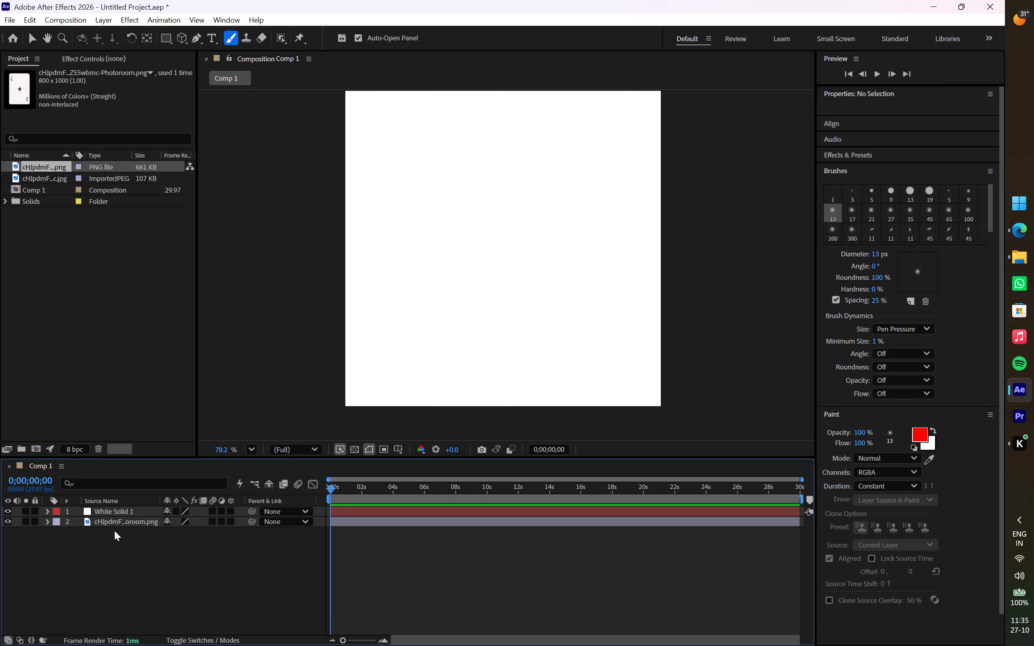
click(118, 522)
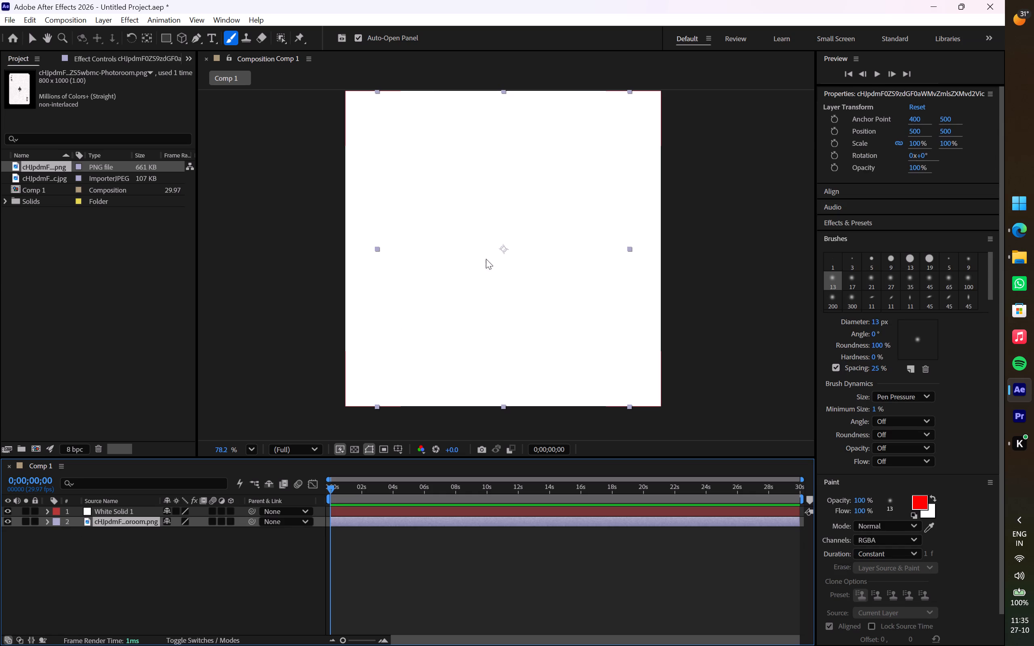
key(space)
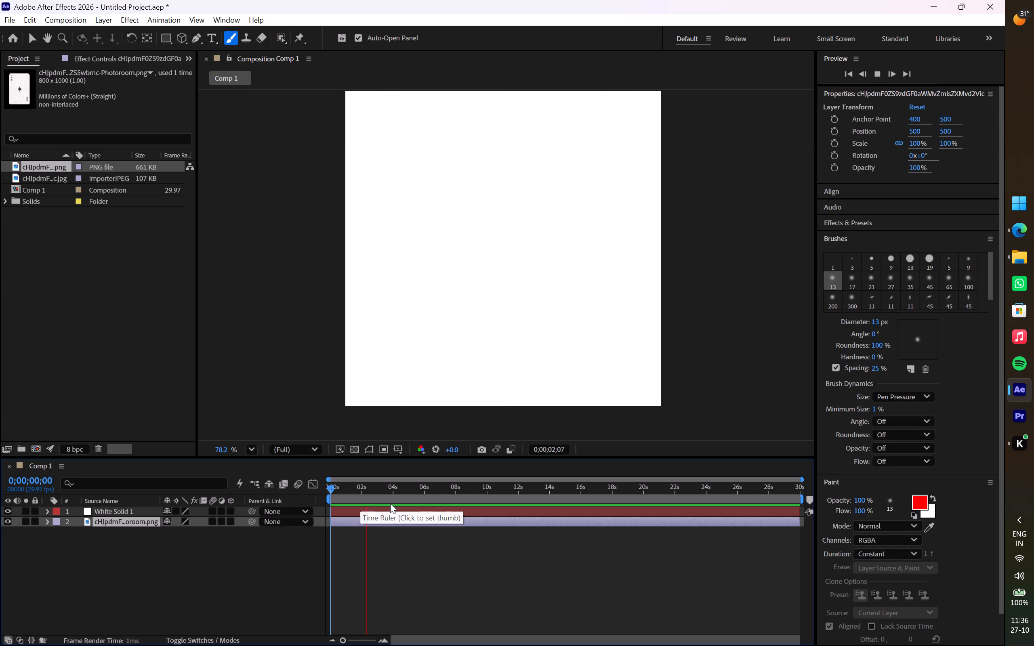
key(space)
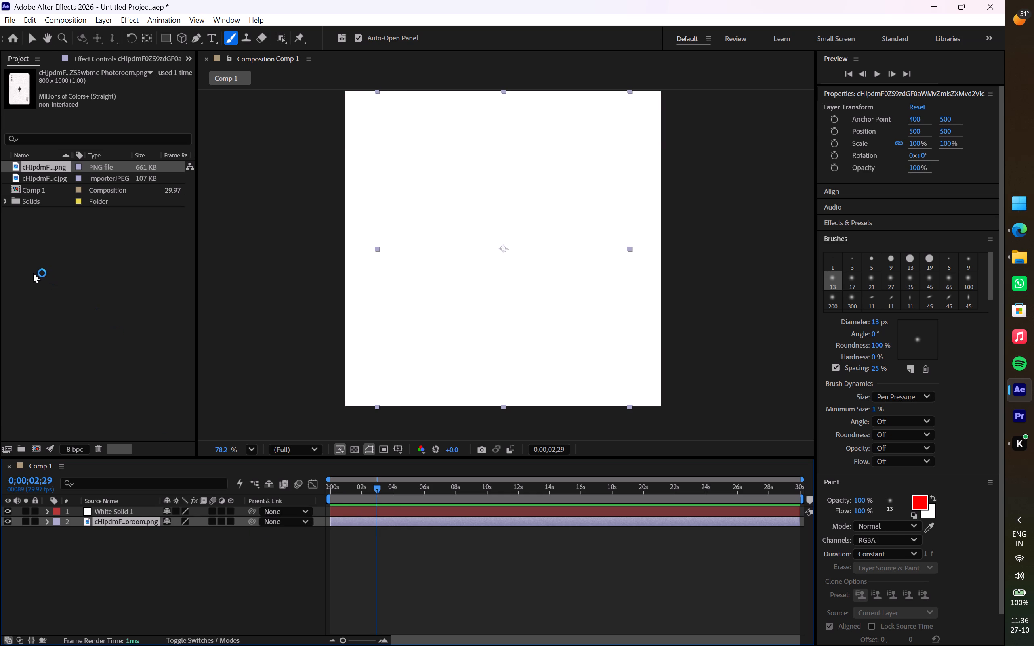
Create a 1000 x 1000 px black solid above White Solid 1 in Comp 1.
click(60, 511)
click(118, 552)
click(107, 506)
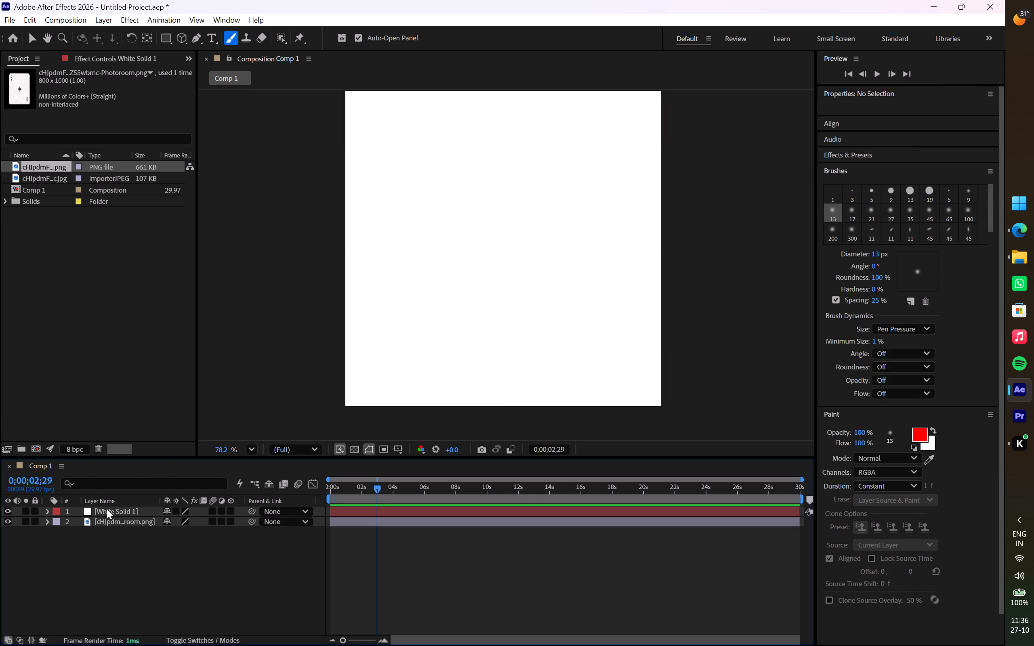
click(107, 509)
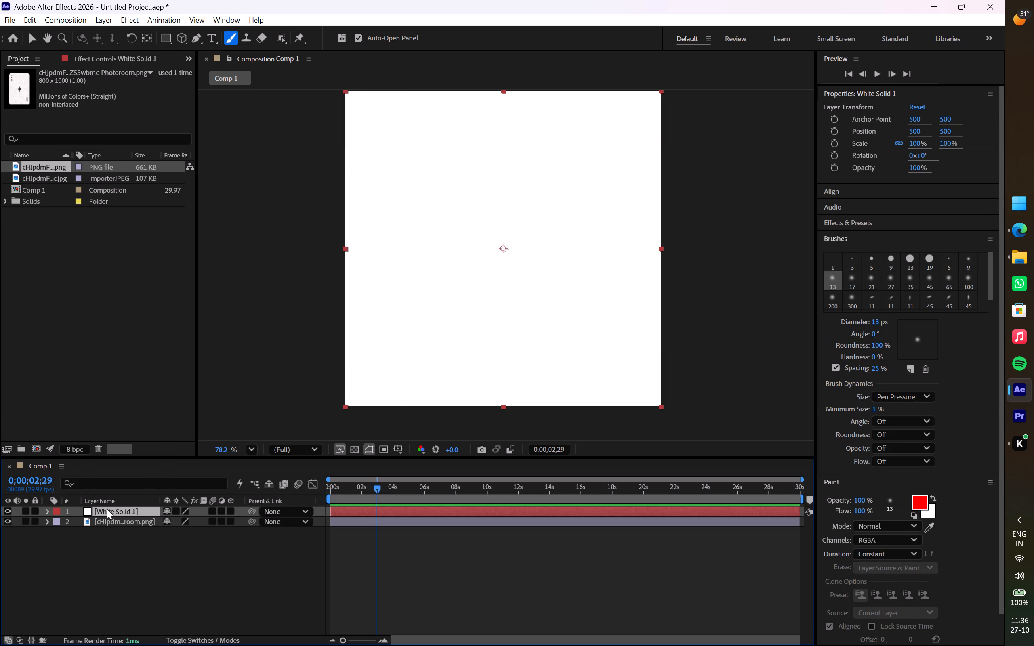
key(ctrl+y)
click(513, 411)
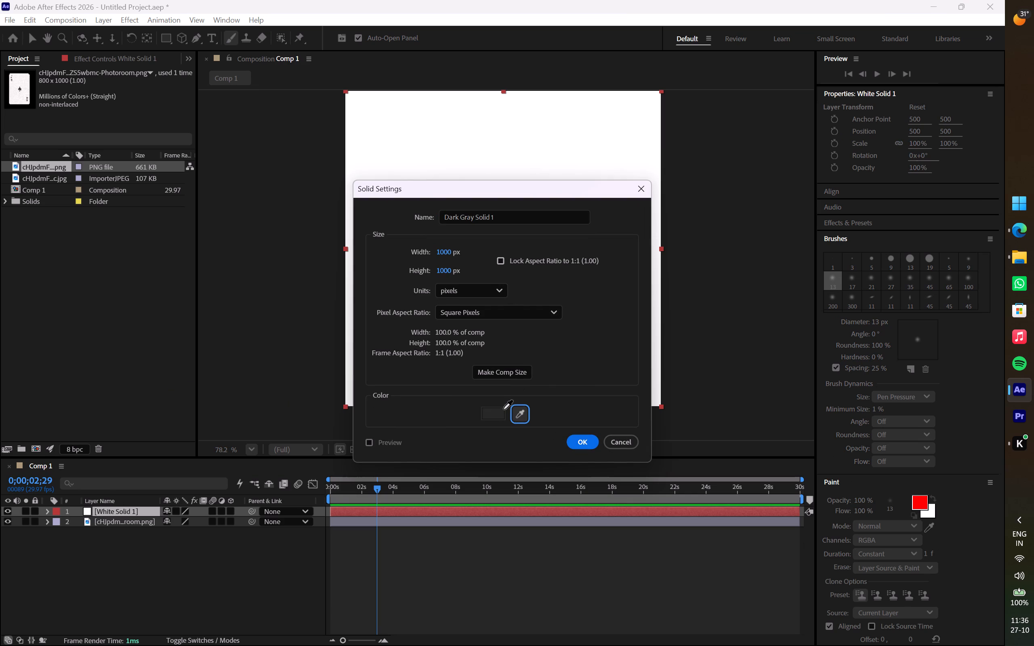
click(502, 411)
click(499, 412)
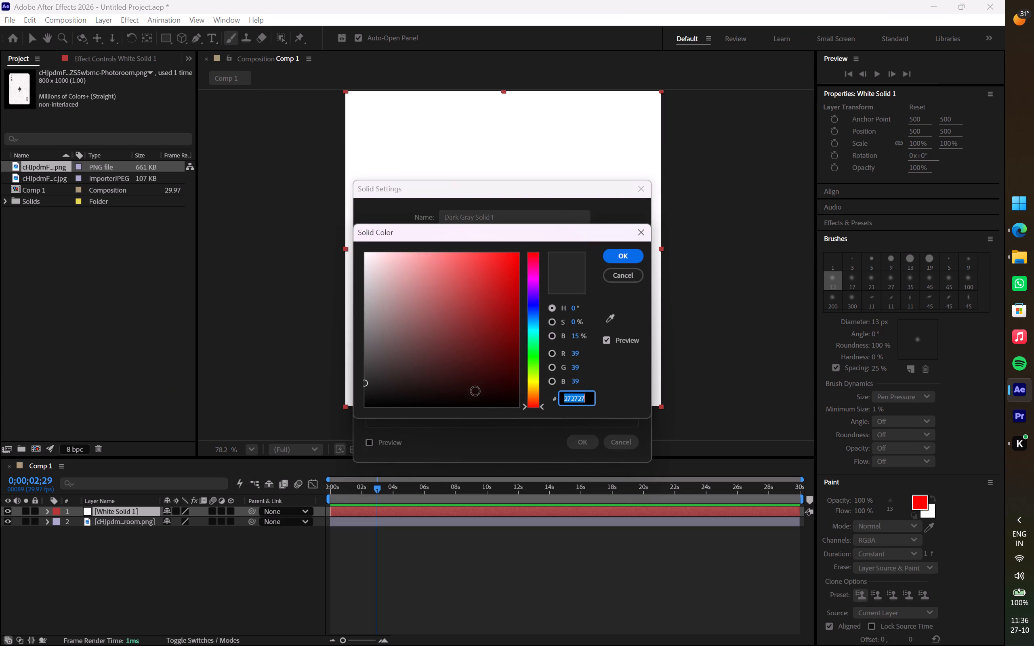
drag(369, 385, 378, 414)
click(617, 250)
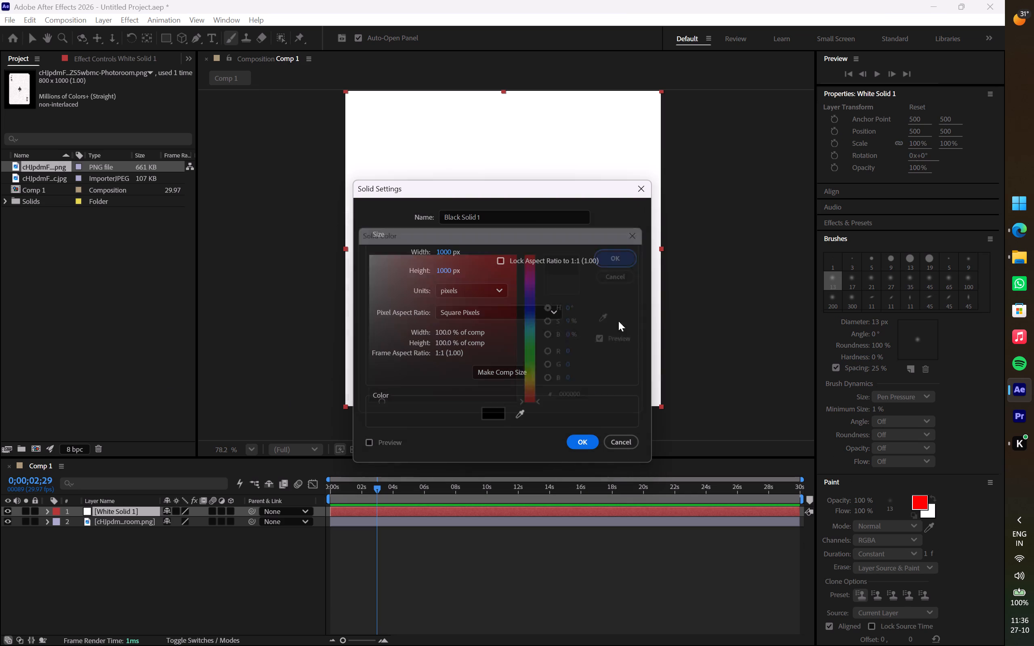
click(581, 444)
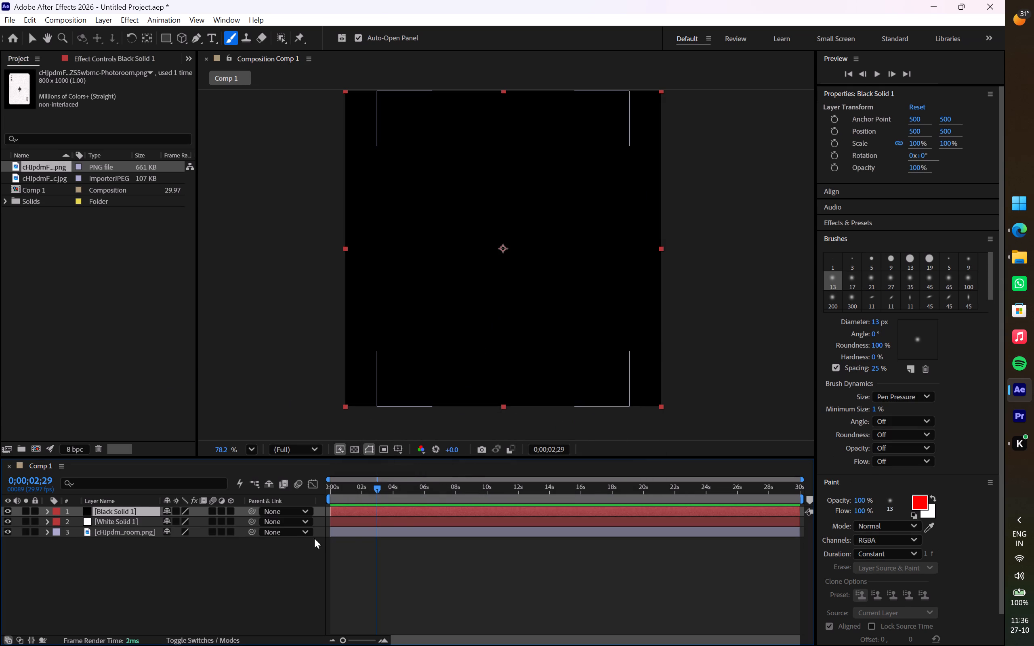
Delete the White Solid 1 layer from Comp 1.
click(157, 550)
click(97, 524)
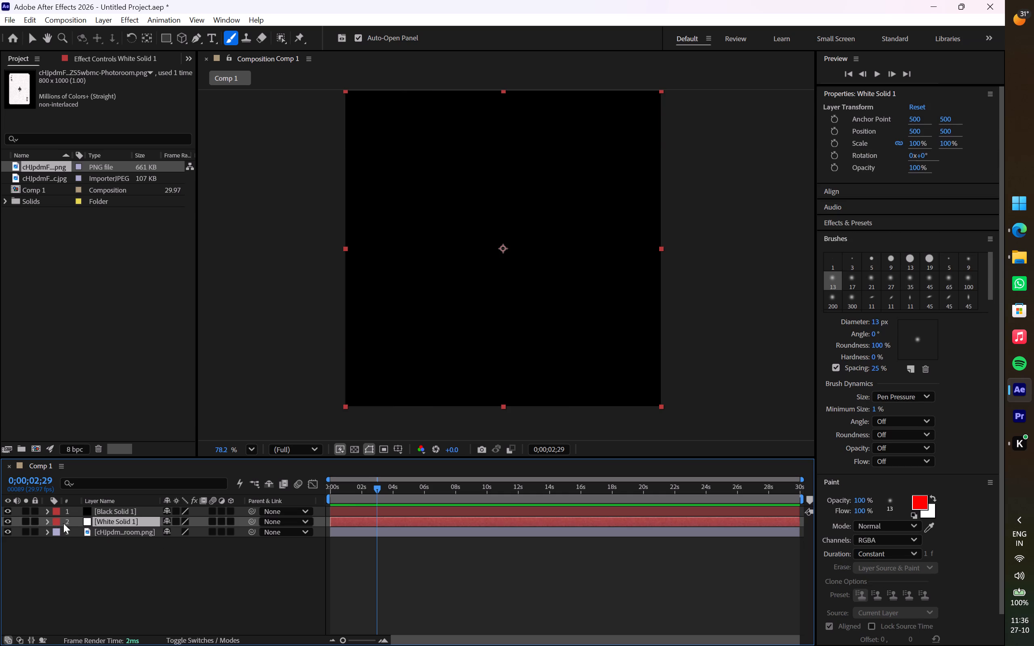
key(Delete)
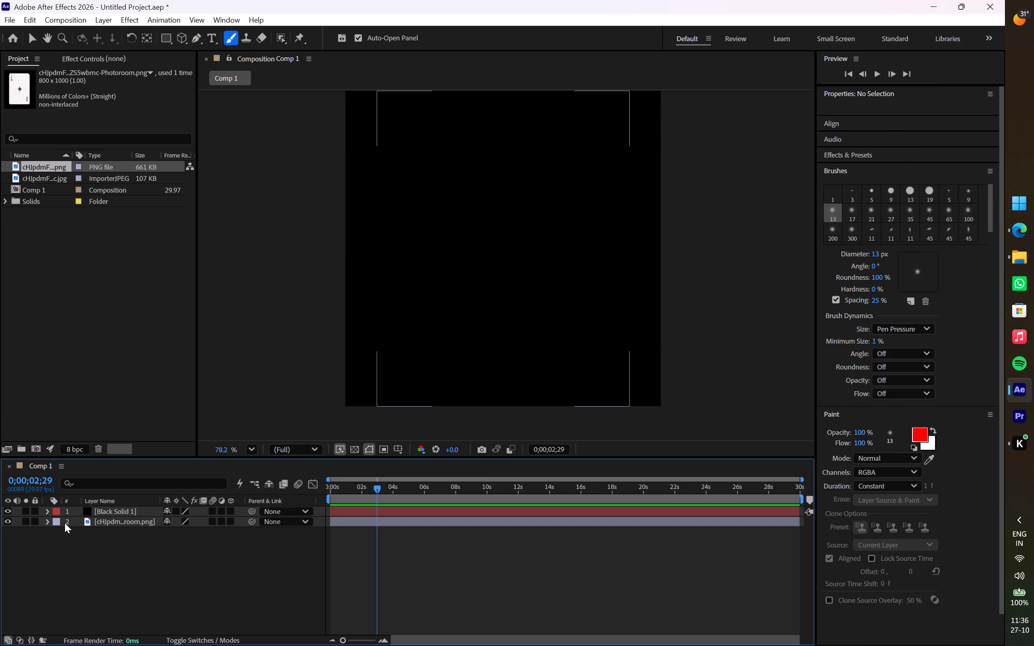
Select the card cutout layer and toggle Black Solid 1's visibility off and back on to check the card beneath it.
click(65, 523)
click(106, 523)
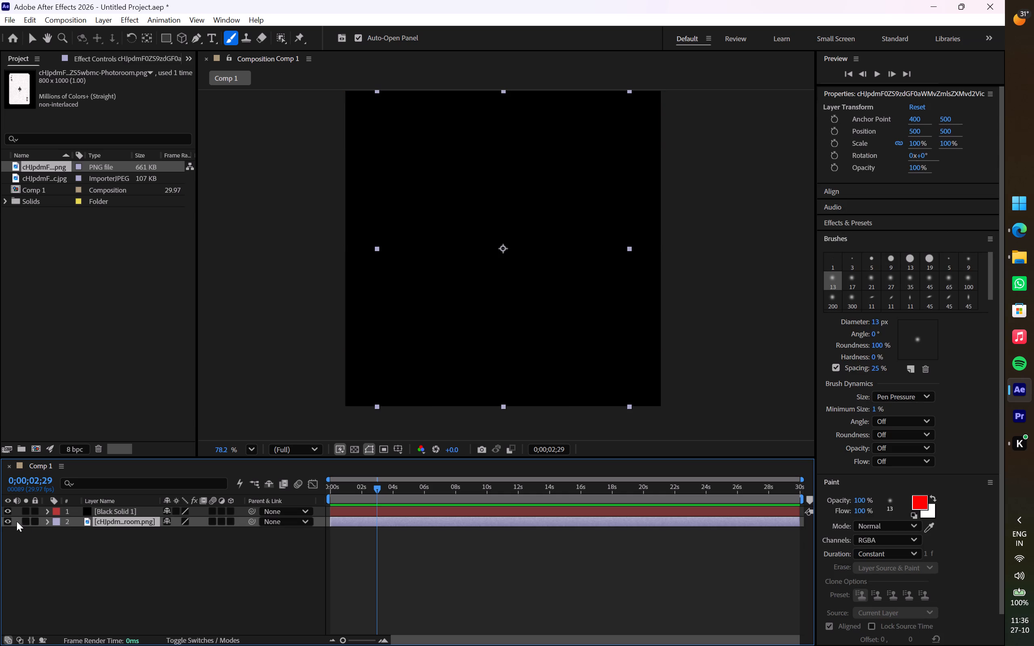
click(8, 512)
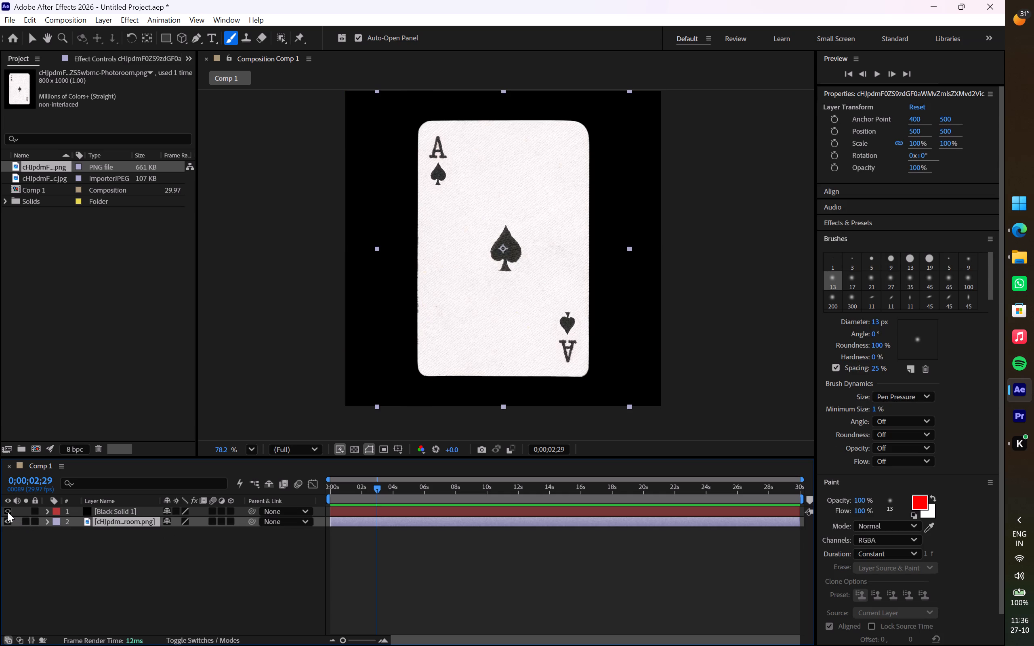
click(8, 512)
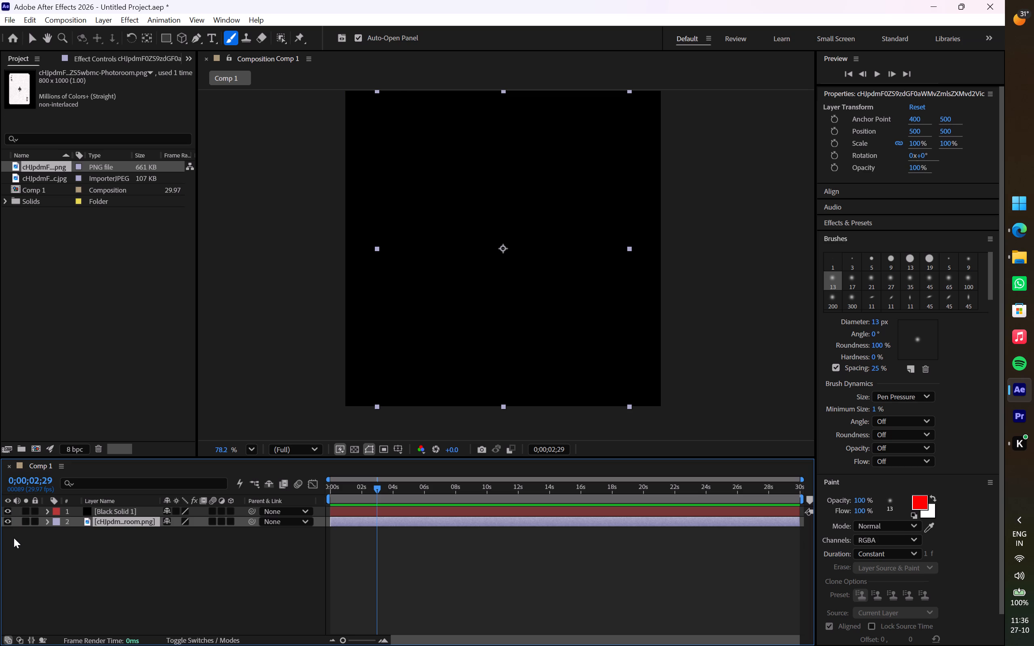
click(8, 515)
click(5, 511)
Move the card cutout layer above Black Solid 1 in Comp 1's layer stack.
drag(15, 521, 15, 503)
drag(87, 524, 86, 503)
drag(86, 503, 87, 511)
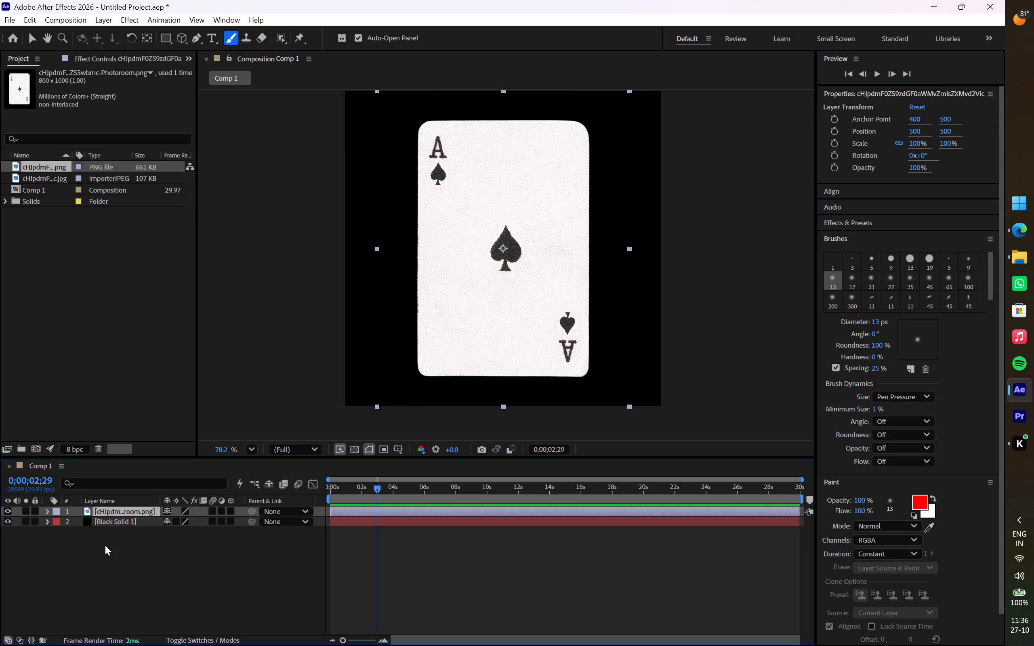
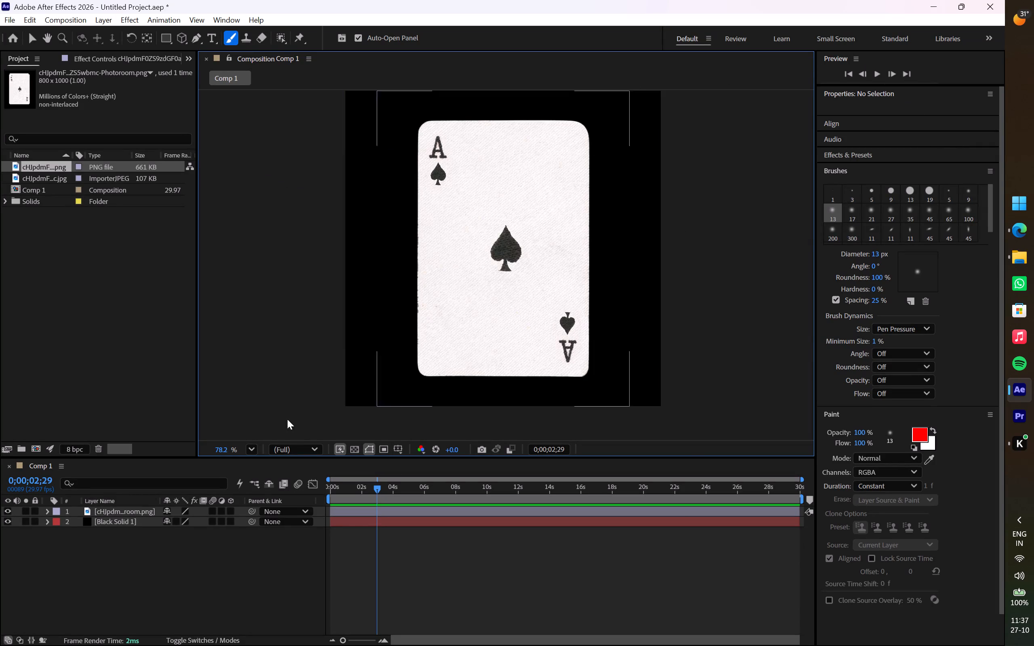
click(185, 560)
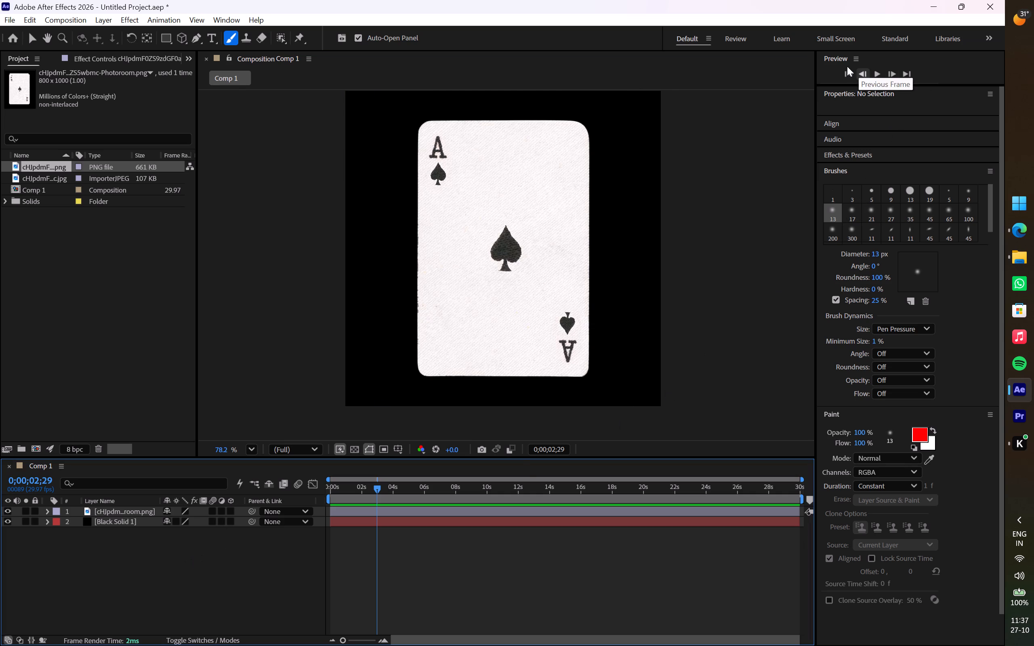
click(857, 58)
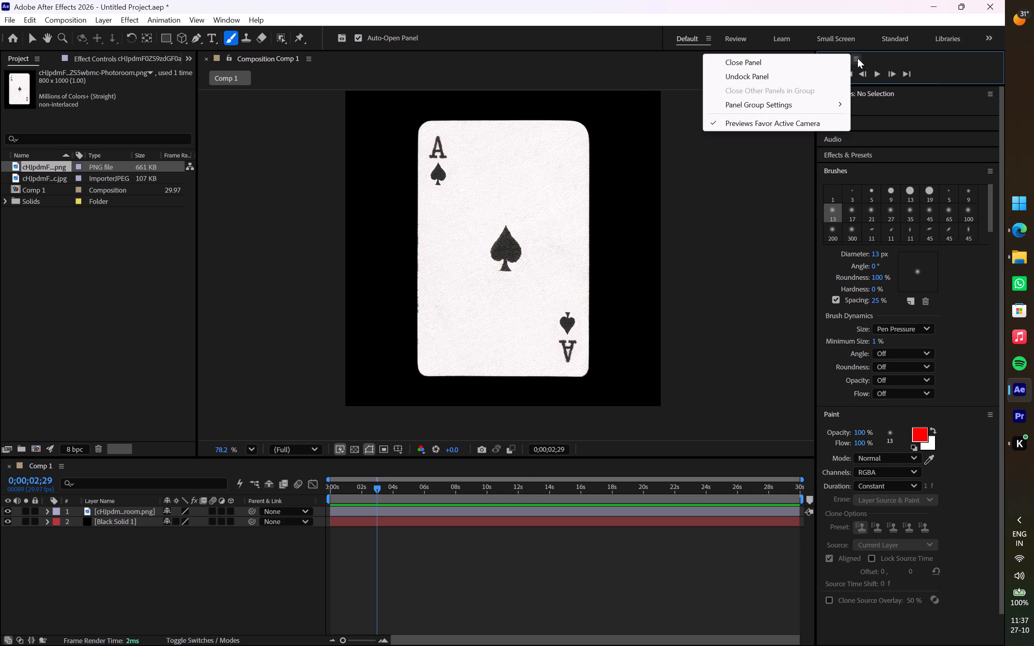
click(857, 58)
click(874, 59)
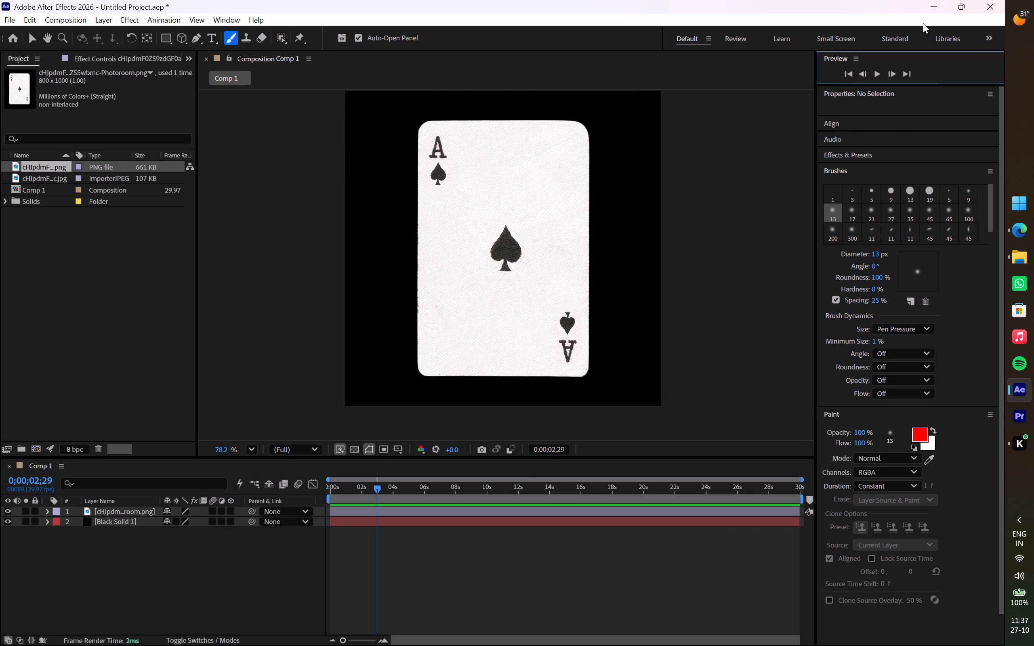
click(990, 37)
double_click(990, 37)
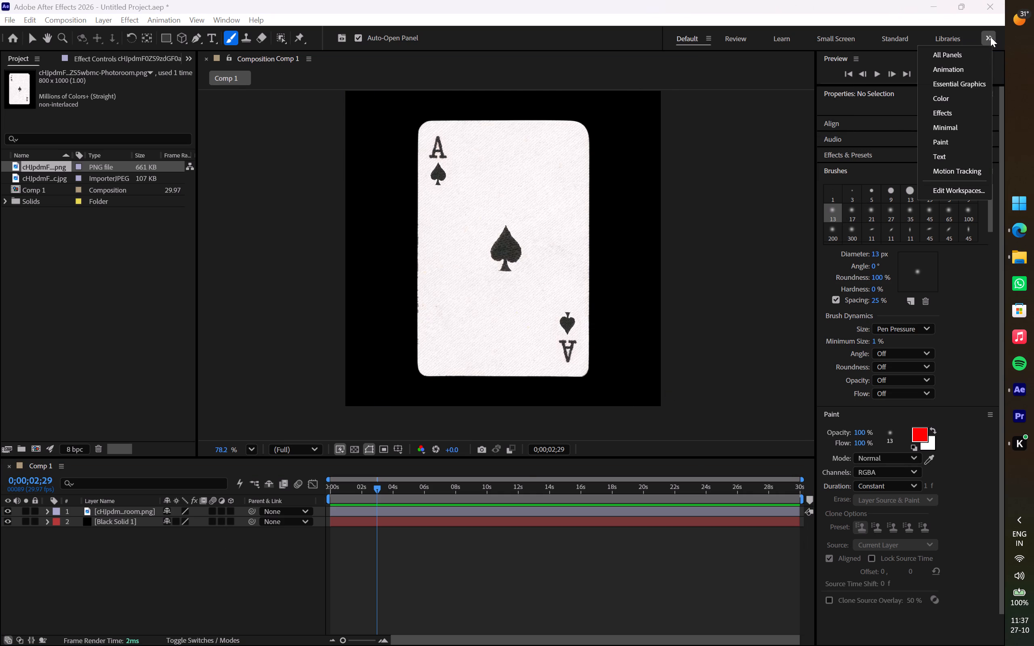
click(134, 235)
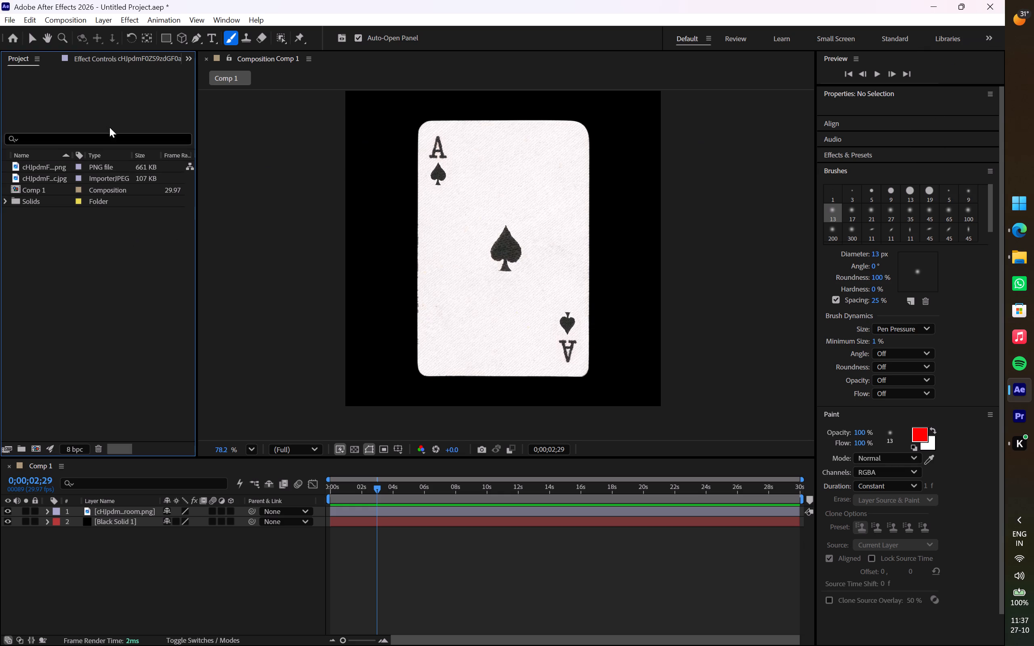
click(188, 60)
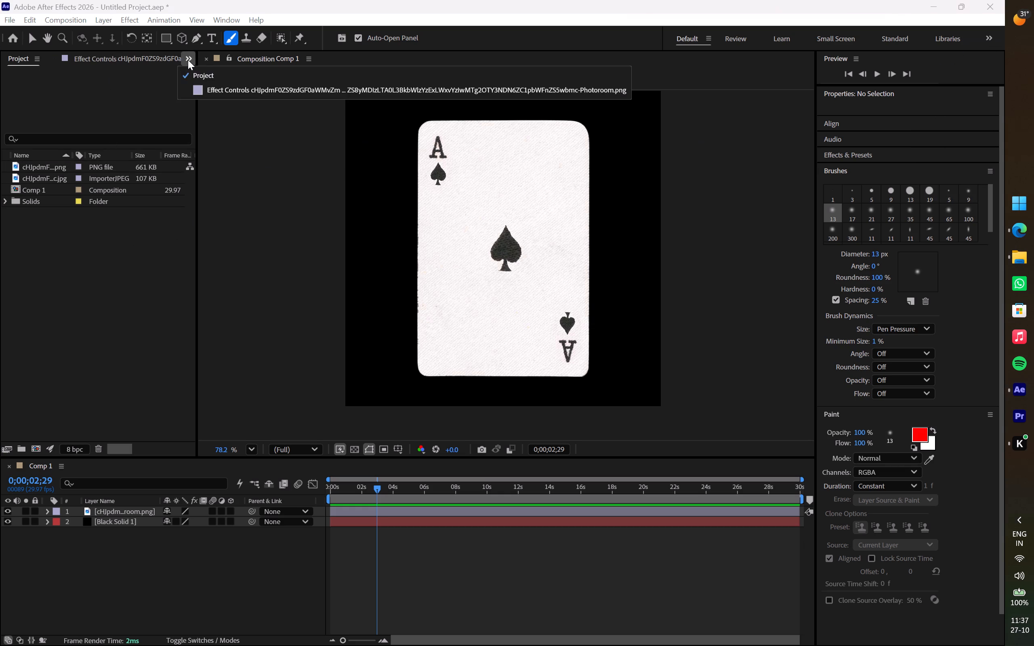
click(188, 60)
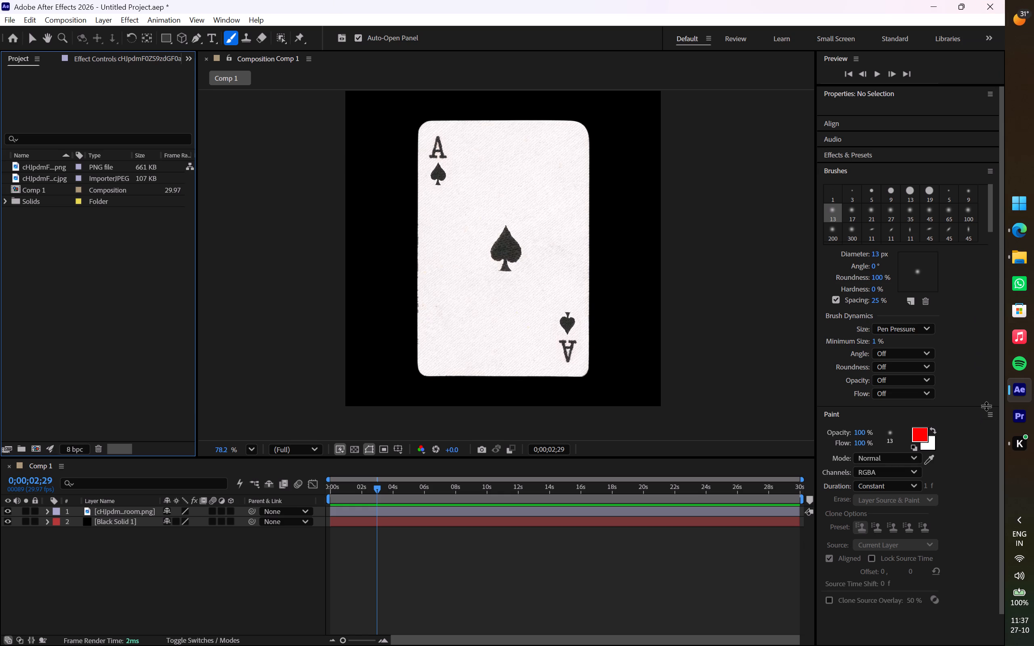
Find the Invert effect in Effects & Presets by searching "inver" and apply it to the card cutout layer.
click(866, 156)
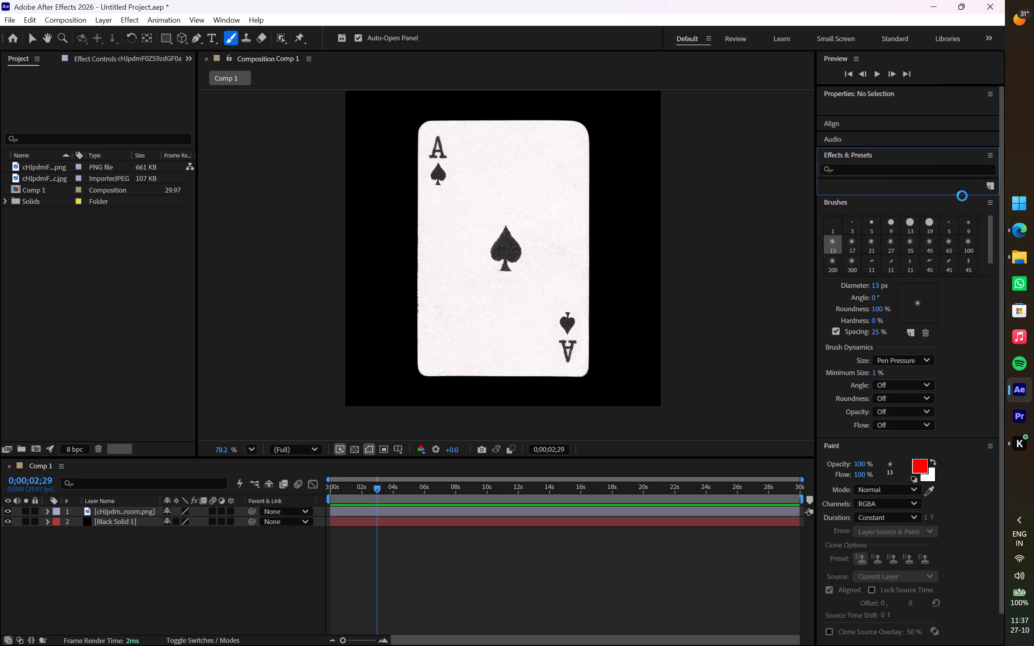
drag(962, 196, 963, 224)
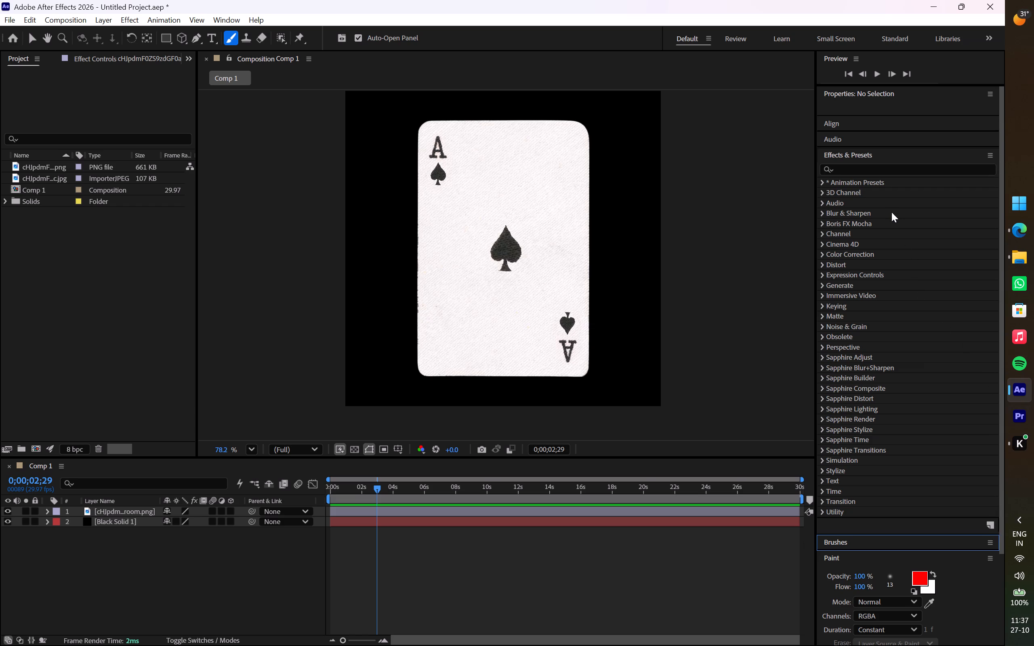
click(897, 171)
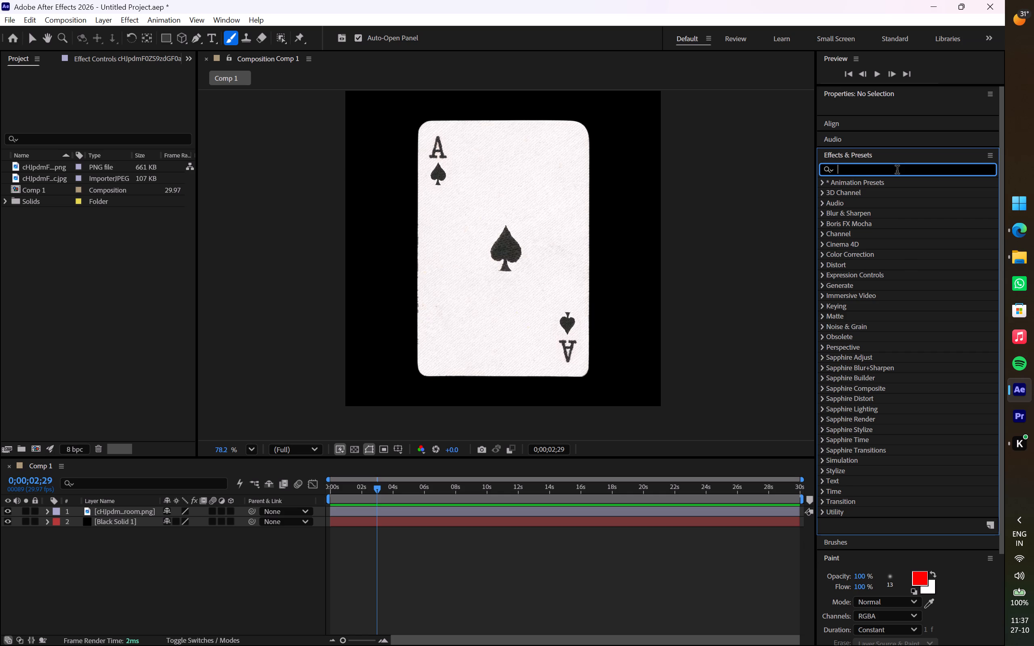
text(inver)
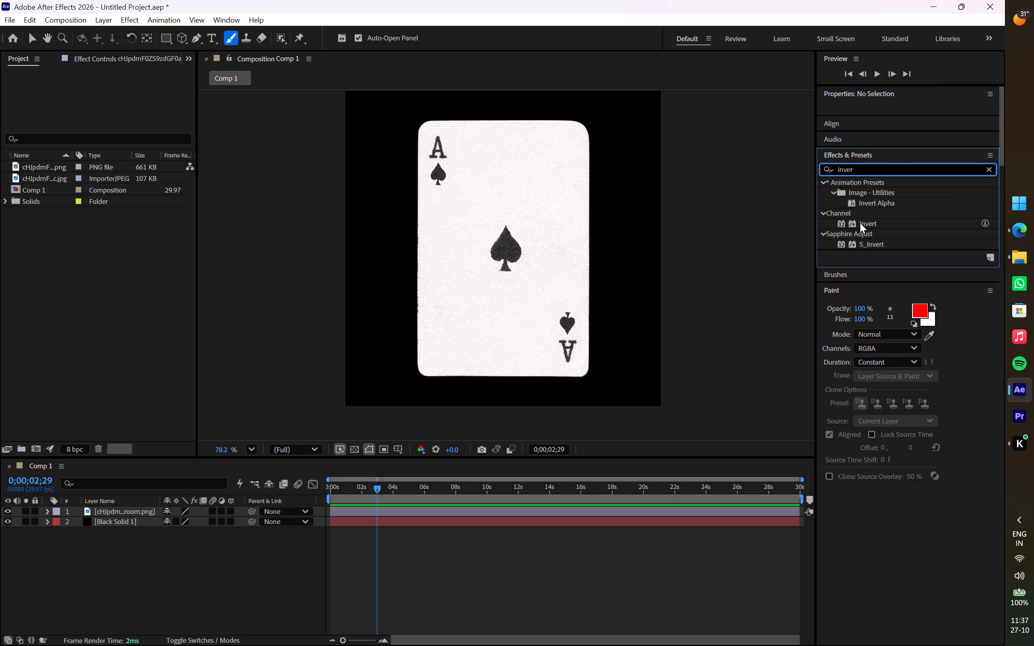
drag(869, 222, 113, 519)
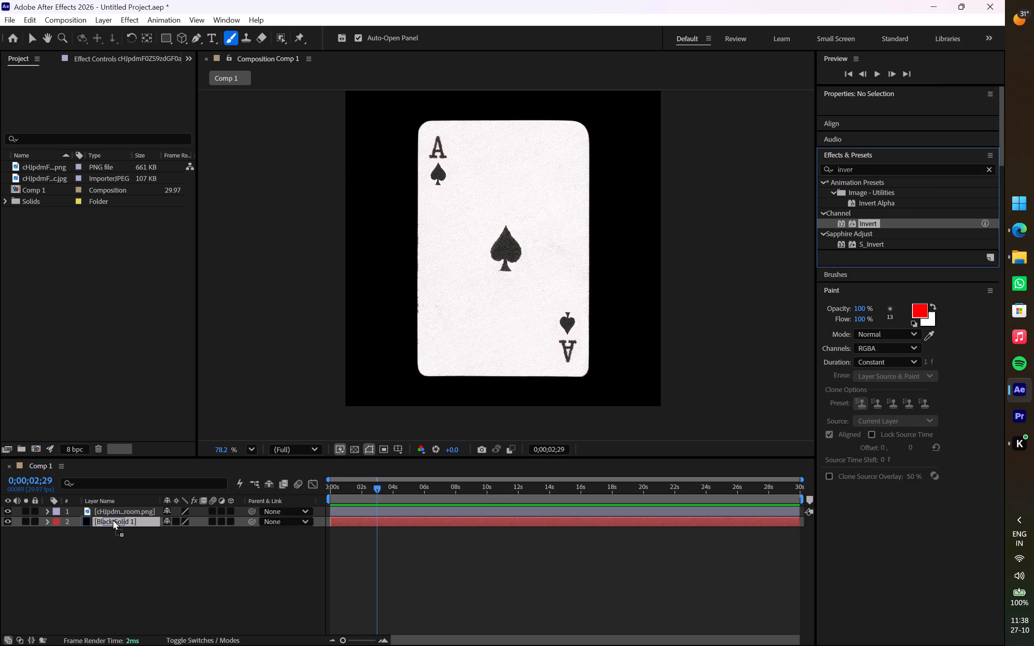
drag(113, 519, 113, 514)
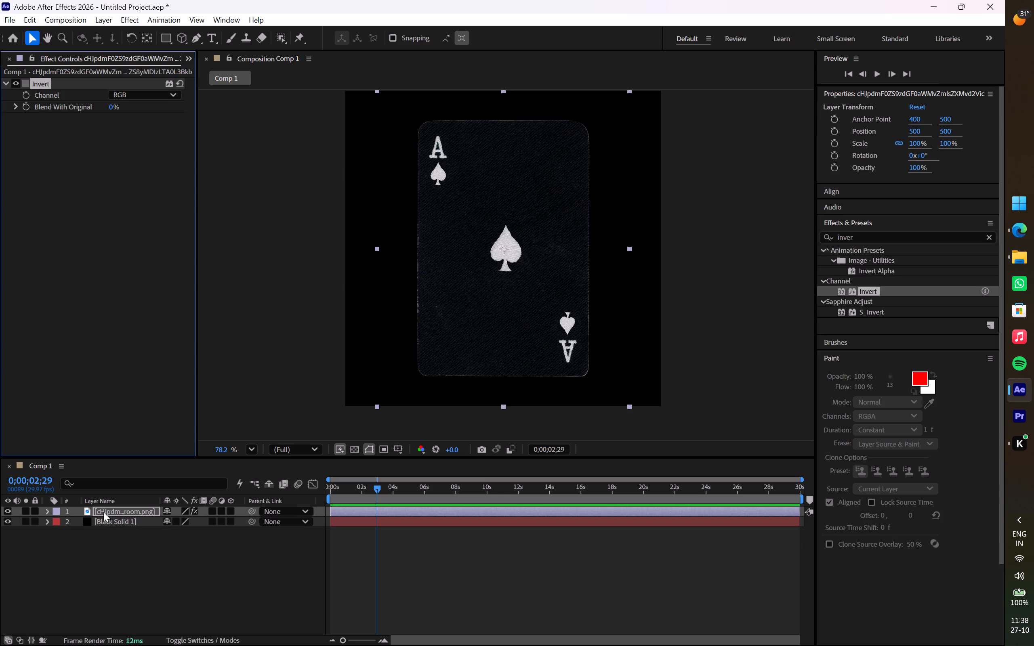
Create a 1000 x 1000 px white solid directly above Black Solid 1, beneath the card cutout layer.
click(103, 522)
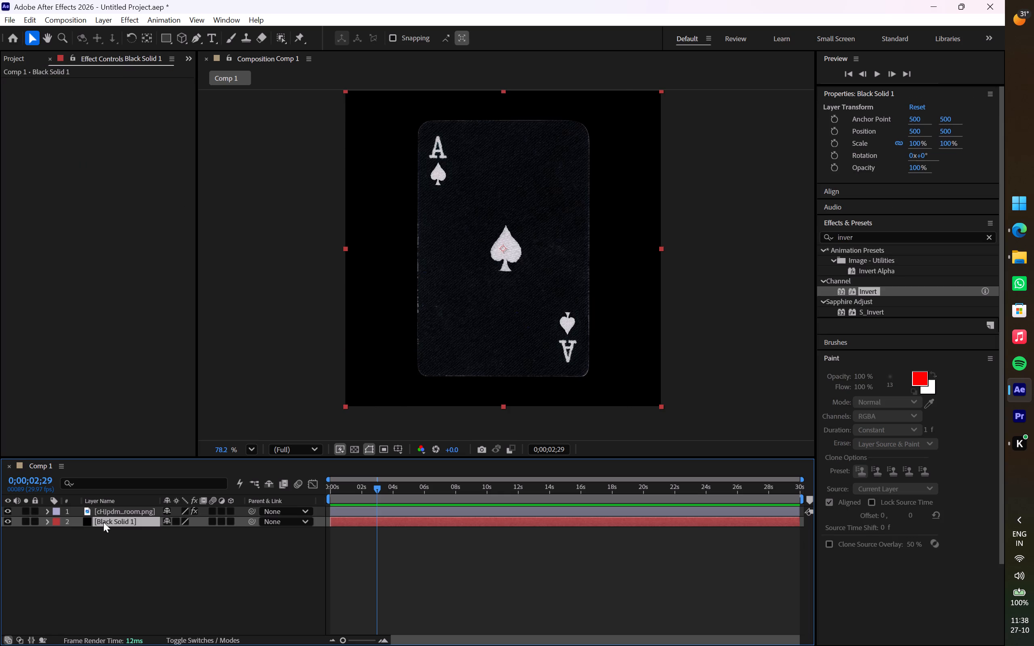
key(ctrl+y)
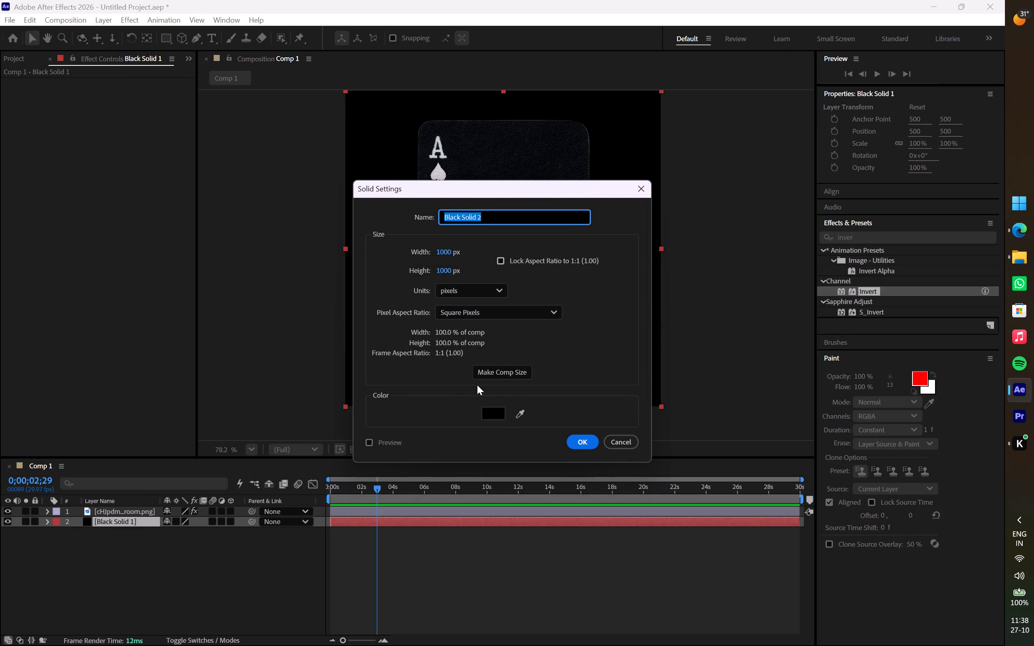
click(500, 416)
drag(368, 408, 369, 401)
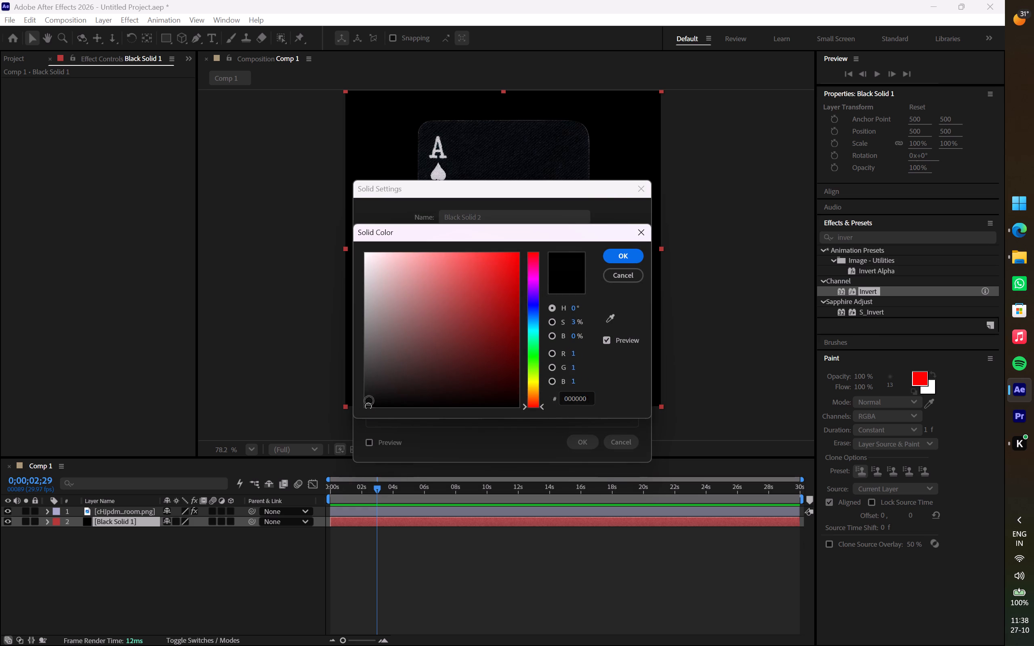
drag(369, 401, 364, 251)
click(623, 256)
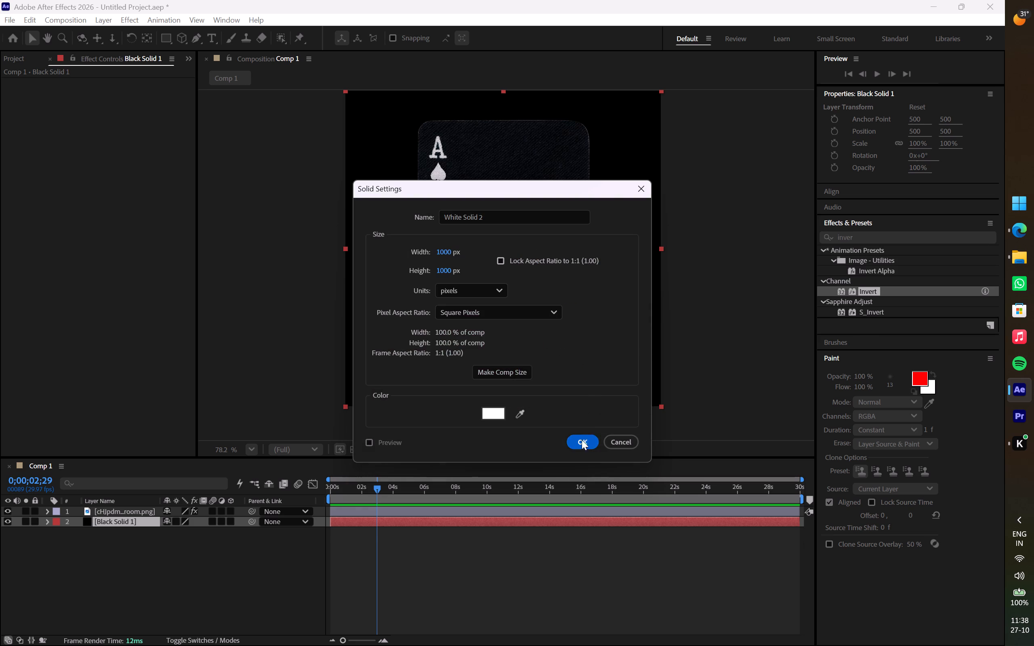
click(582, 442)
Delete the Black Solid 1 layer from Comp 1.
click(100, 533)
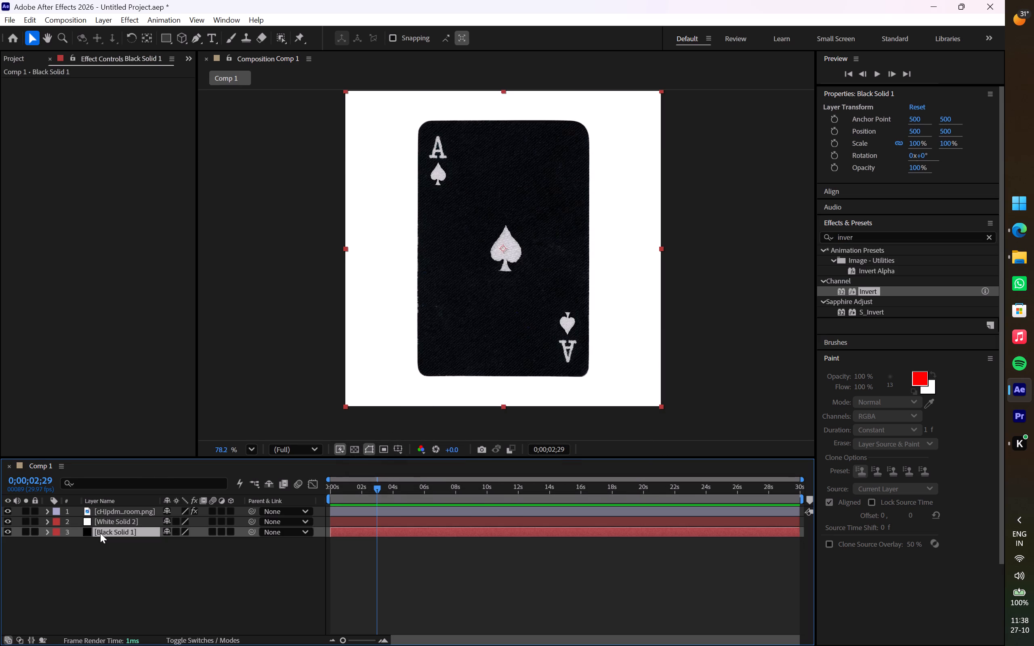
key(Delete)
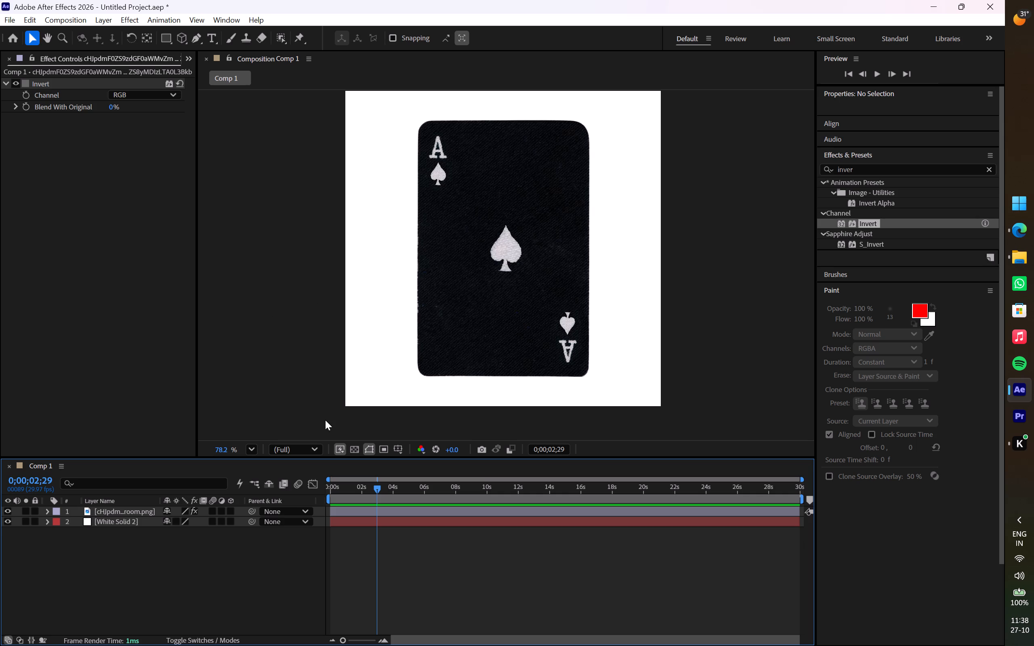
Play back Comp 1 to preview the card over the white background.
key(space)
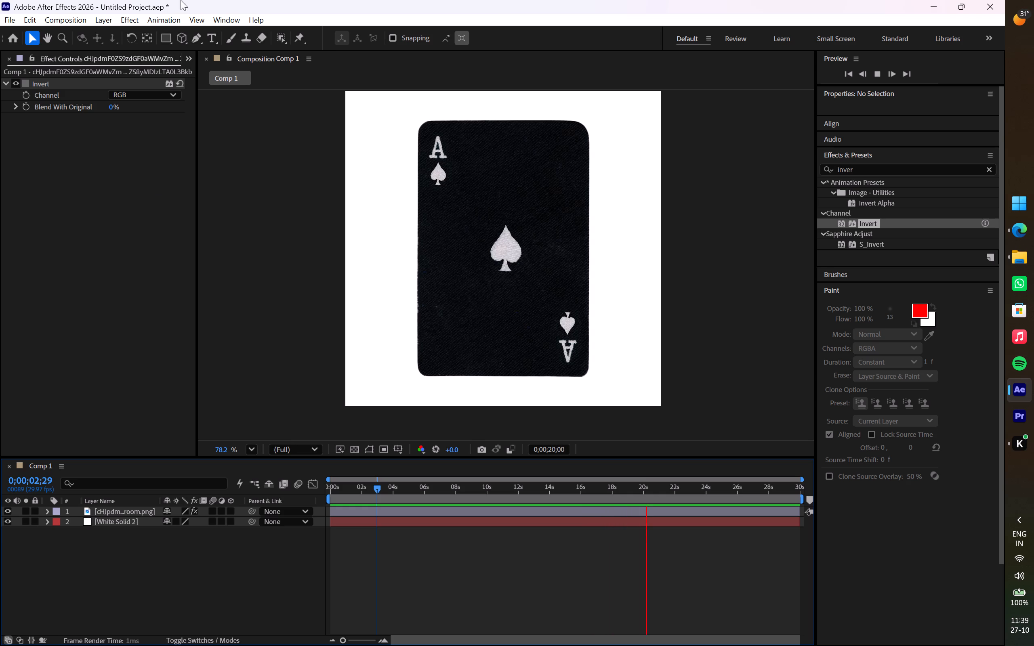
click(493, 64)
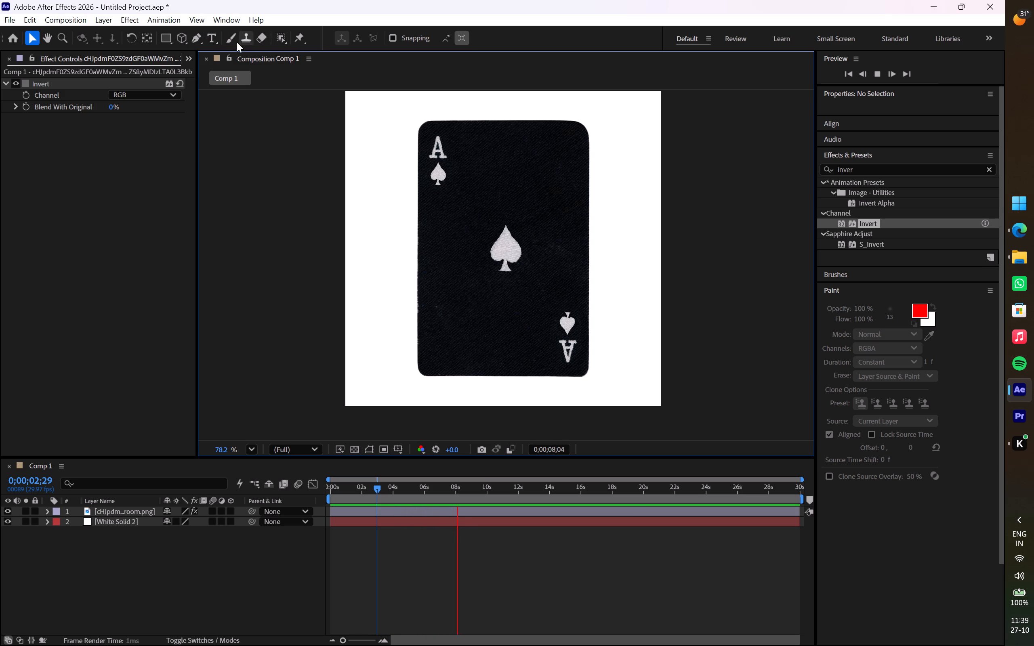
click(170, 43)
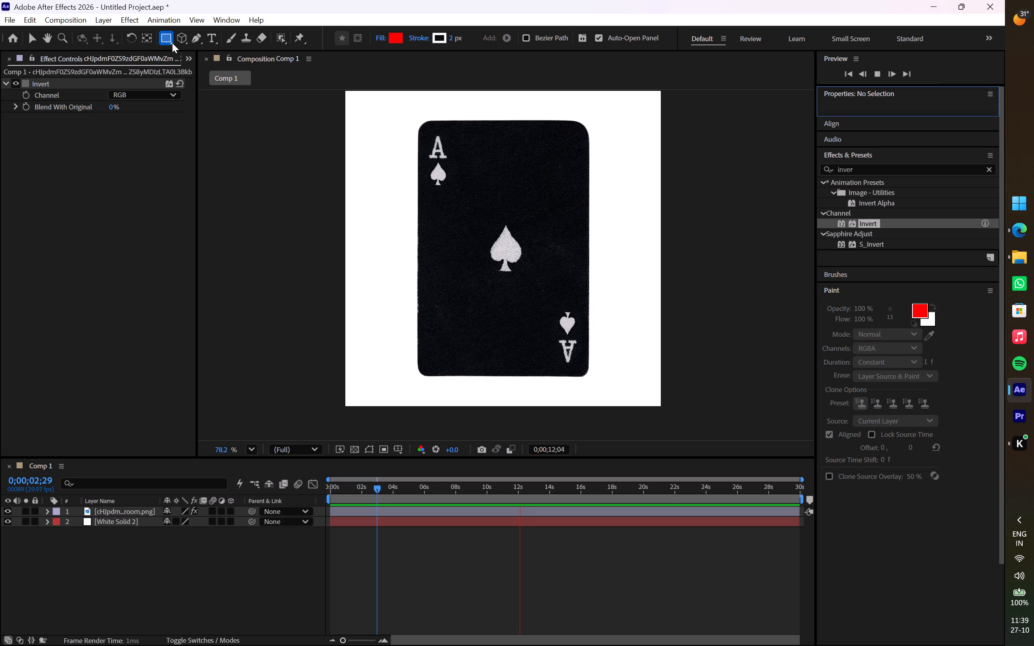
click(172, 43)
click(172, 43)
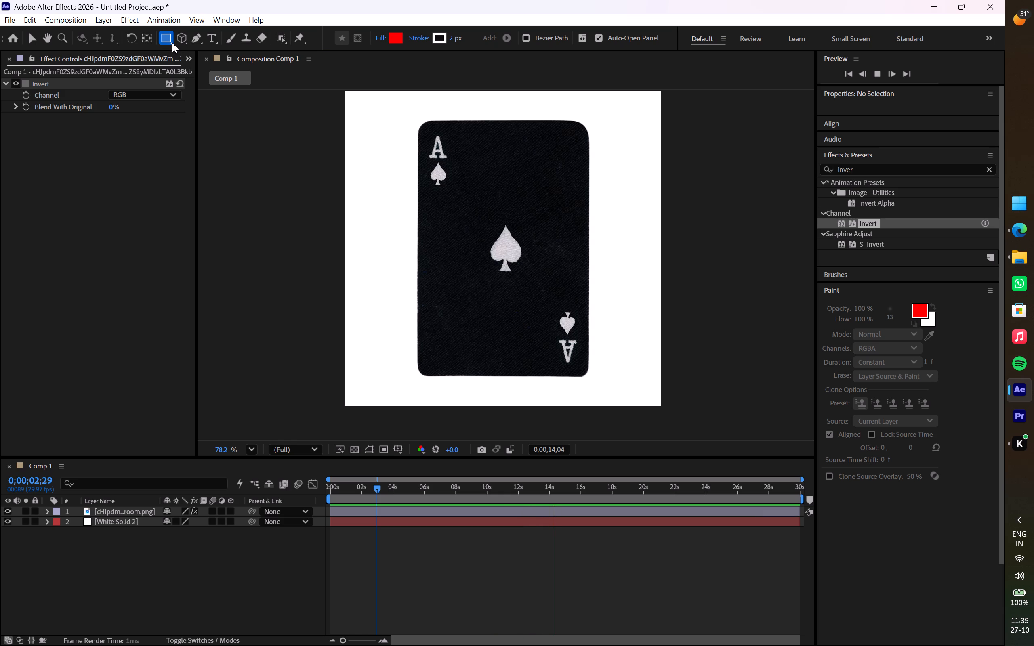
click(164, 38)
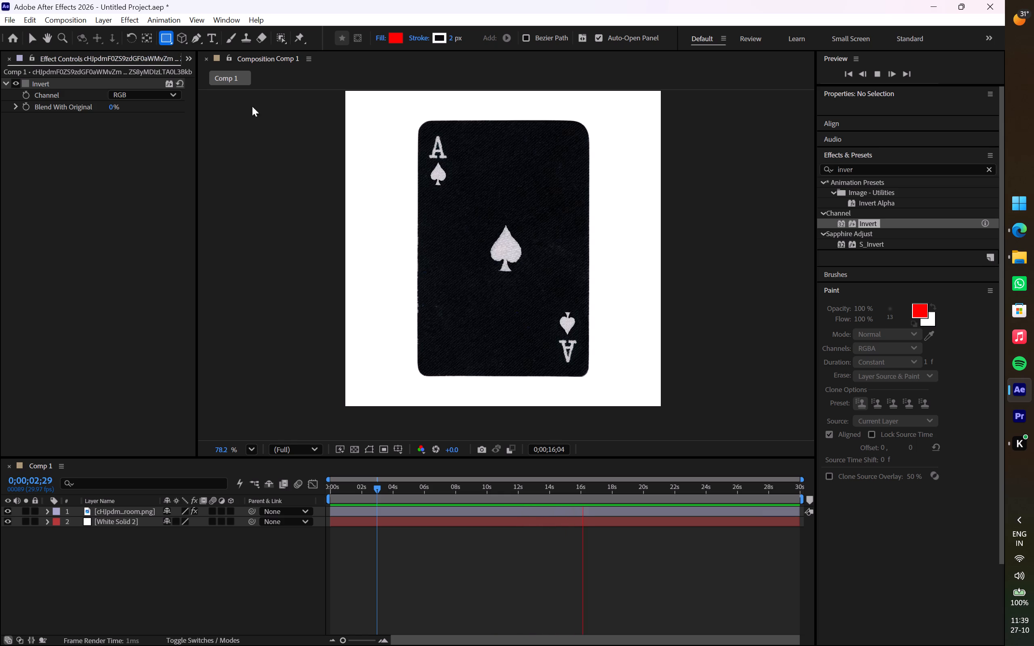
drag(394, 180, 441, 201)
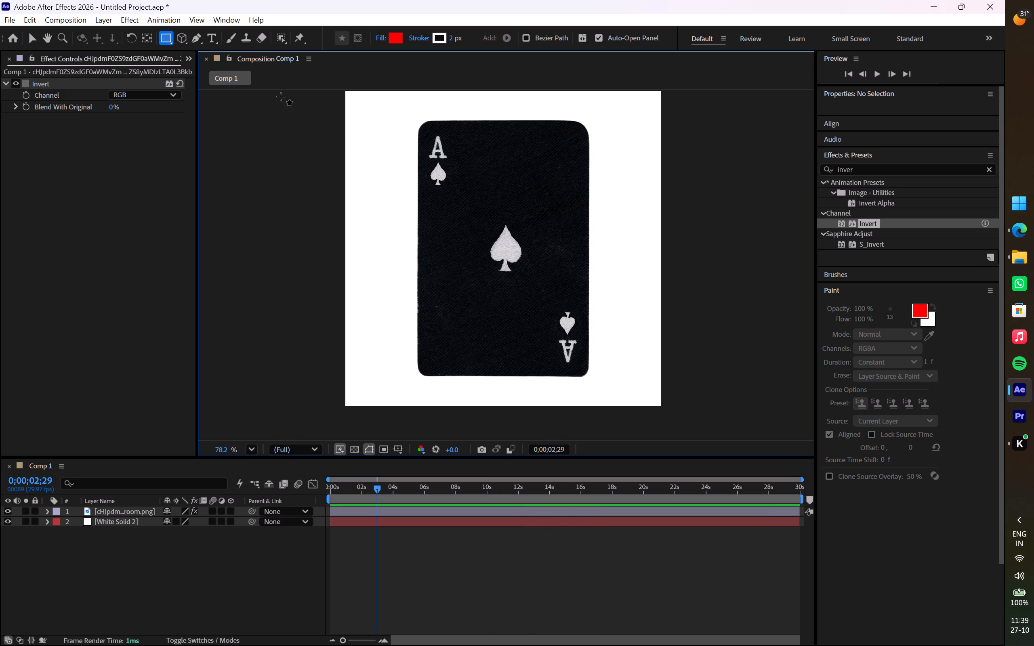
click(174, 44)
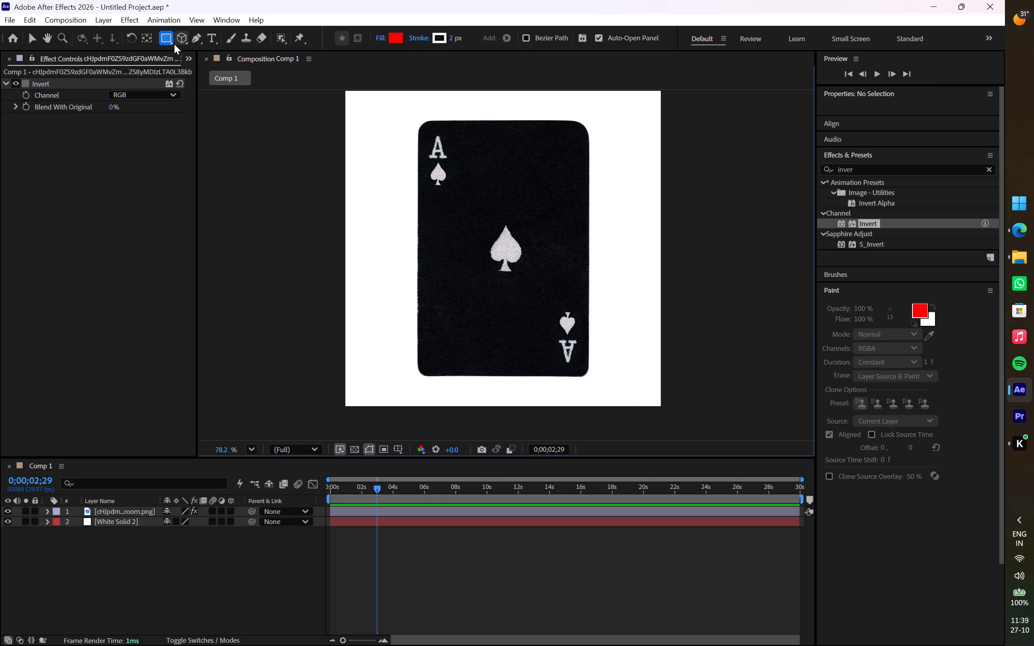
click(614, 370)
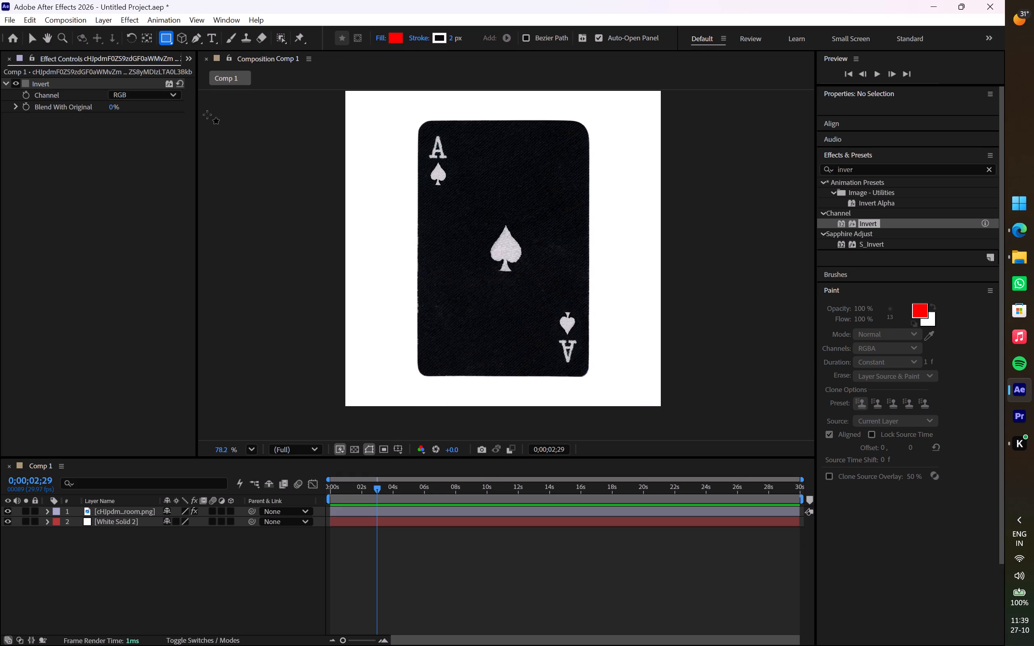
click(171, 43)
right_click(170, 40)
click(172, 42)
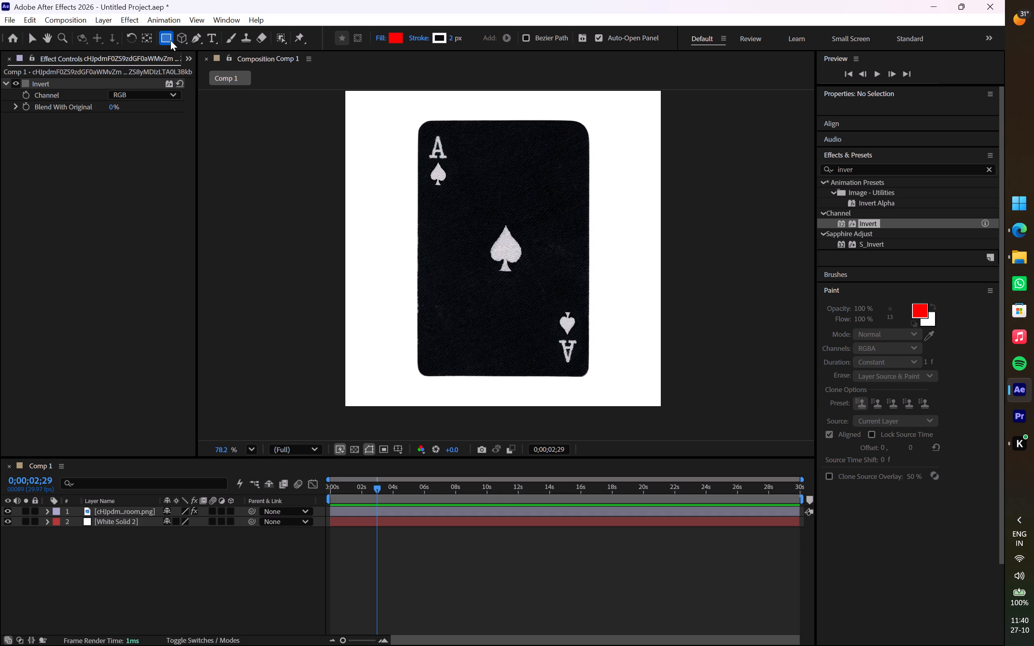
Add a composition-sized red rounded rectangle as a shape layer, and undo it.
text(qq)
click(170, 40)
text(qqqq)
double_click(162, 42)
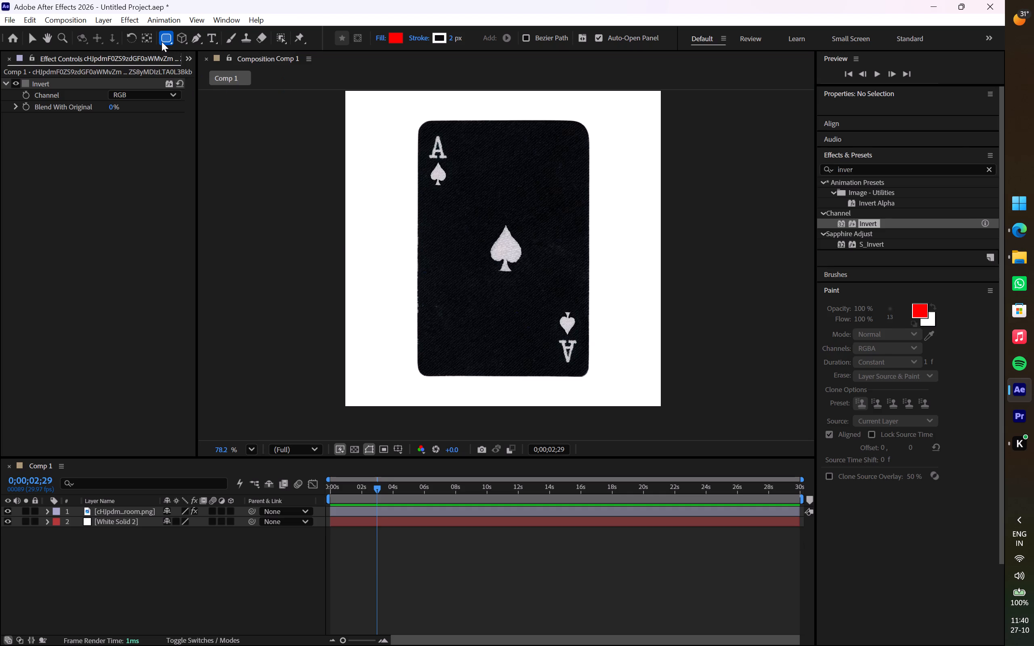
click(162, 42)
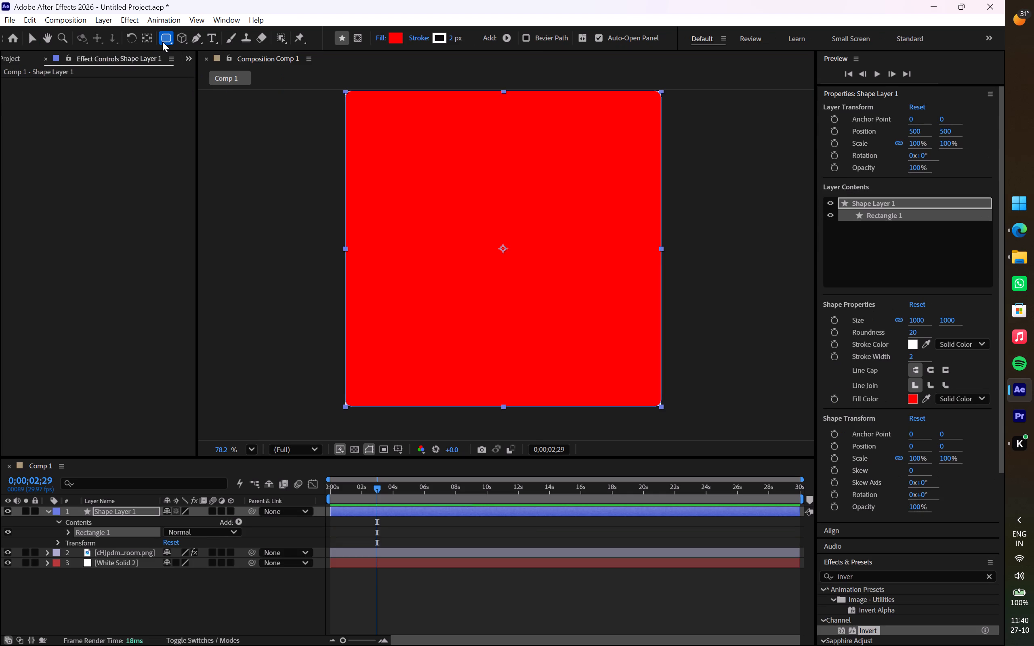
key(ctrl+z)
Draw a red ellipse with a 2 px white stroke over the card's upper-left corner as a new shape layer, using the Ellipse tool.
click(162, 42)
click(163, 40)
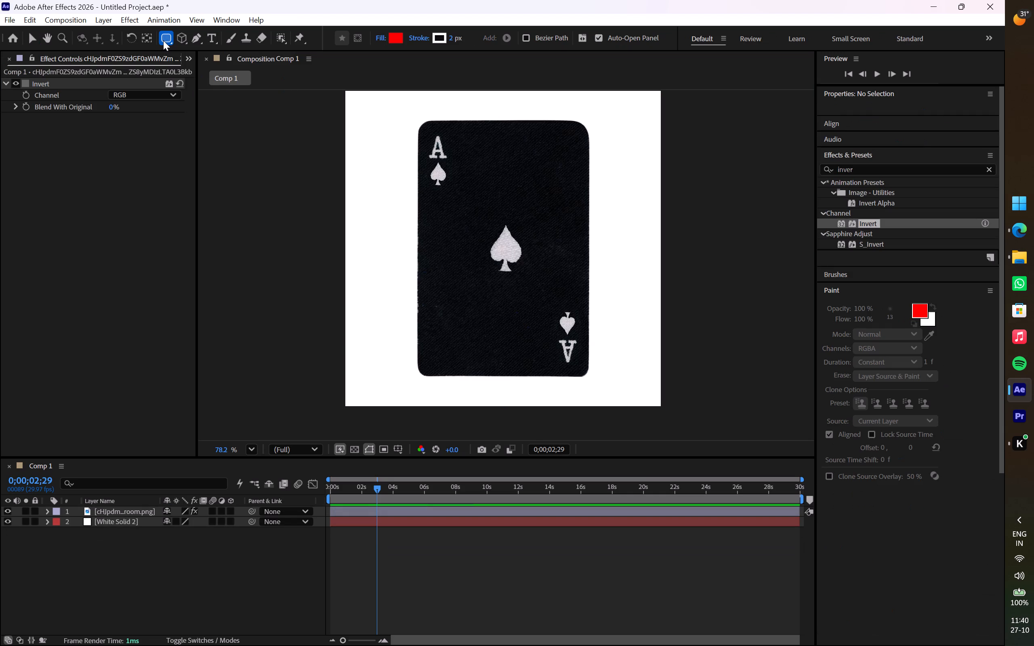
text(qqqqq)
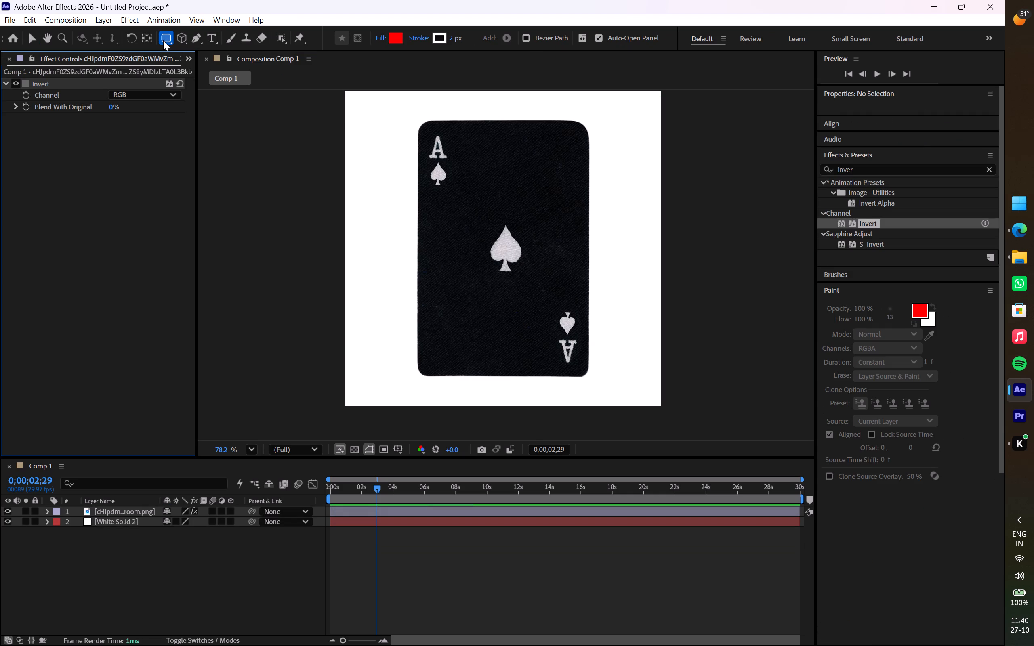
key(q)
drag(366, 106, 531, 250)
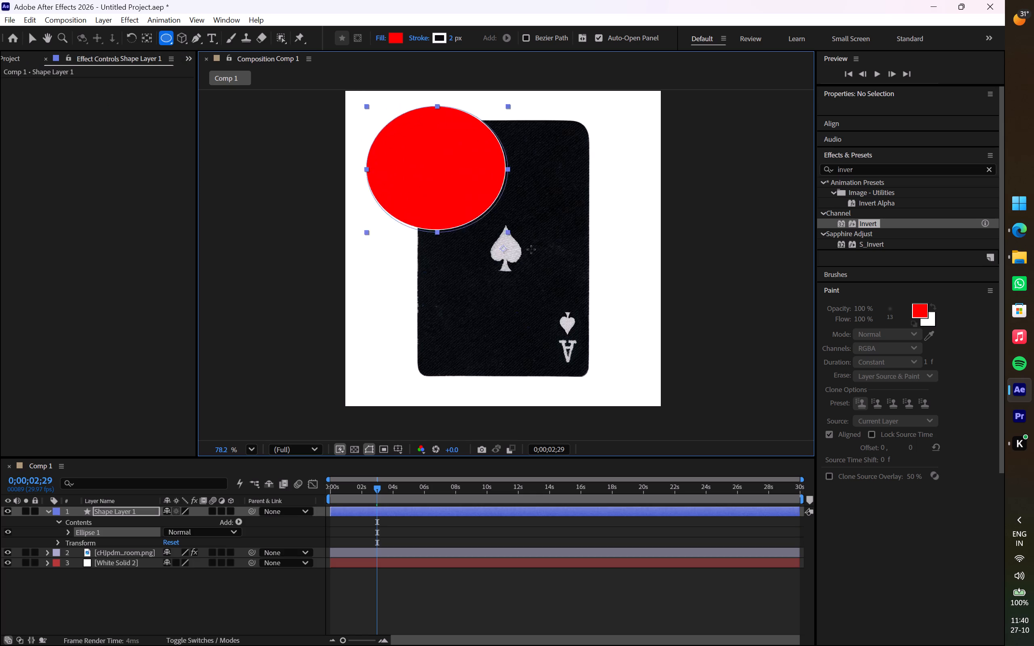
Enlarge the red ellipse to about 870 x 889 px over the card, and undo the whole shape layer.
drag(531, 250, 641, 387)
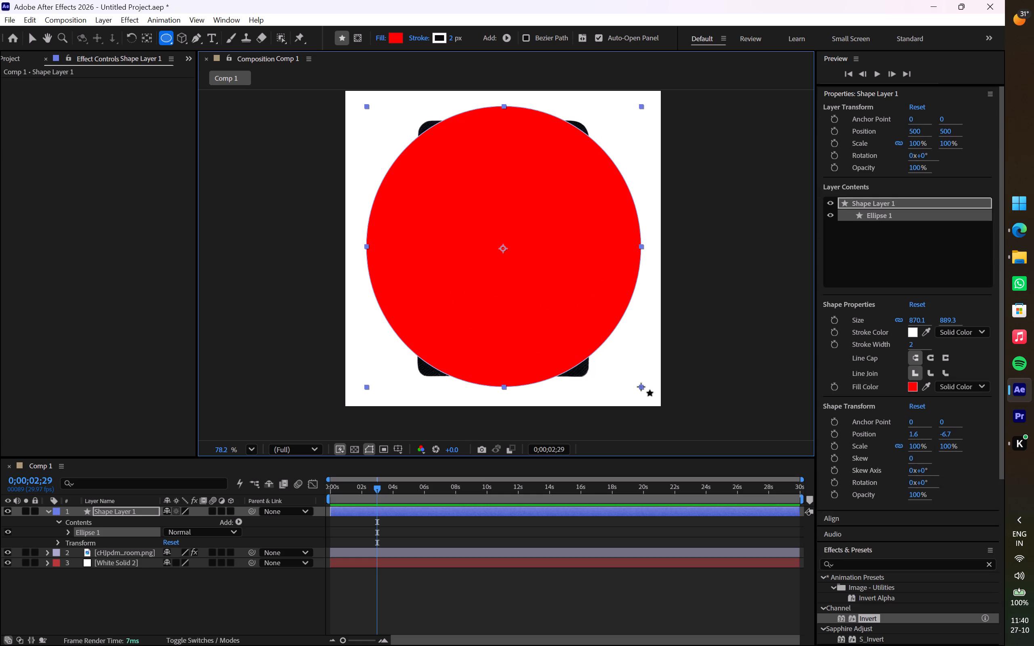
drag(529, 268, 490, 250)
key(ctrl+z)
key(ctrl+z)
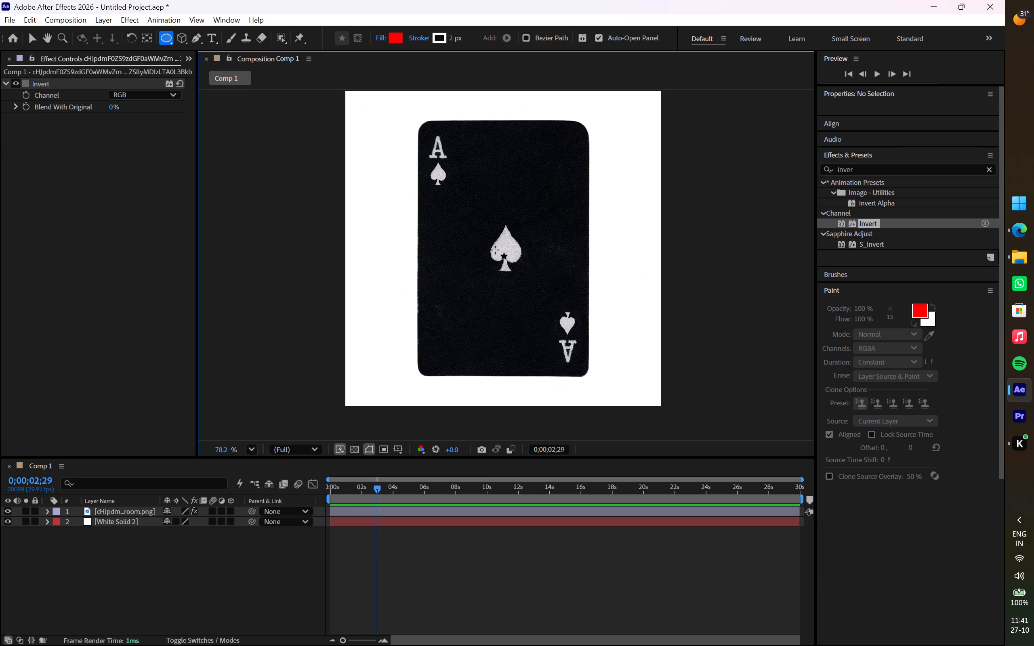
Draw a red circle about 1198 px across as a new shape layer, centred just outside the card's upper-left corner.
ctrl+shift+drag(395, 153, 453, 197)
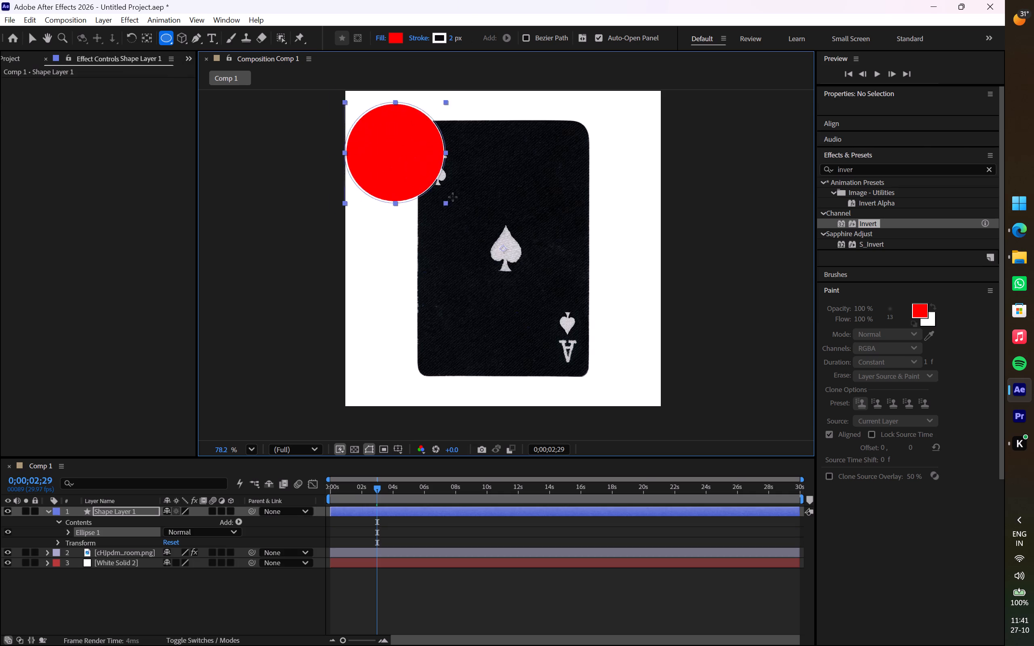
ctrl+shift+drag(453, 197, 570, 264)
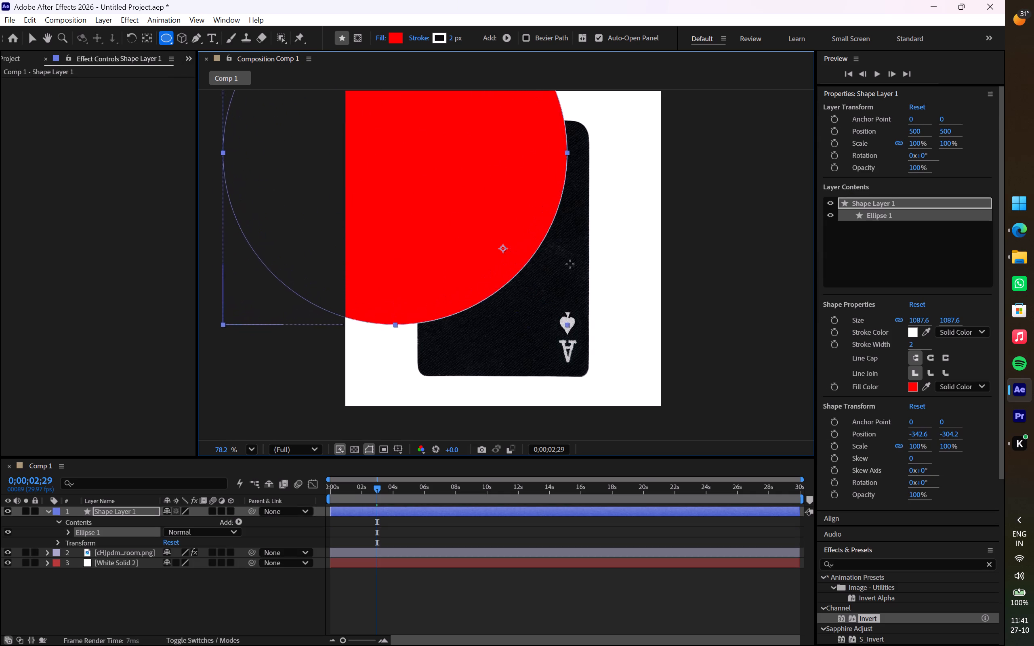
ctrl+shift+drag(570, 264, 584, 270)
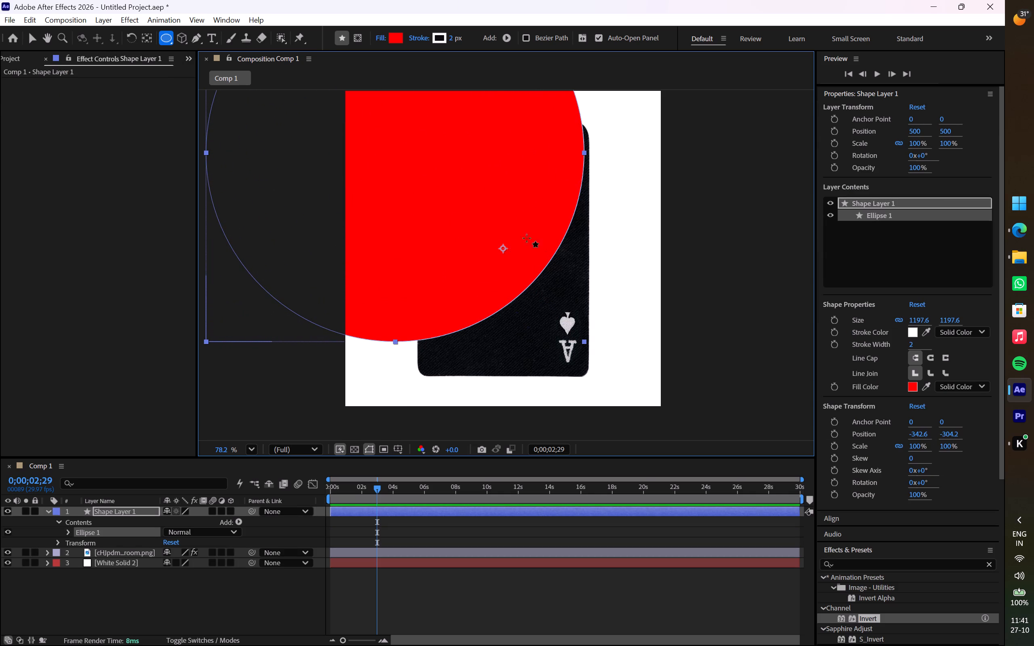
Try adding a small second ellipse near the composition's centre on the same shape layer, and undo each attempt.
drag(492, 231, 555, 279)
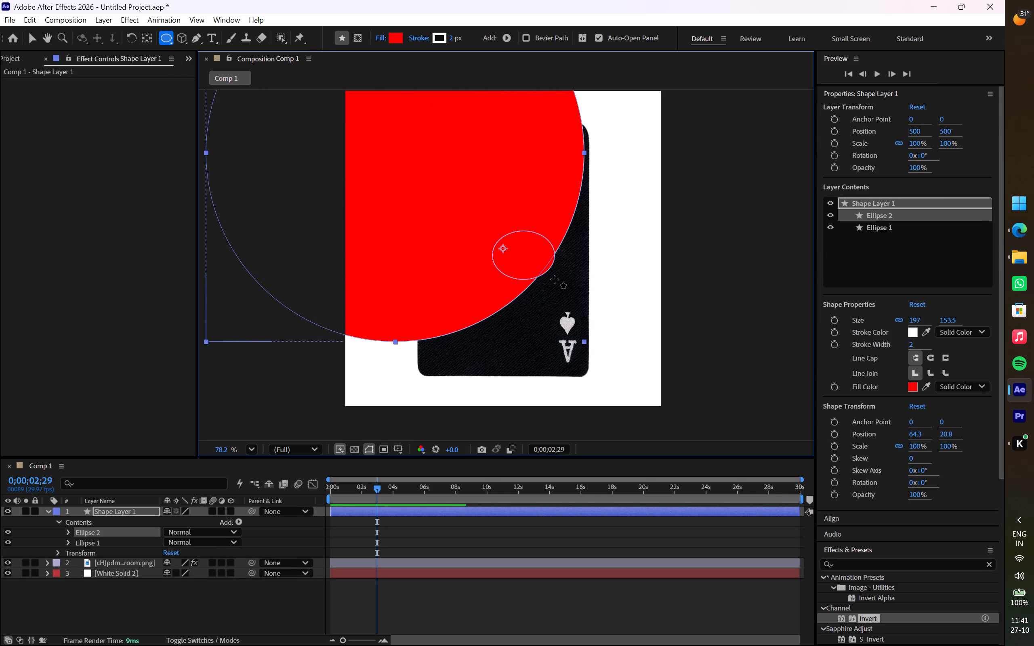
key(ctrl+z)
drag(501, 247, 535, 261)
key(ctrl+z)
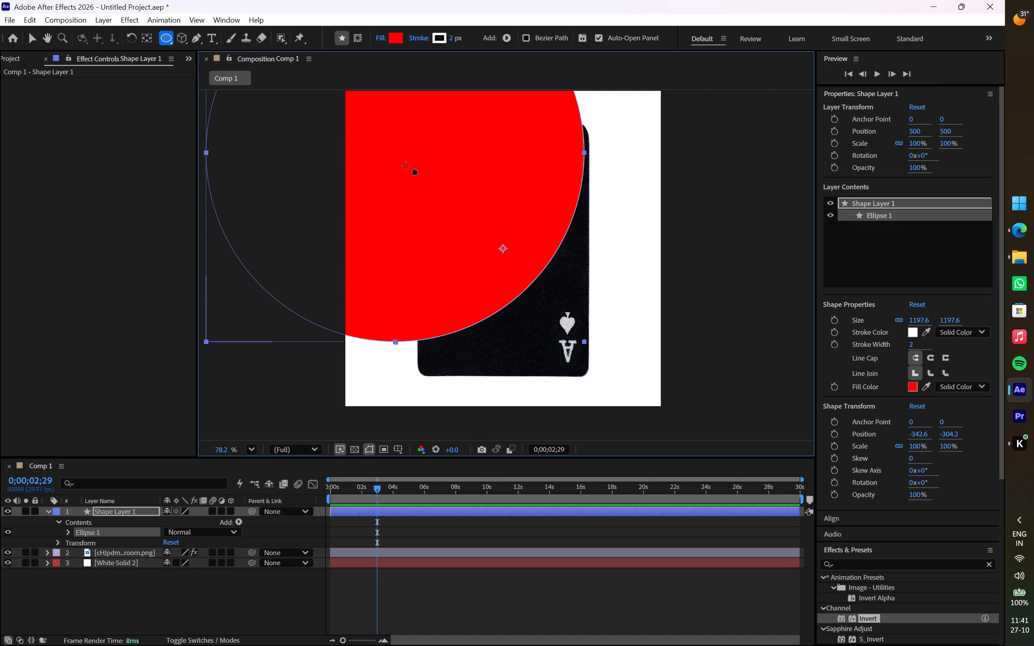
Move the red circle close to the composition's centre, to a shape position of about -18.9, -58.6.
key(v)
drag(416, 173, 521, 250)
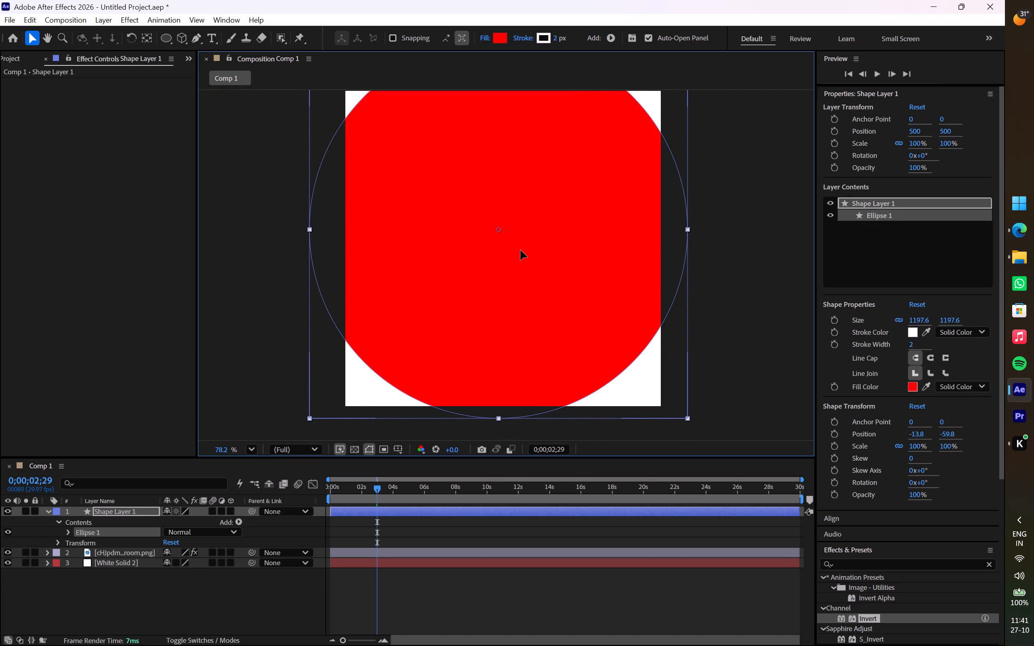
drag(521, 250, 519, 251)
Scale the red circle up to about 142% x 141% so it covers the whole composition.
drag(687, 418, 733, 470)
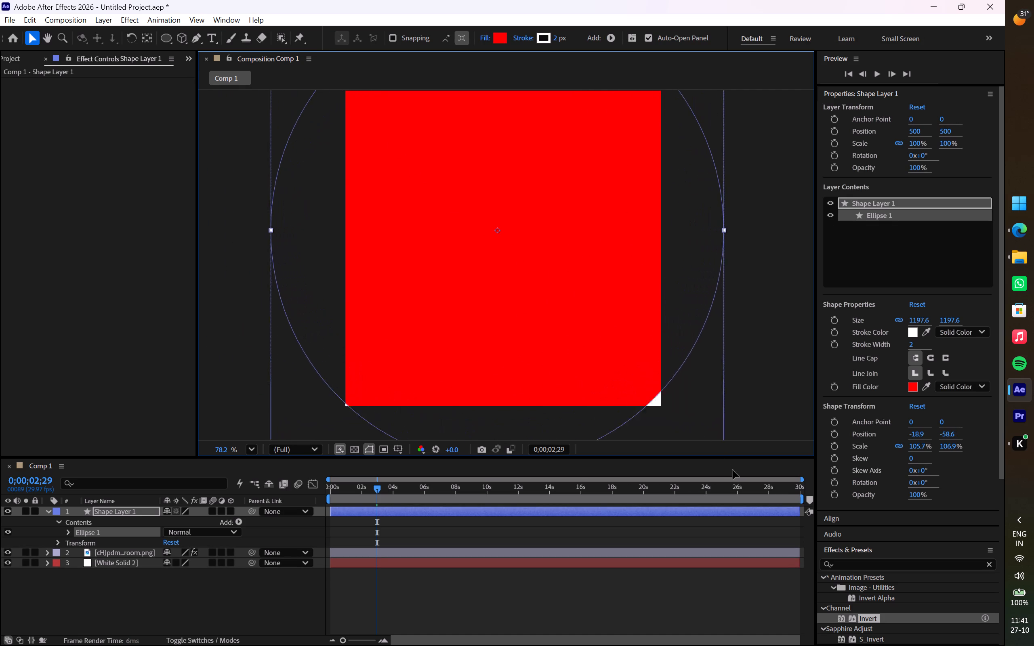
drag(733, 470, 767, 496)
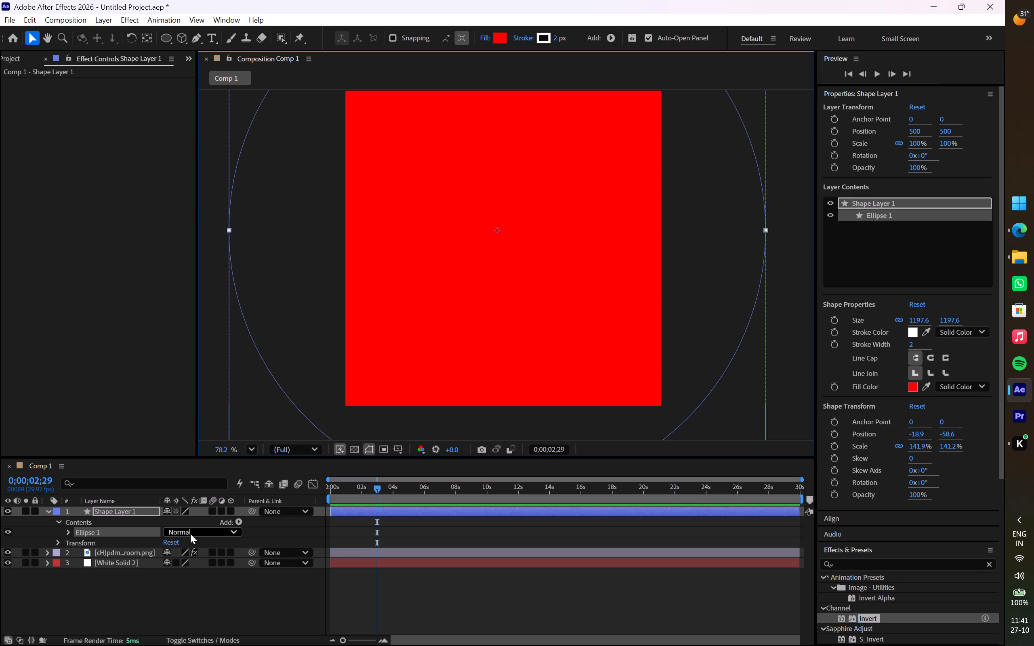
Open the layer commands for the red circle's shape layer.
right_click(427, 250)
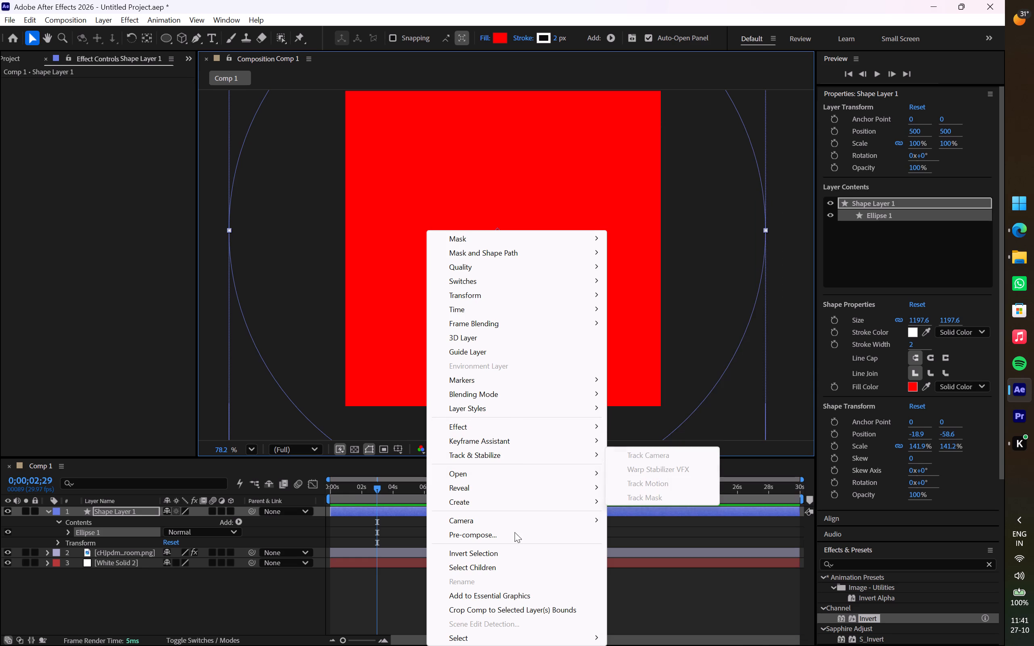
scroll(516, 583, down, 3)
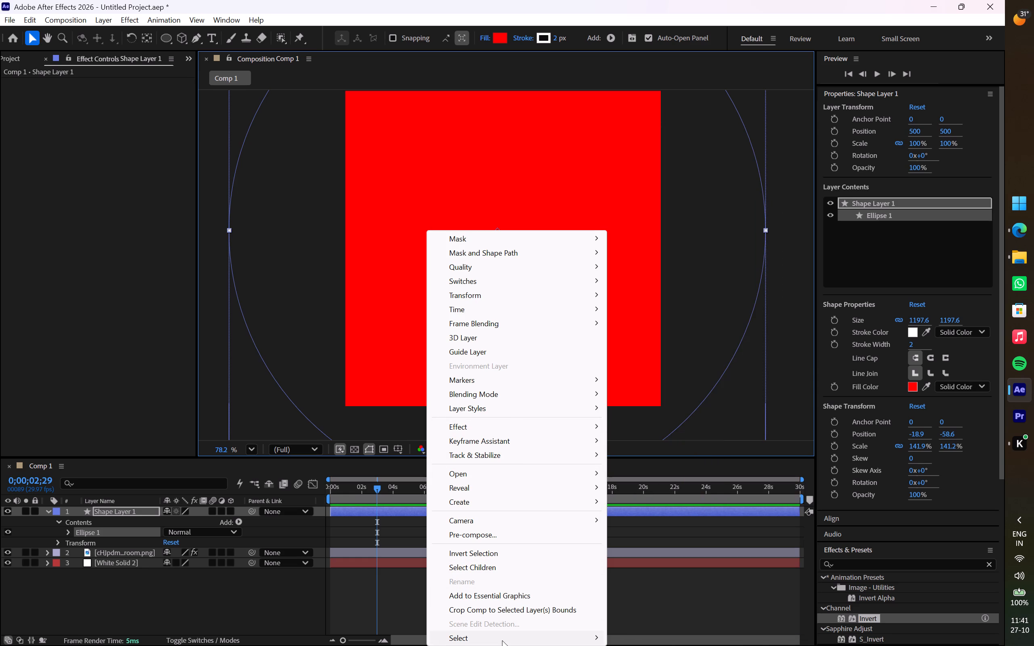
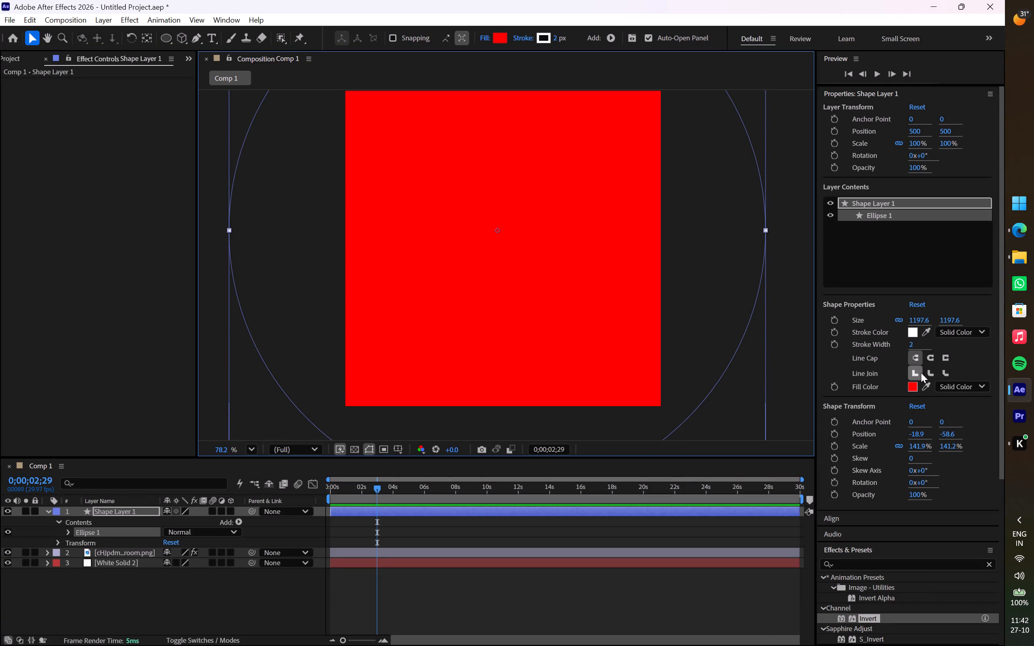
Look through the red circle's layer and shape properties for a way to centre it, widening the effect controls area.
scroll(929, 351, down, 4)
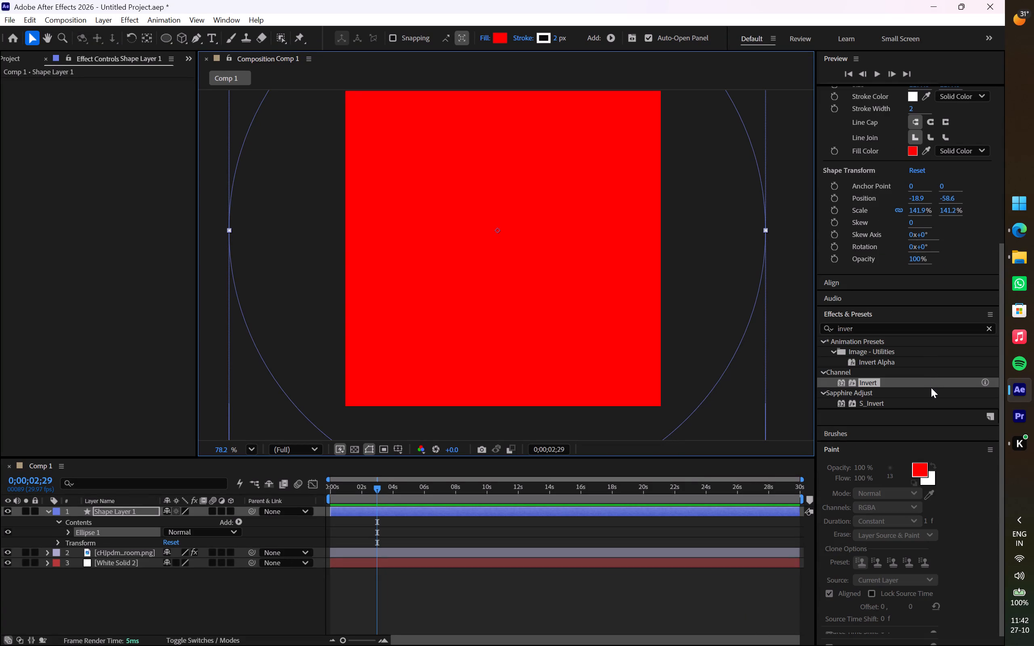
scroll(931, 388, up, 3)
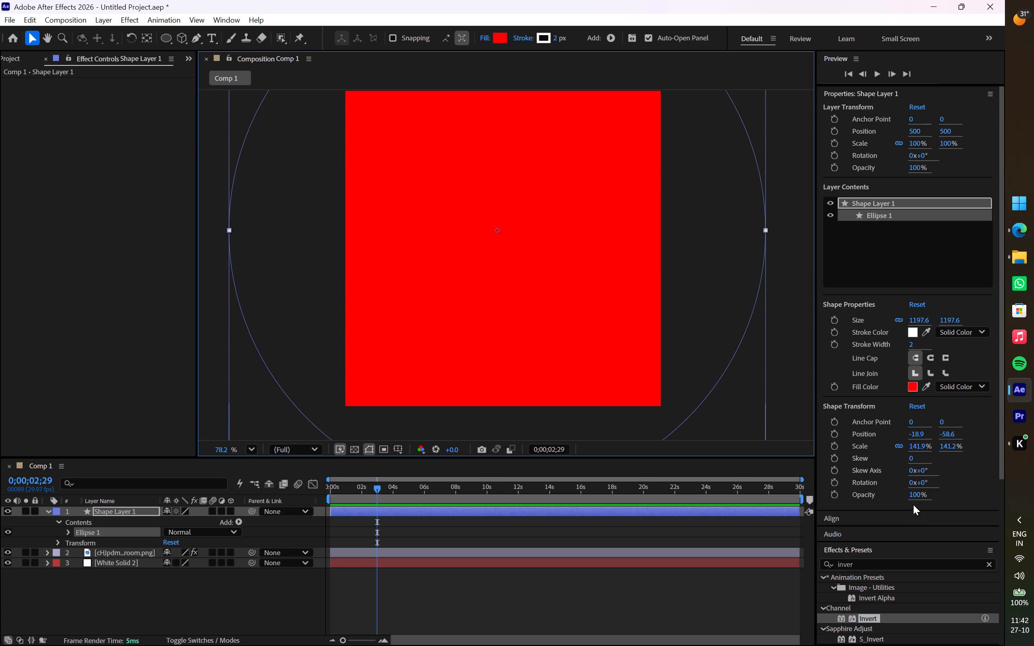
scroll(912, 500, down, 2)
scroll(912, 500, up, 2)
click(881, 209)
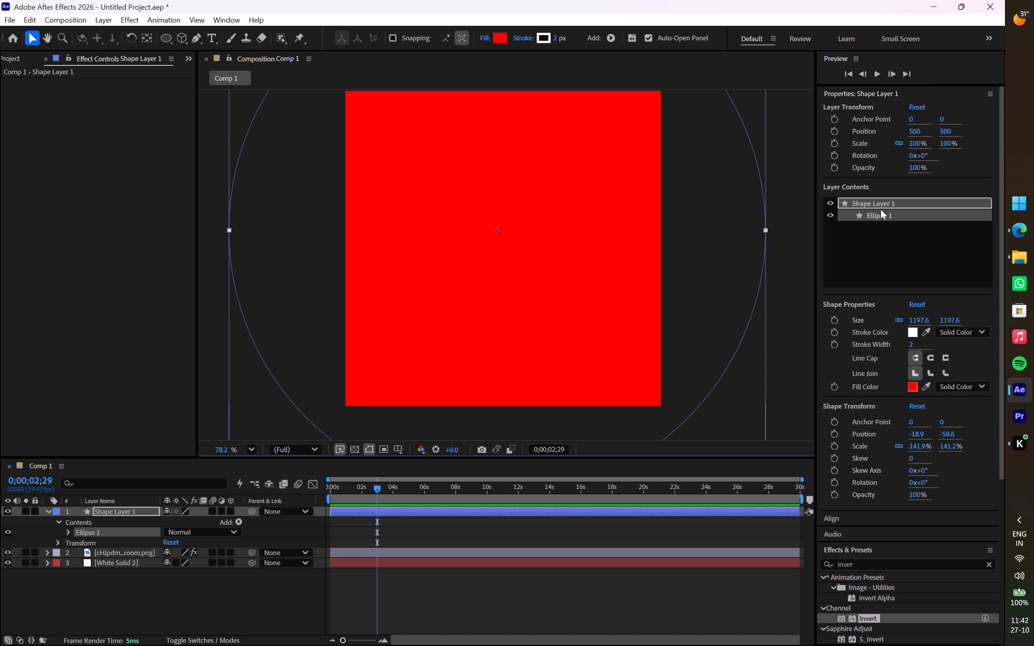
click(881, 209)
click(889, 221)
scroll(892, 339, down, 3)
scroll(895, 415, down, 2)
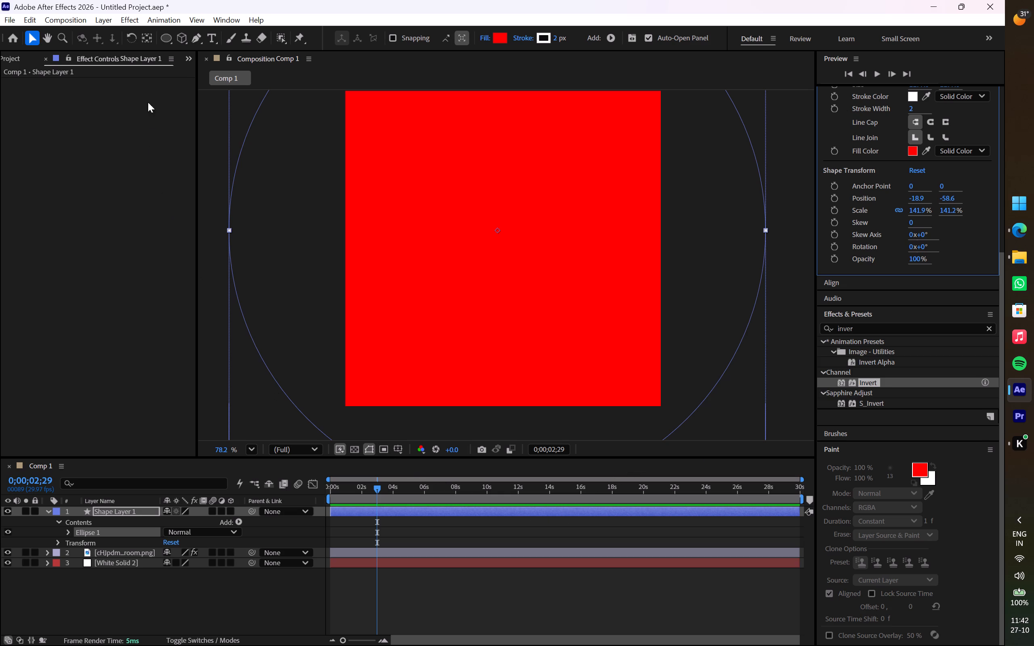
drag(196, 117, 201, 118)
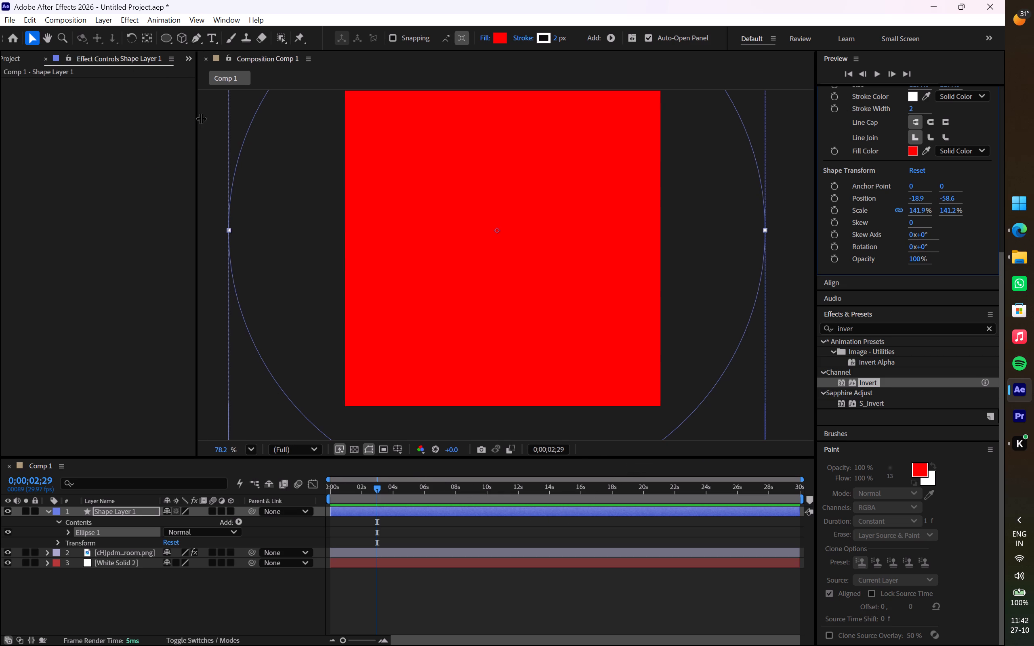
drag(201, 118, 229, 122)
click(22, 60)
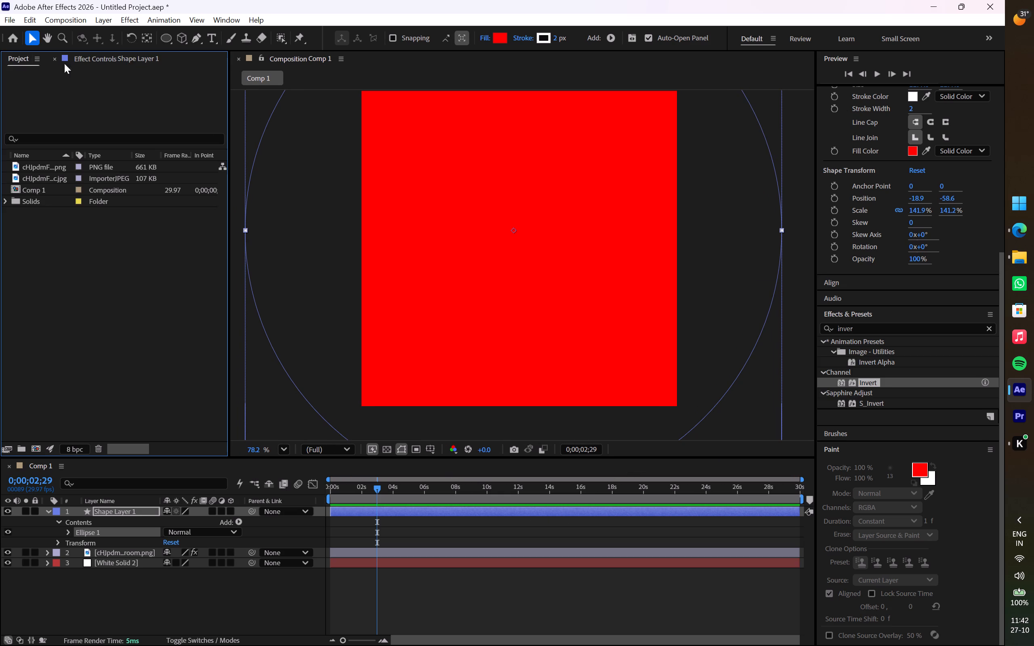
click(84, 63)
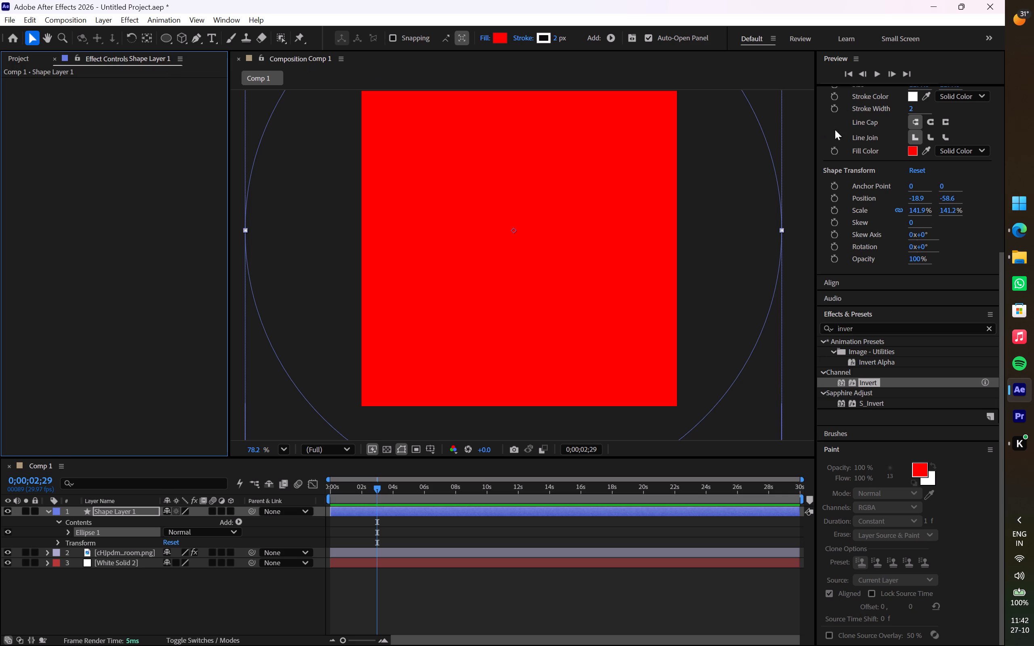
scroll(899, 172, up, 4)
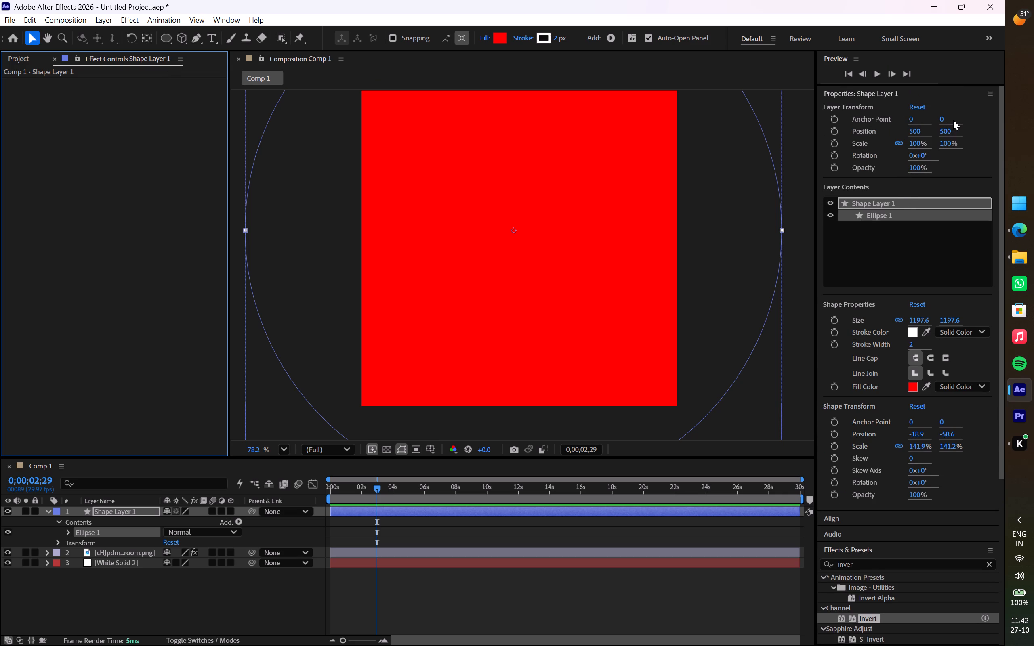
scroll(953, 120, down, 5)
scroll(938, 303, down, 3)
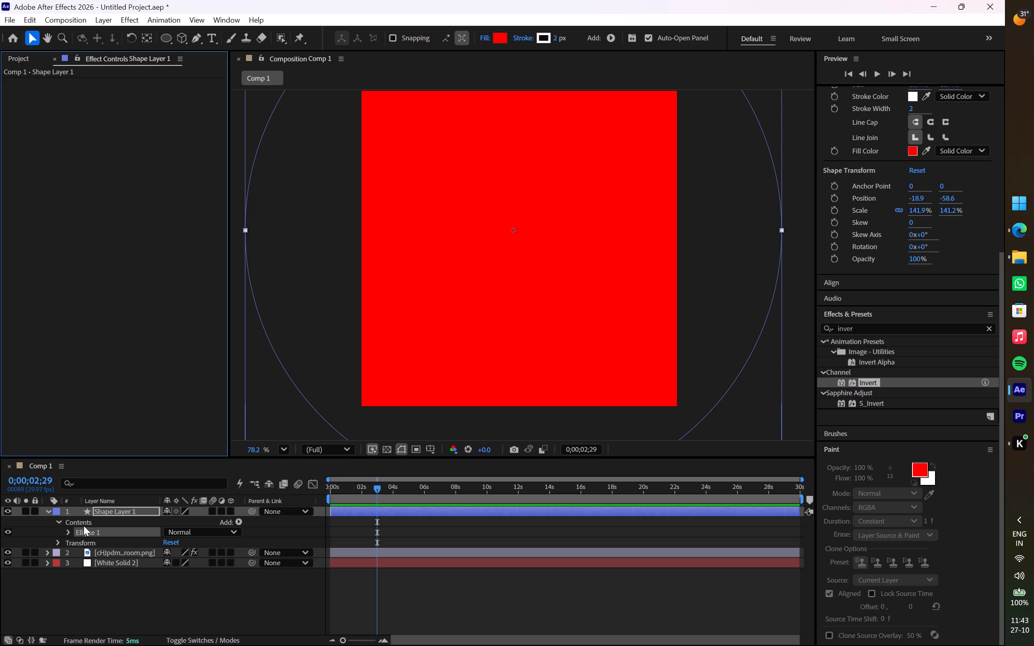
Align the red circle's shape layer to the horizontal and vertical centre of the composition.
click(824, 285)
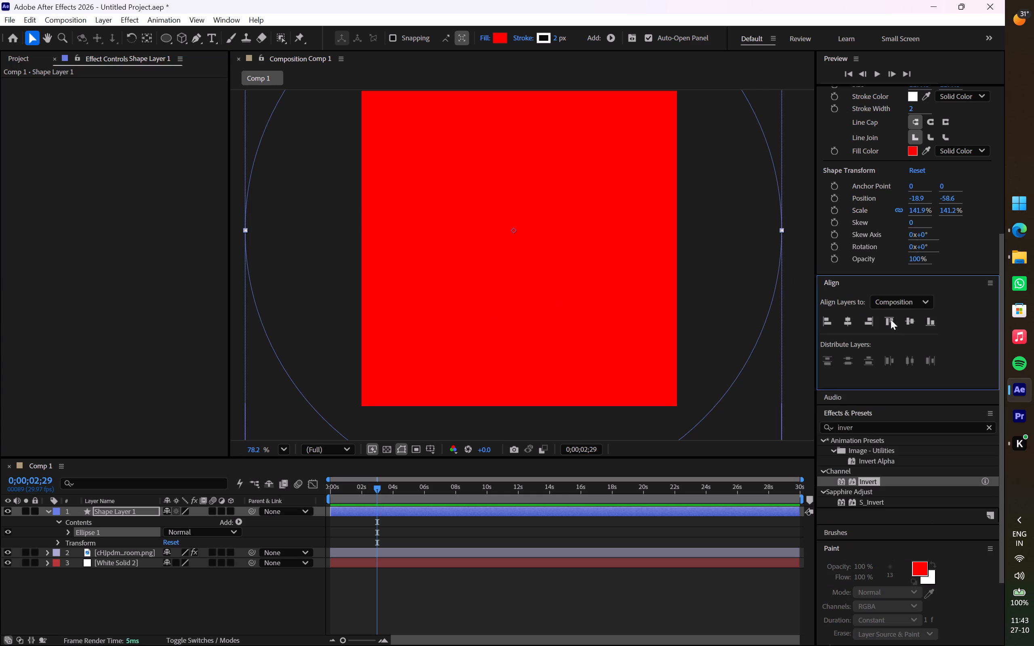
click(843, 320)
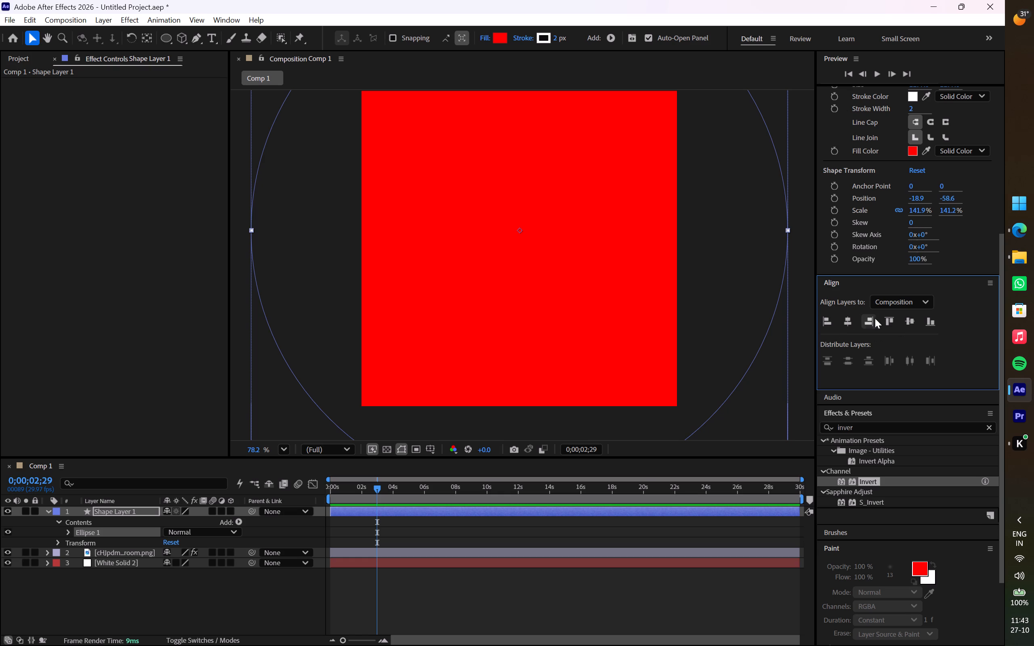
click(910, 318)
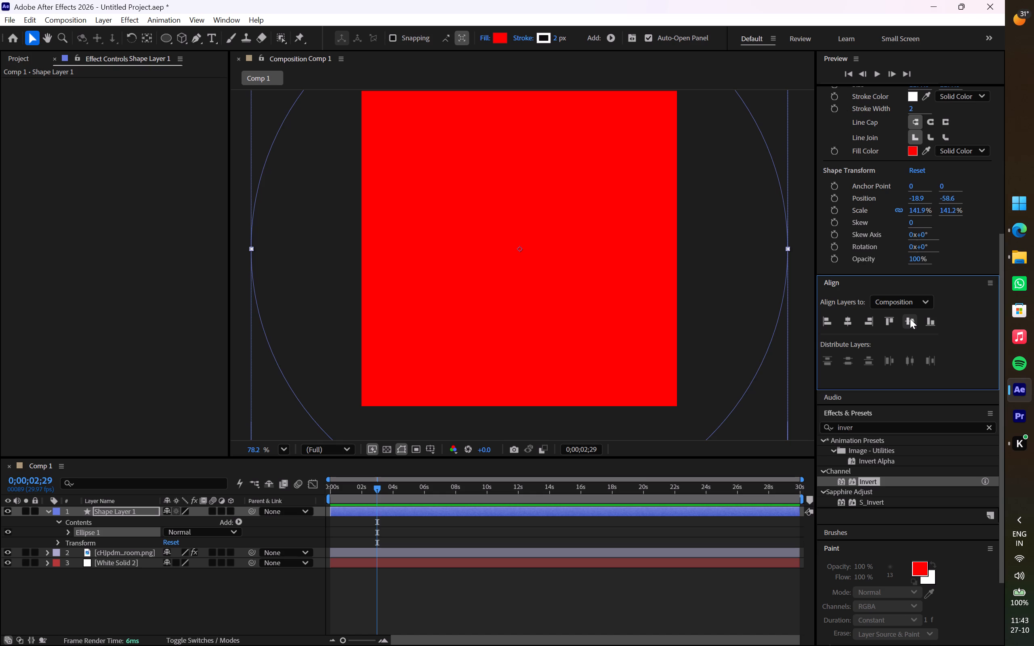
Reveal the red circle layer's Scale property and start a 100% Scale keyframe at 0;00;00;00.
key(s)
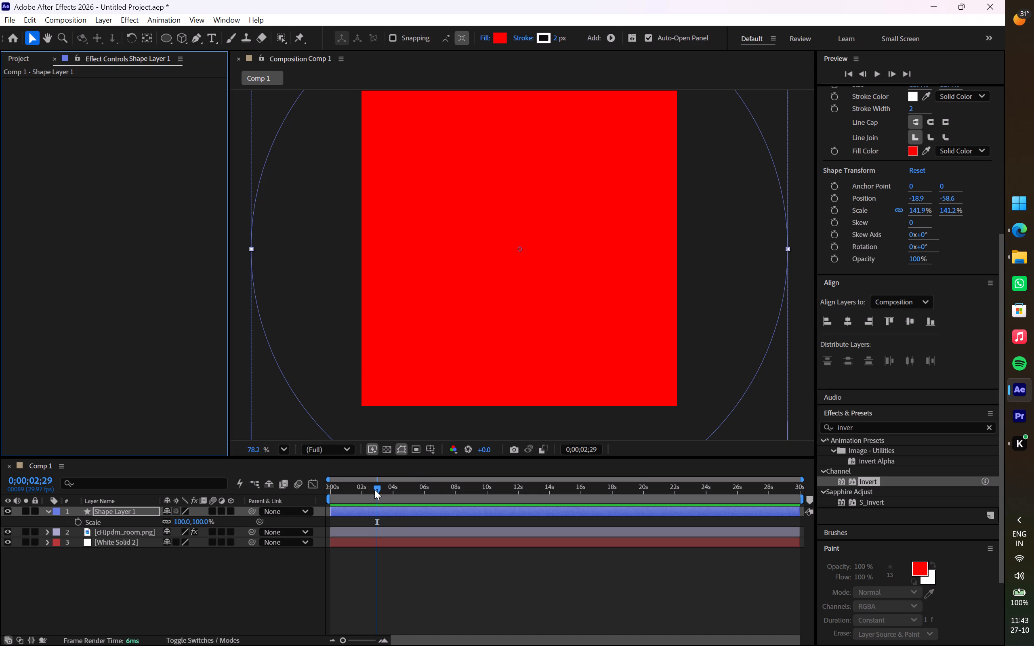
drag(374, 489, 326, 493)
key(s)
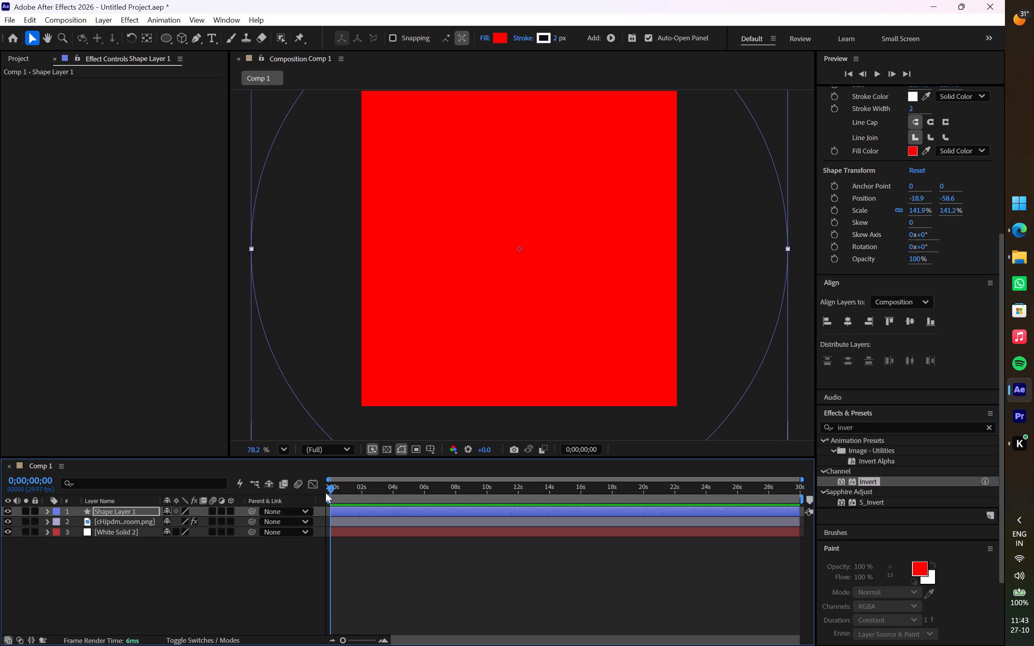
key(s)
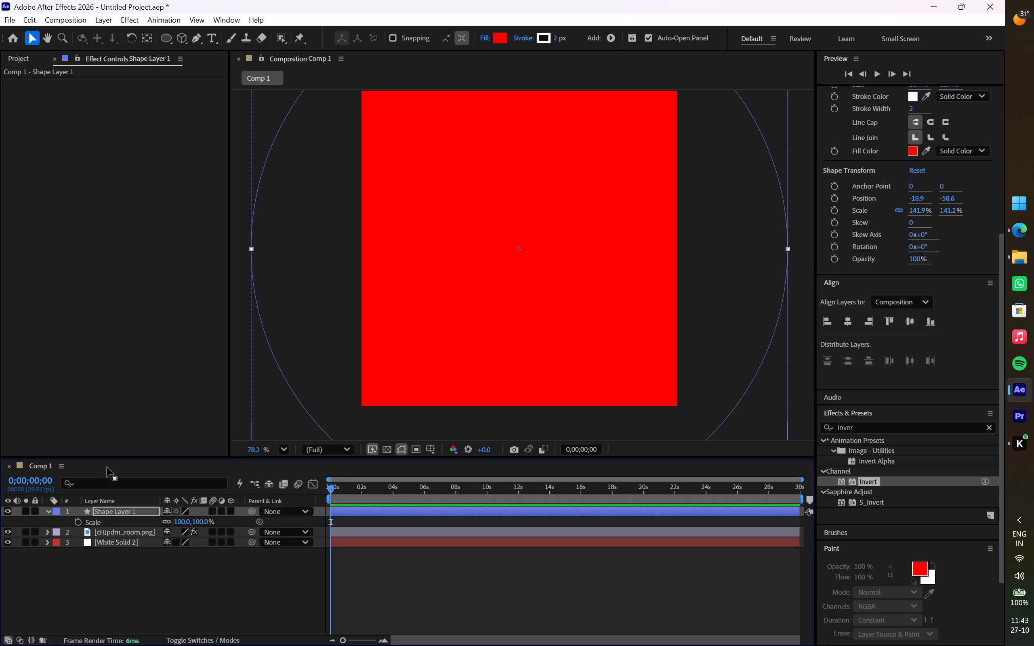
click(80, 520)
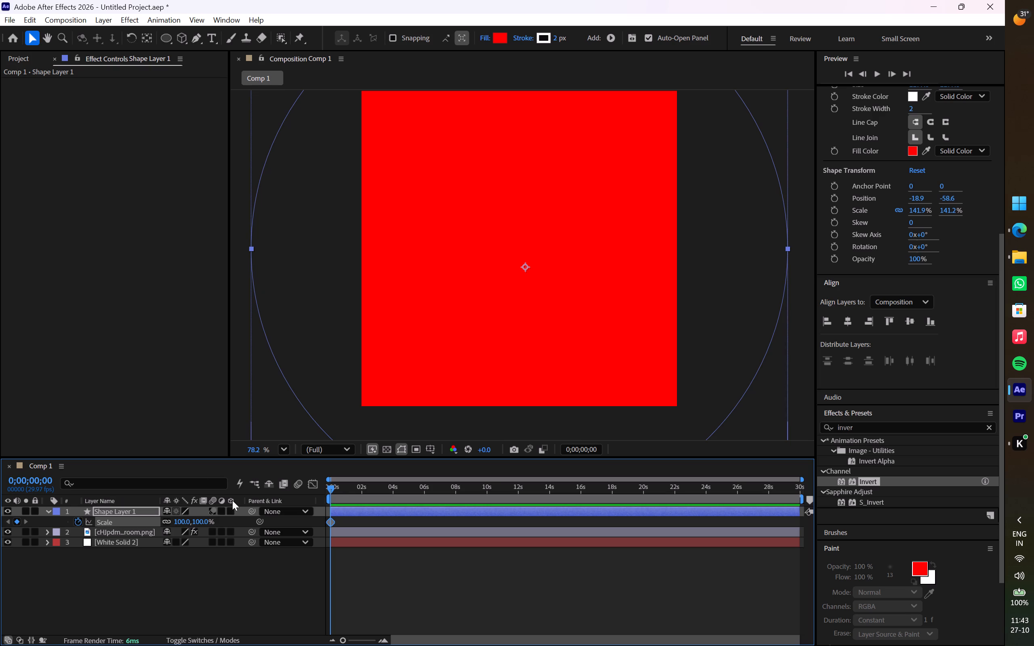
Clear the red circle layer's existing Scale keyframe and set a 100% Scale keyframe at 0;00;06;01.
drag(329, 487, 407, 491)
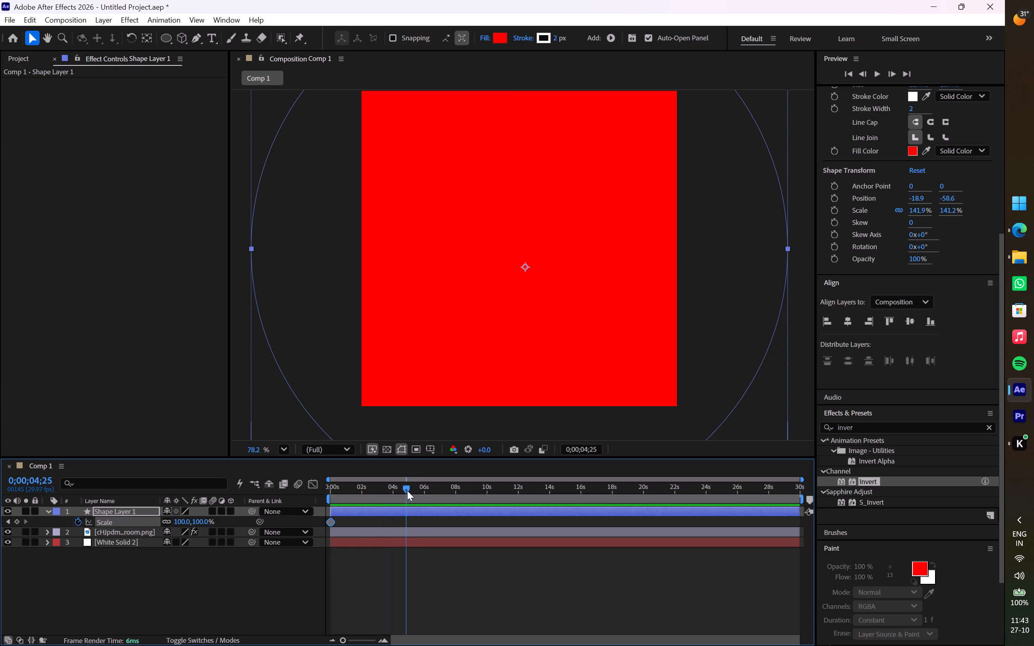
drag(407, 491, 423, 491)
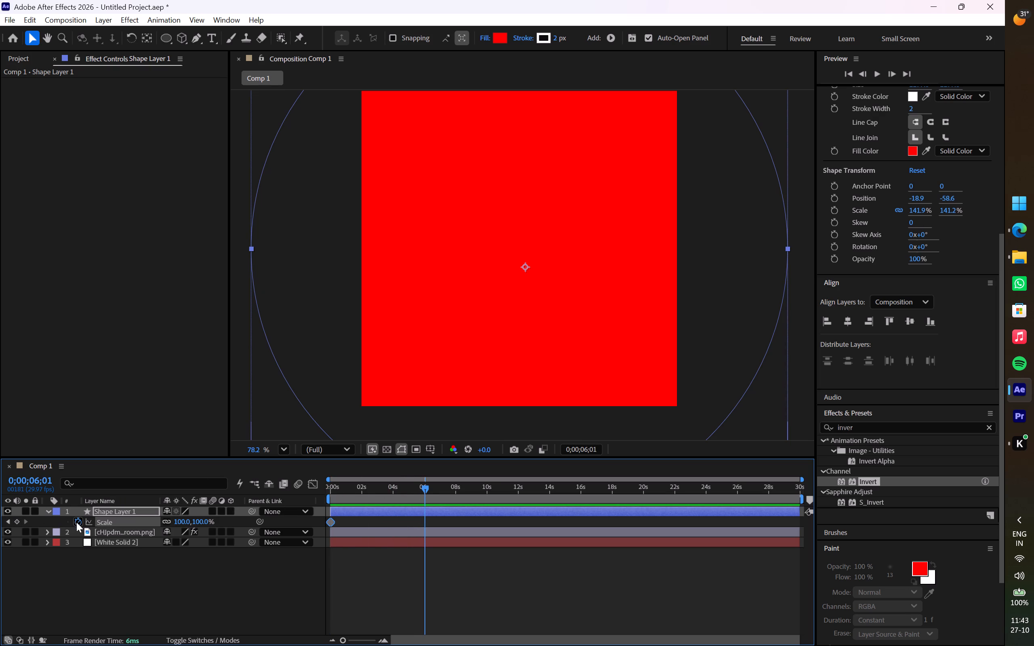
click(77, 522)
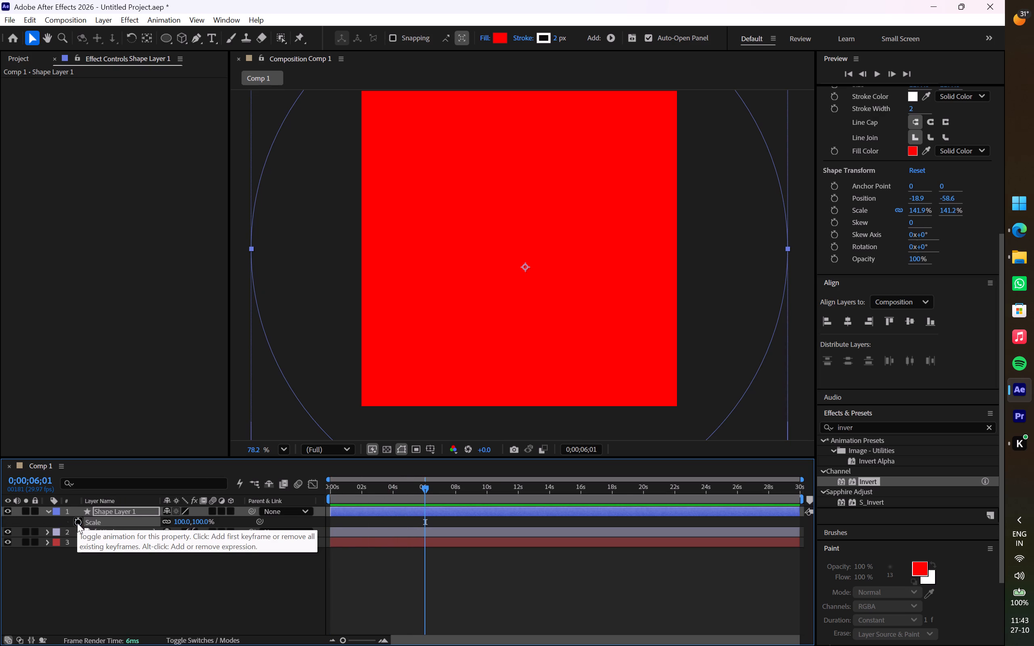
click(75, 522)
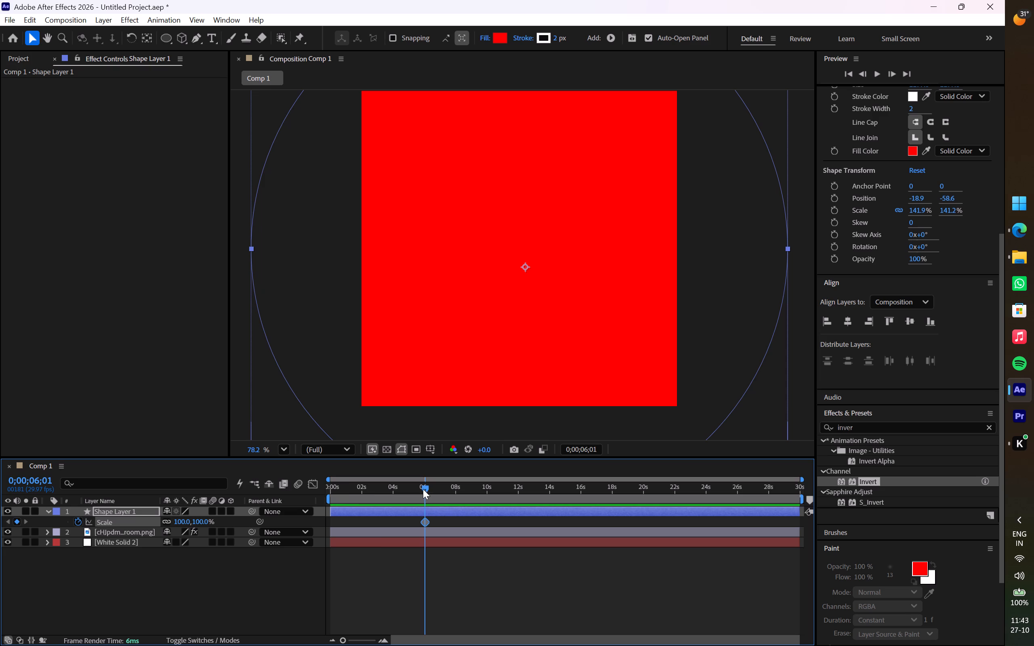
Add a Scale keyframe at 0;00;00;00 on the red circle's layer and set its value to 0%.
drag(422, 488, 327, 484)
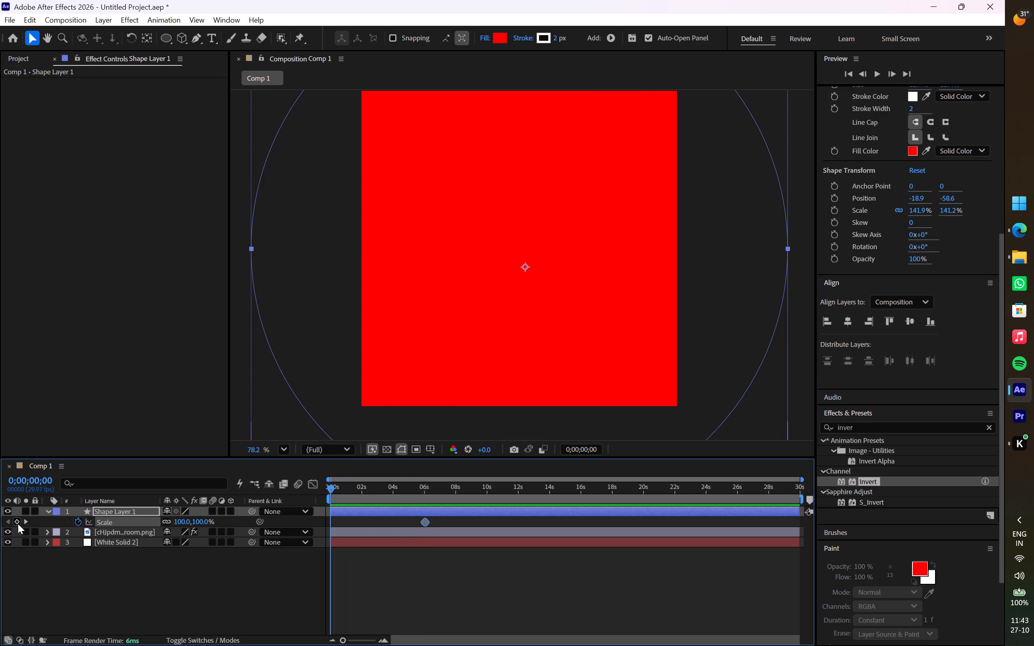
click(17, 524)
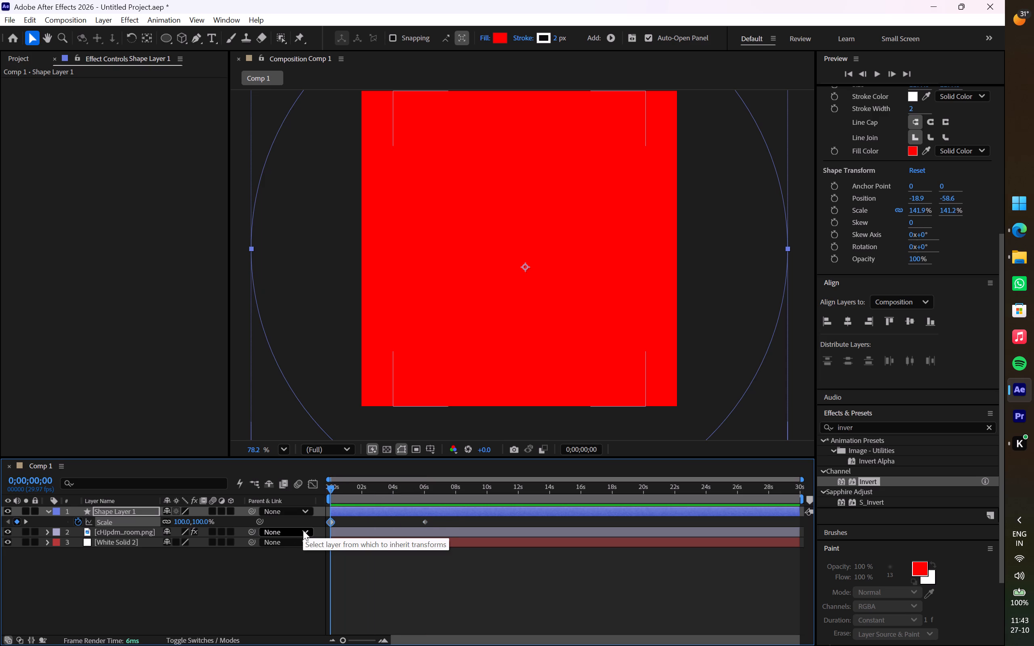
drag(327, 487, 309, 490)
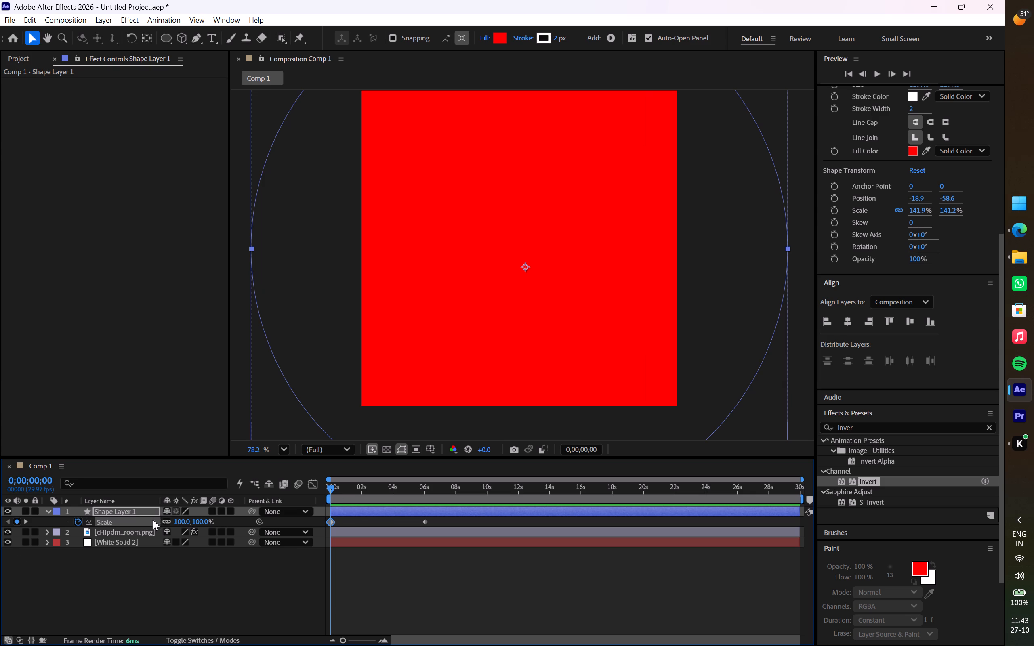
drag(181, 522, 115, 528)
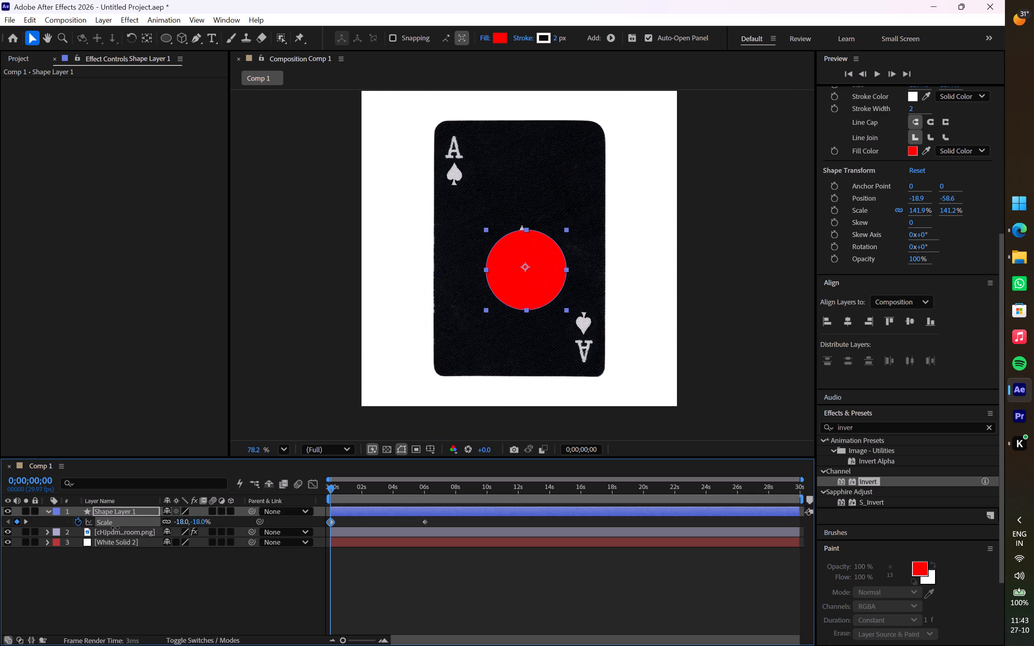
drag(115, 528, 129, 528)
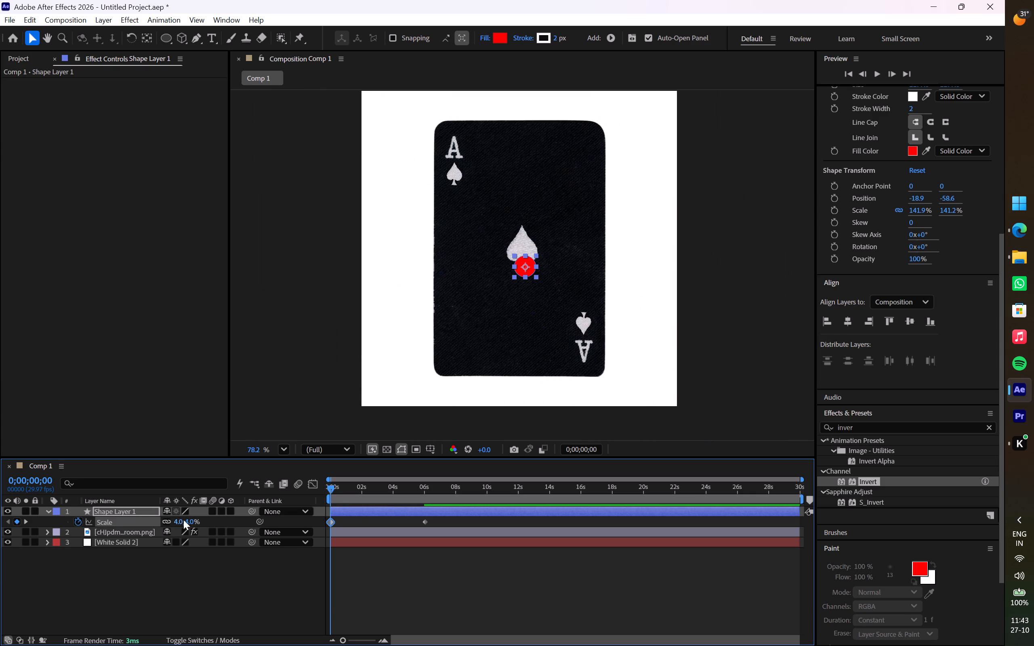
click(189, 520)
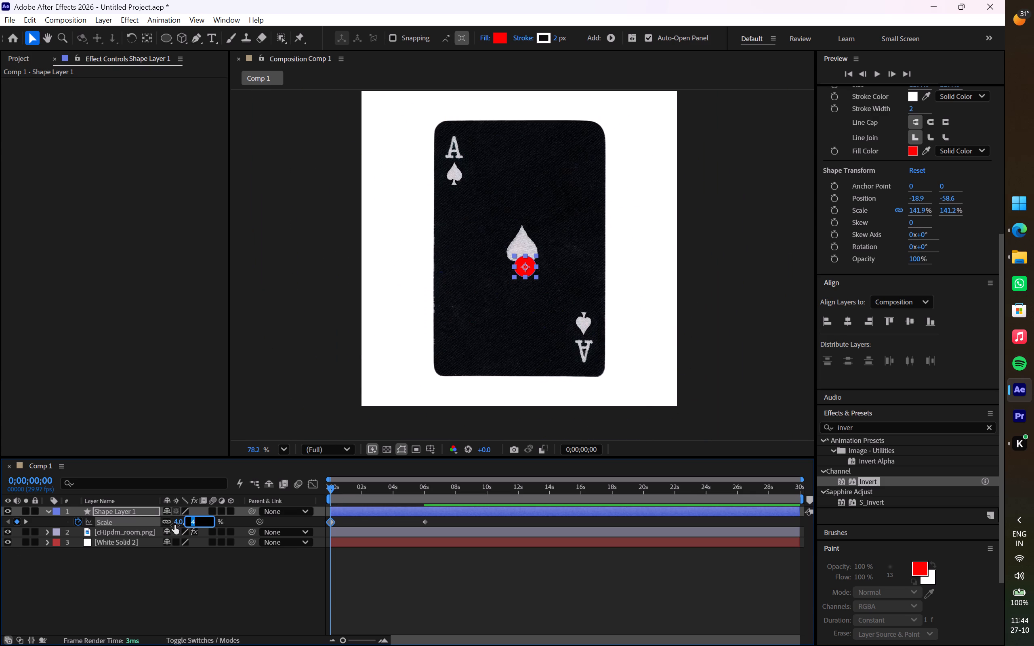
key(0)
click(178, 517)
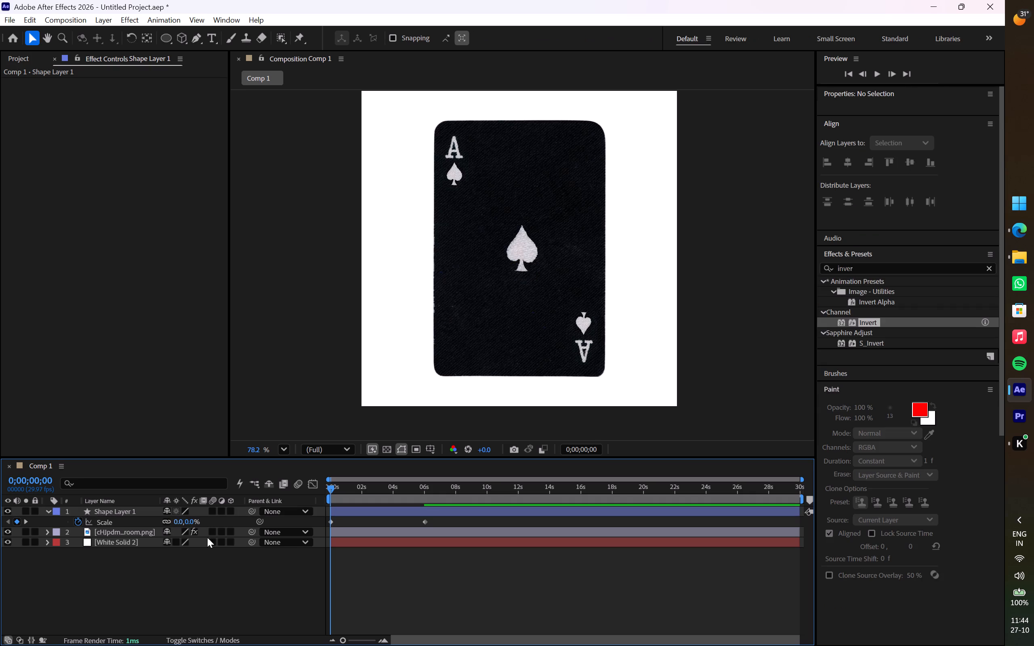
Align the White Solid 2 background layer to the horizontal and vertical centre of the composition.
click(108, 543)
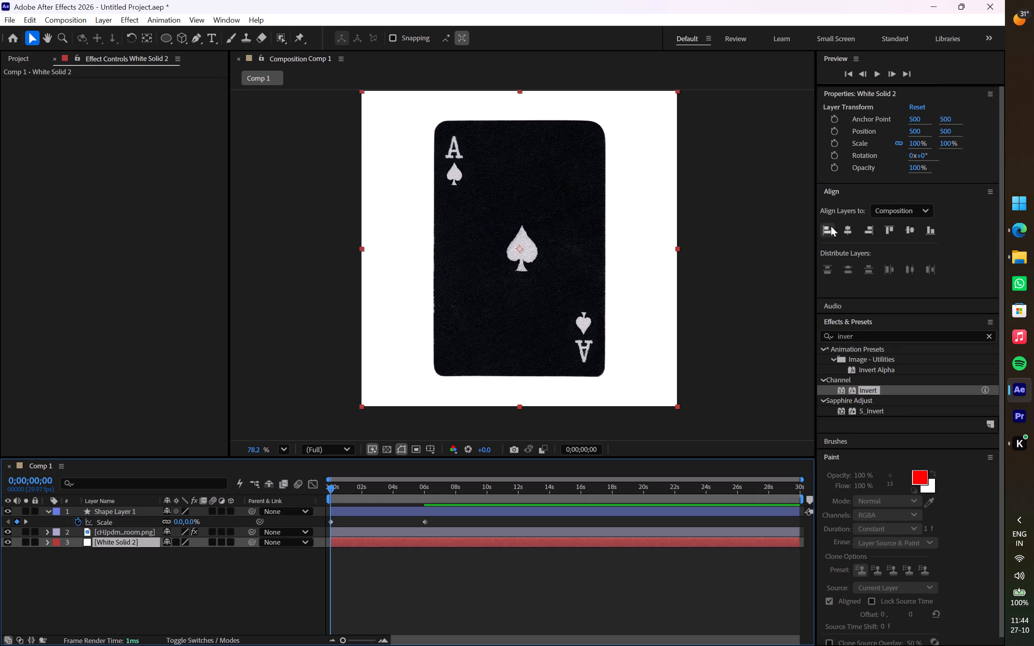
click(849, 231)
click(902, 231)
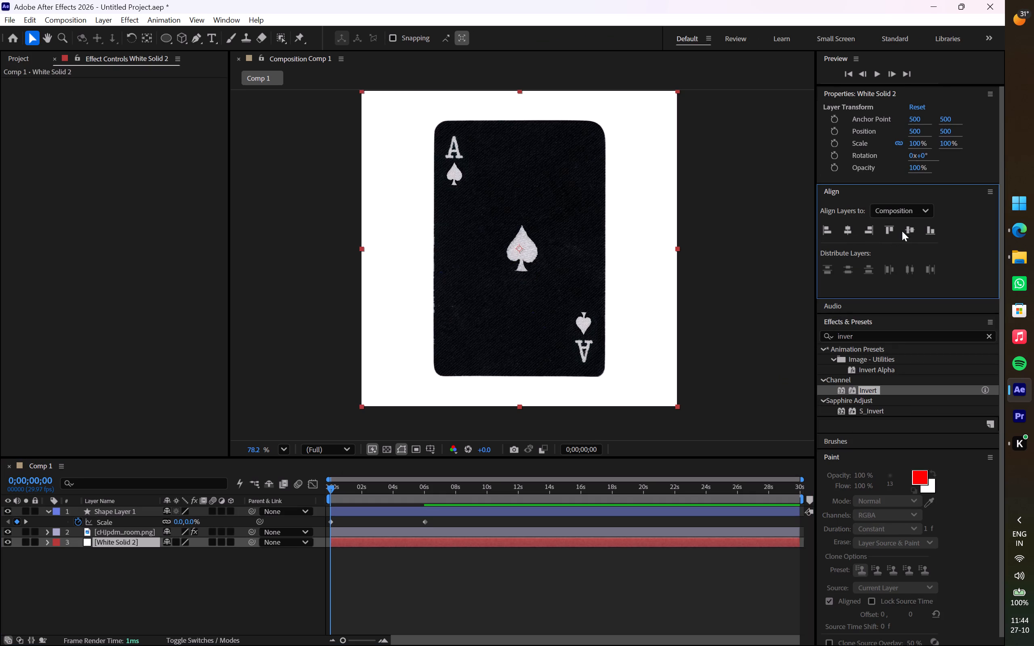
click(909, 229)
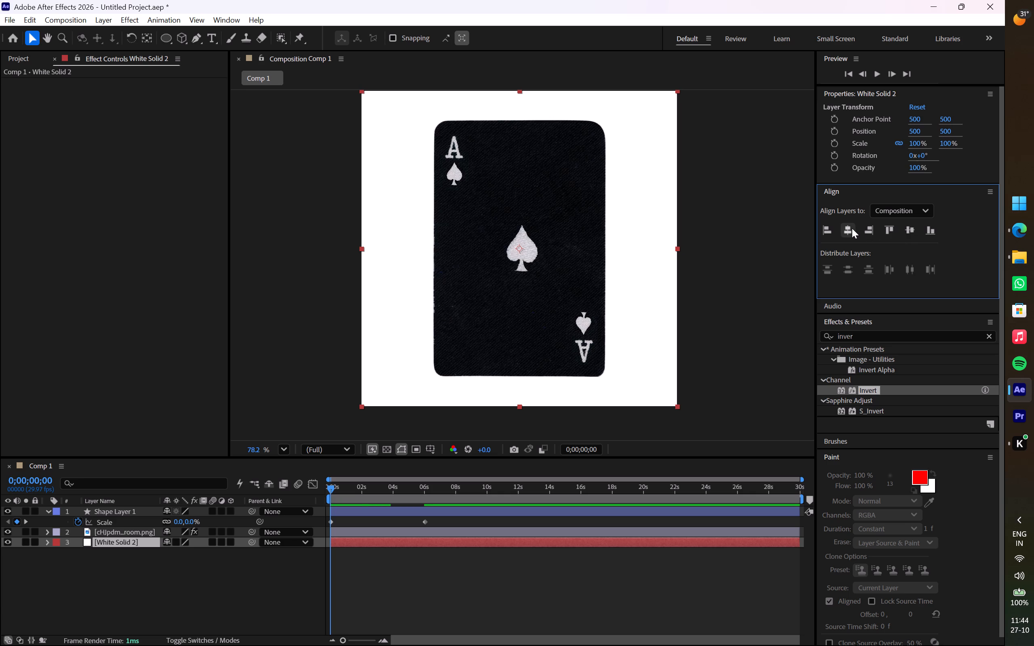
click(842, 231)
Align the ace of spades image layer to the horizontal and vertical centre of the composition.
click(119, 532)
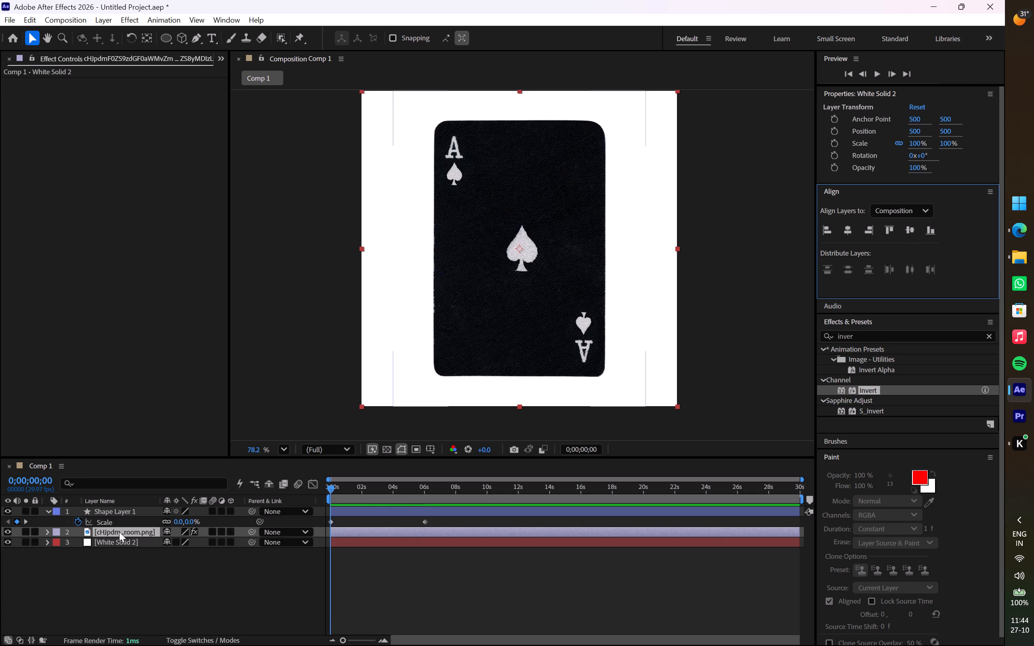
click(847, 231)
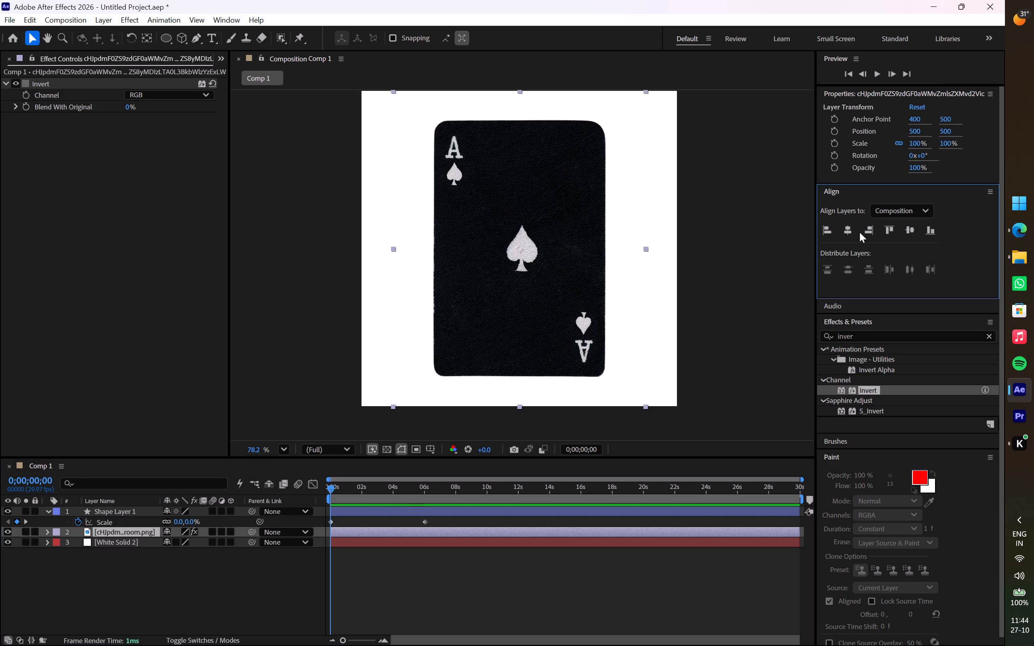
click(843, 229)
click(905, 227)
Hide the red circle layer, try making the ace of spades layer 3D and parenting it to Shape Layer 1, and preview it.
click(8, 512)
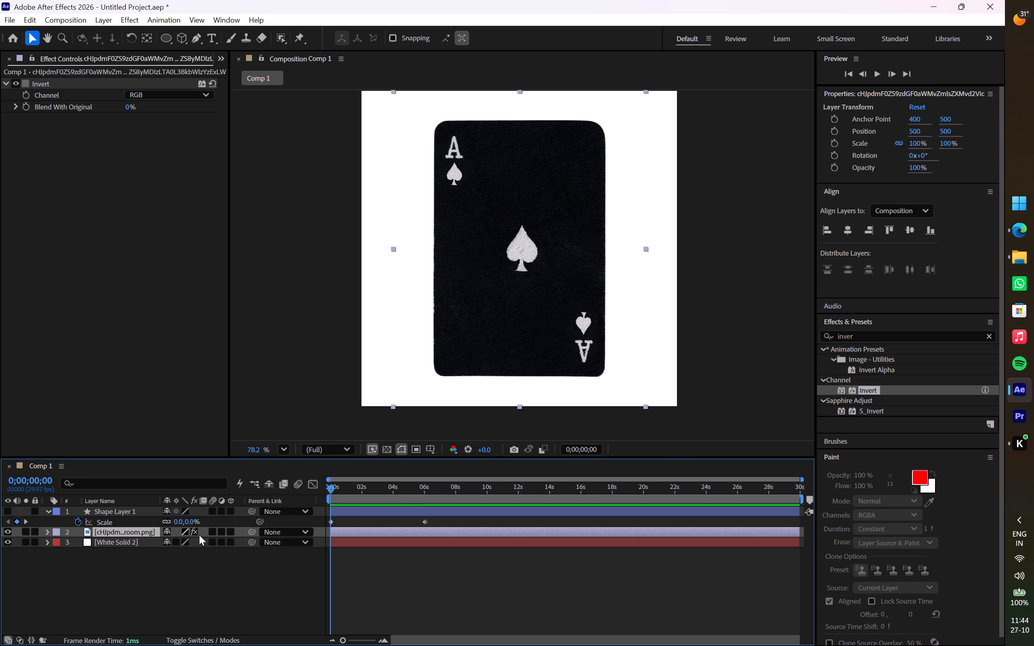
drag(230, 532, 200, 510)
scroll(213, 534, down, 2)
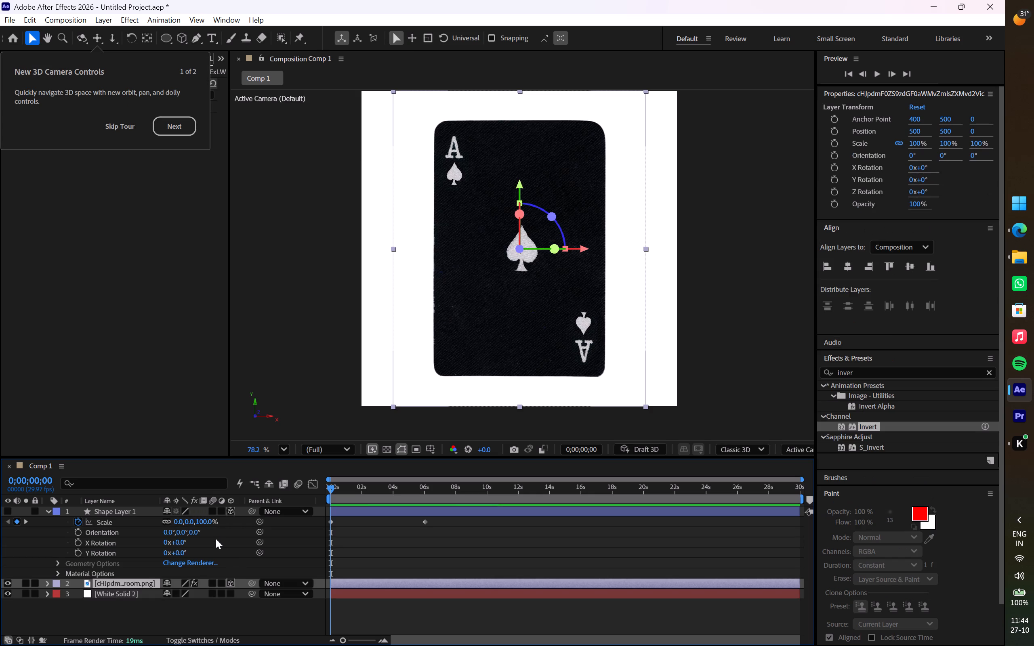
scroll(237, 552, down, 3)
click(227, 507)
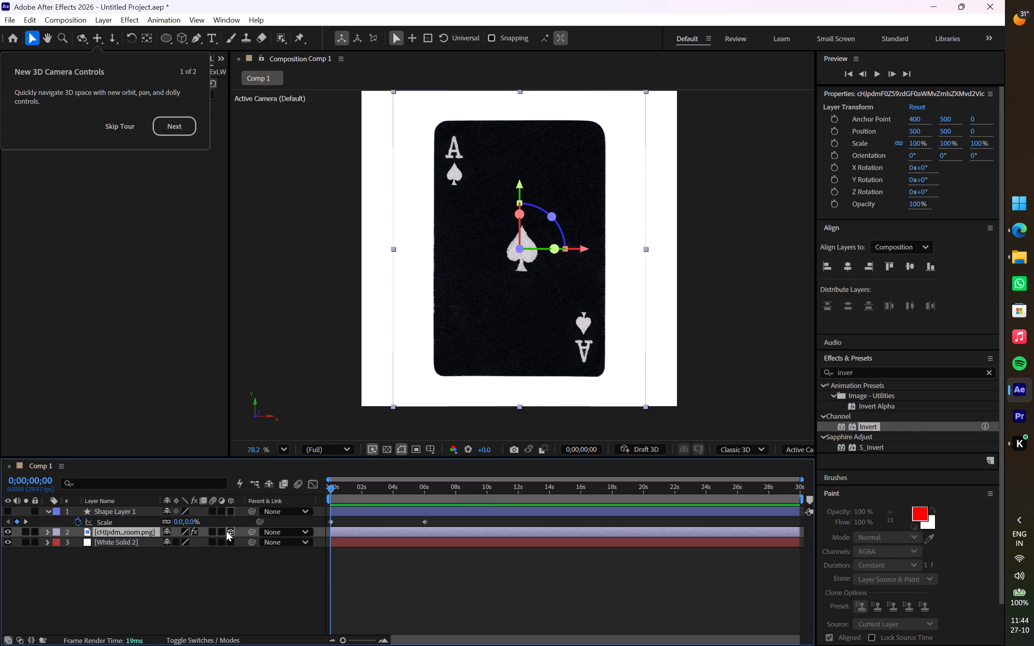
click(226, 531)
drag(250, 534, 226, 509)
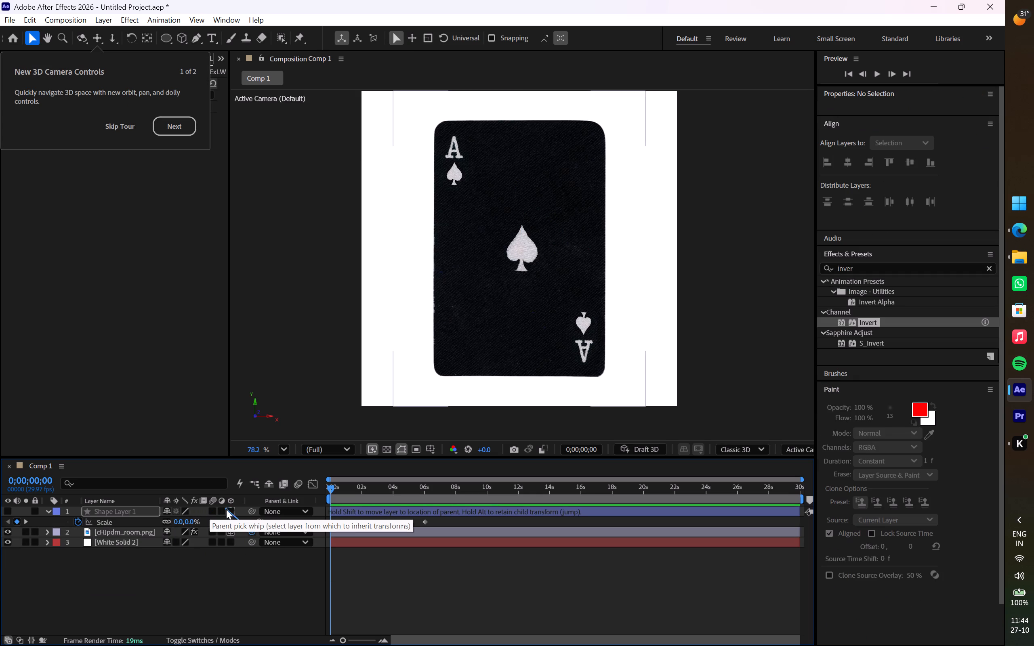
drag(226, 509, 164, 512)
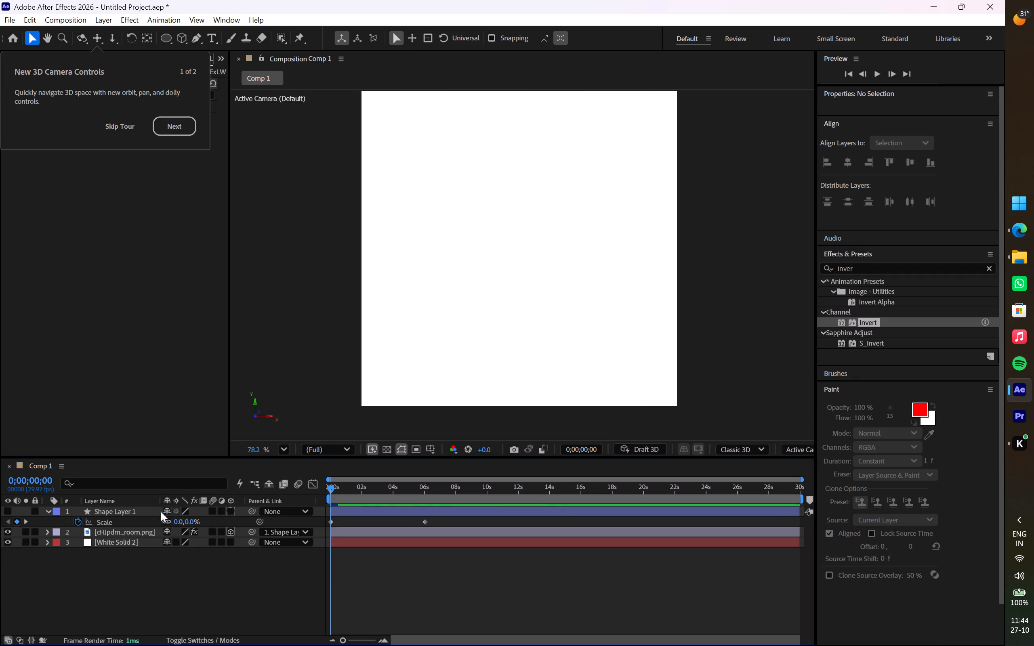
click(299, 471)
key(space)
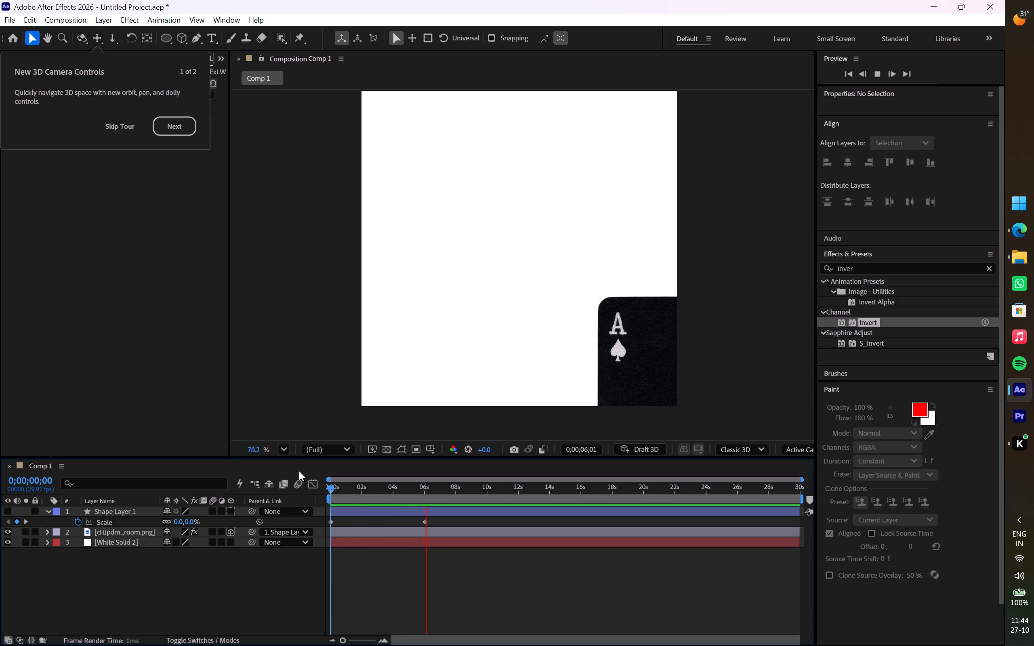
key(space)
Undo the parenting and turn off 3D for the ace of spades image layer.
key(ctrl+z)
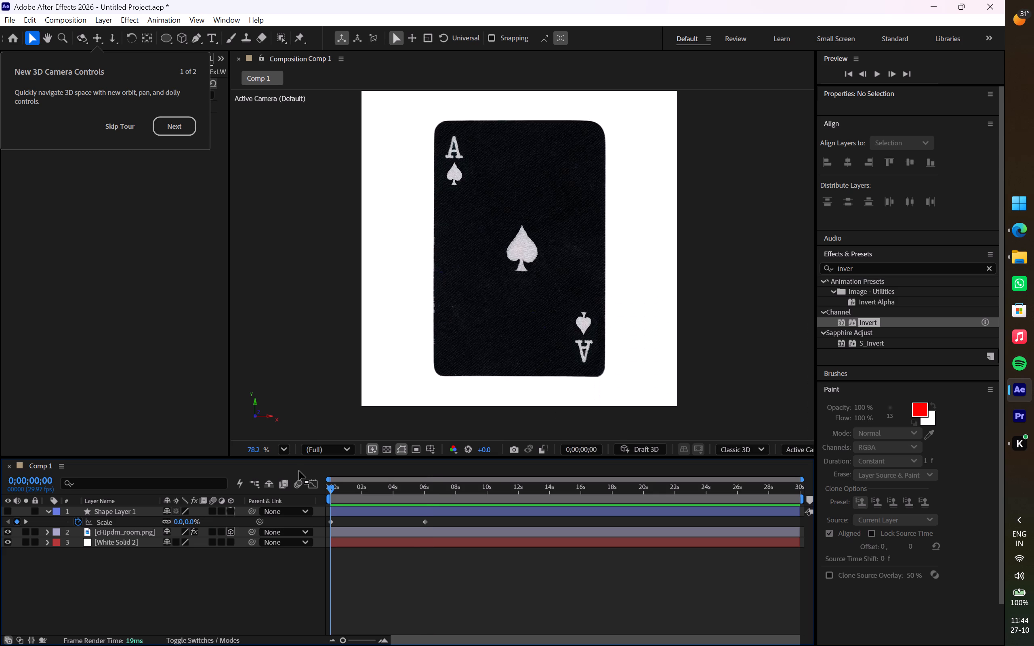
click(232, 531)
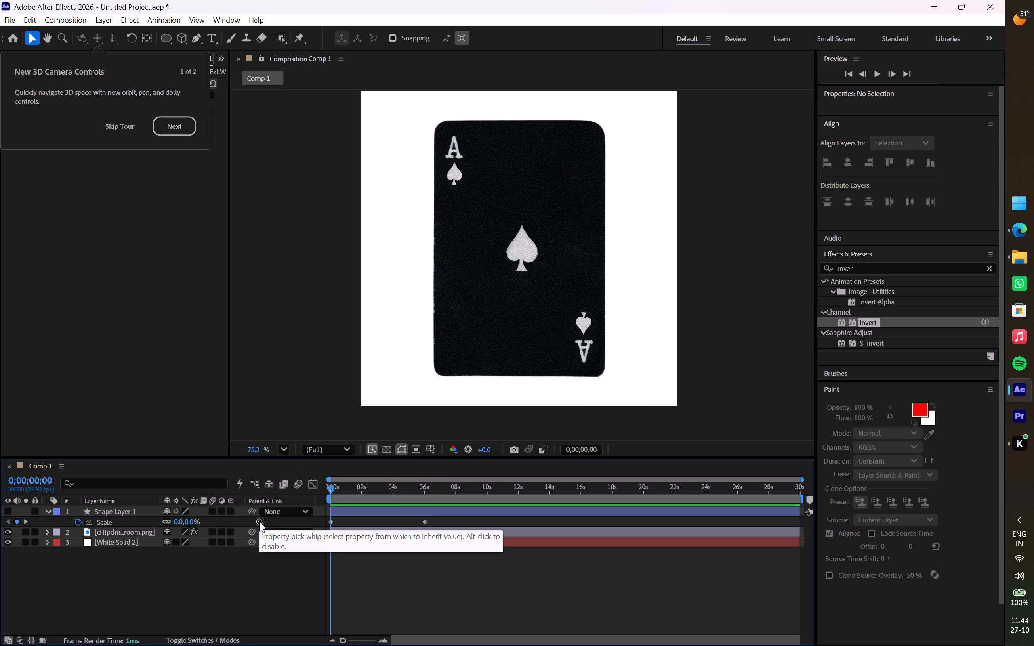
Show the red circle layer again and preview its scale animation from 0;00;00;00.
key(space)
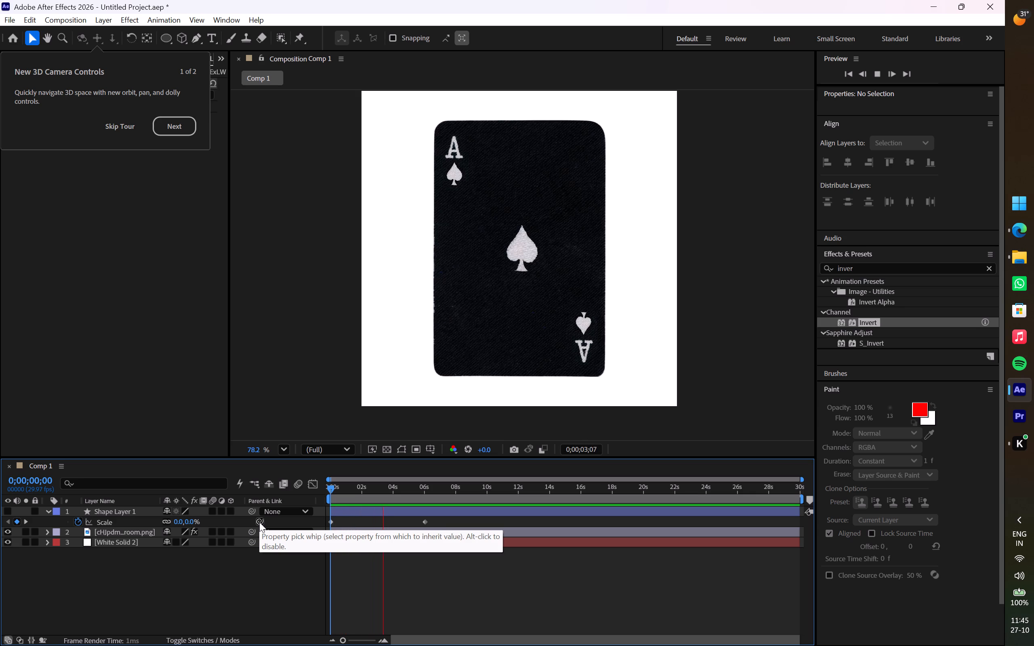
click(4, 510)
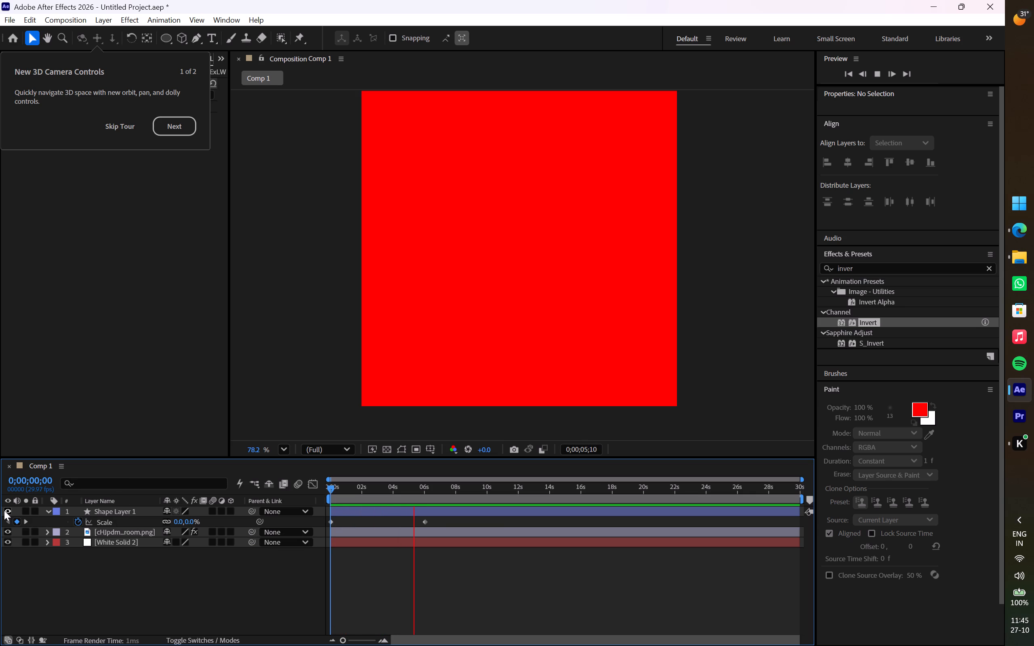
key(space)
key(Left)
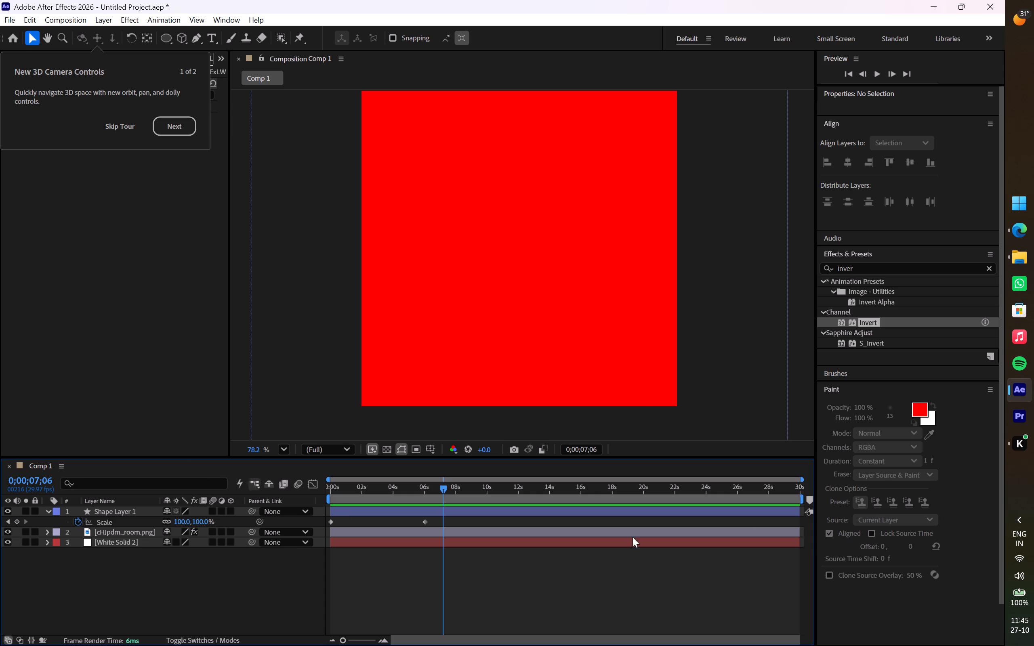
drag(442, 487, 283, 500)
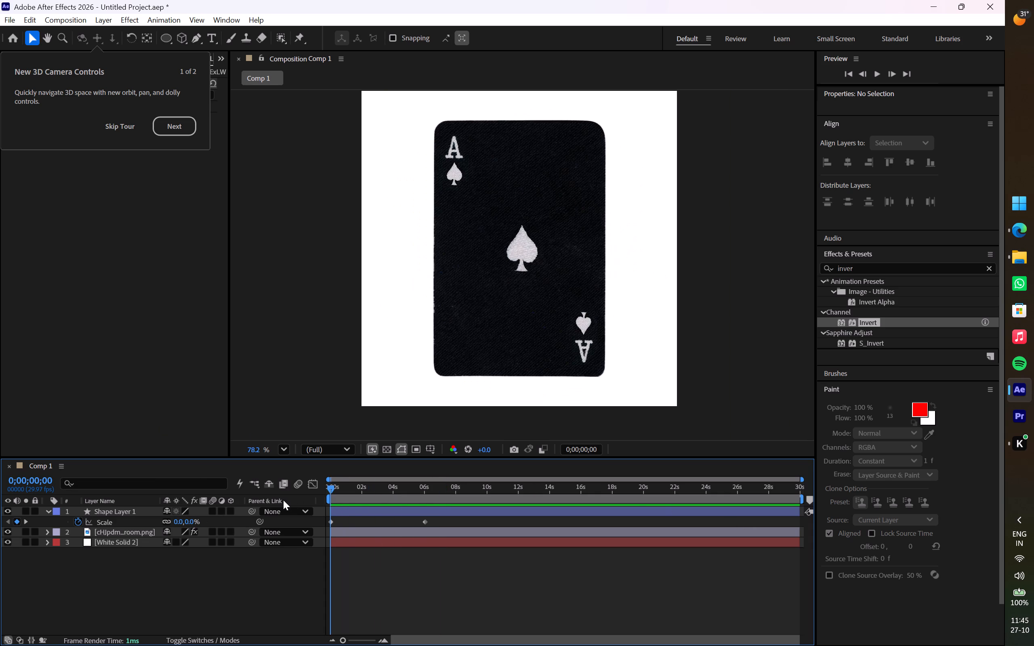
key(space)
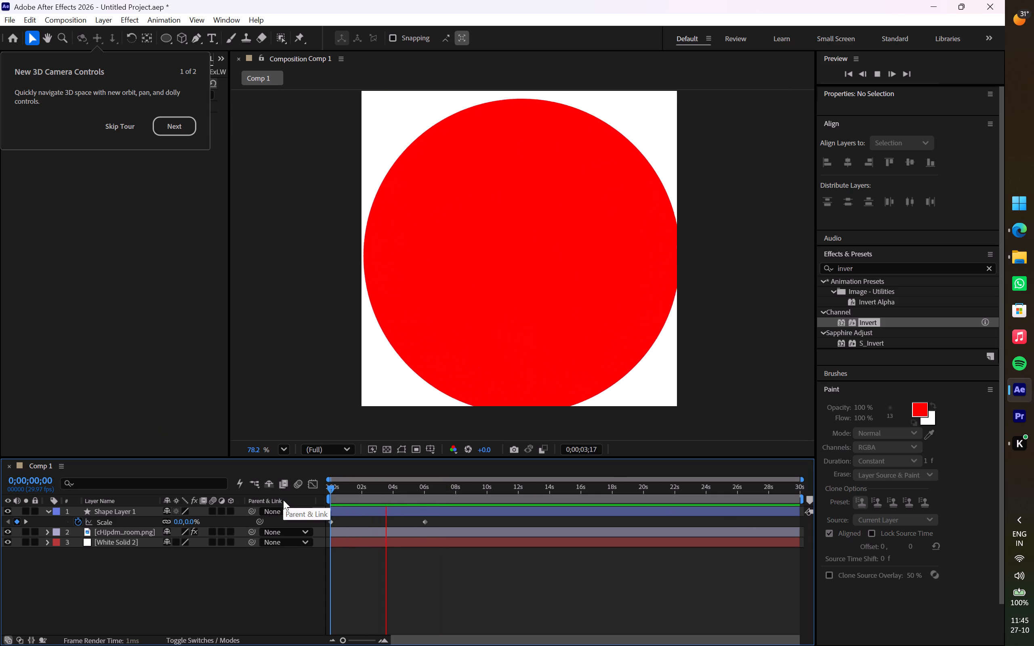
key(space)
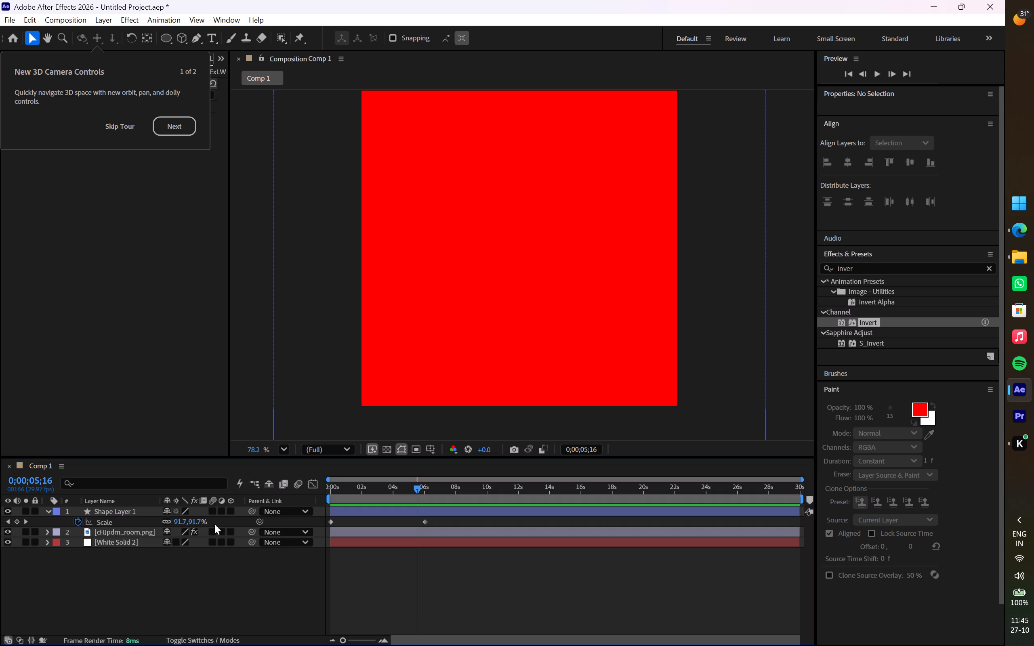
Show the blend mode and track matte columns for the layers in the timeline.
click(199, 640)
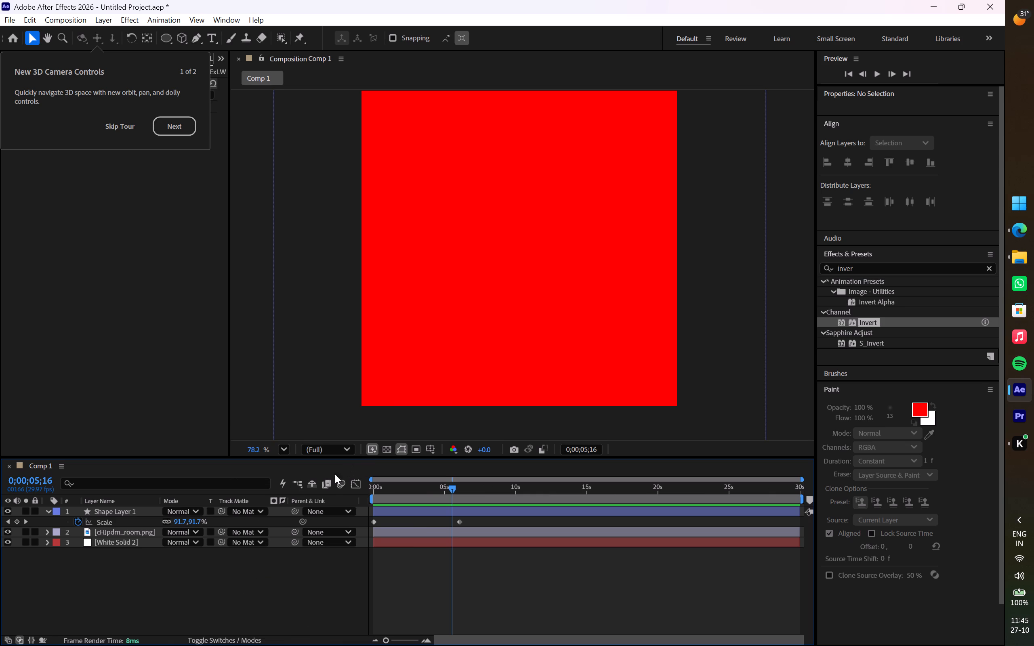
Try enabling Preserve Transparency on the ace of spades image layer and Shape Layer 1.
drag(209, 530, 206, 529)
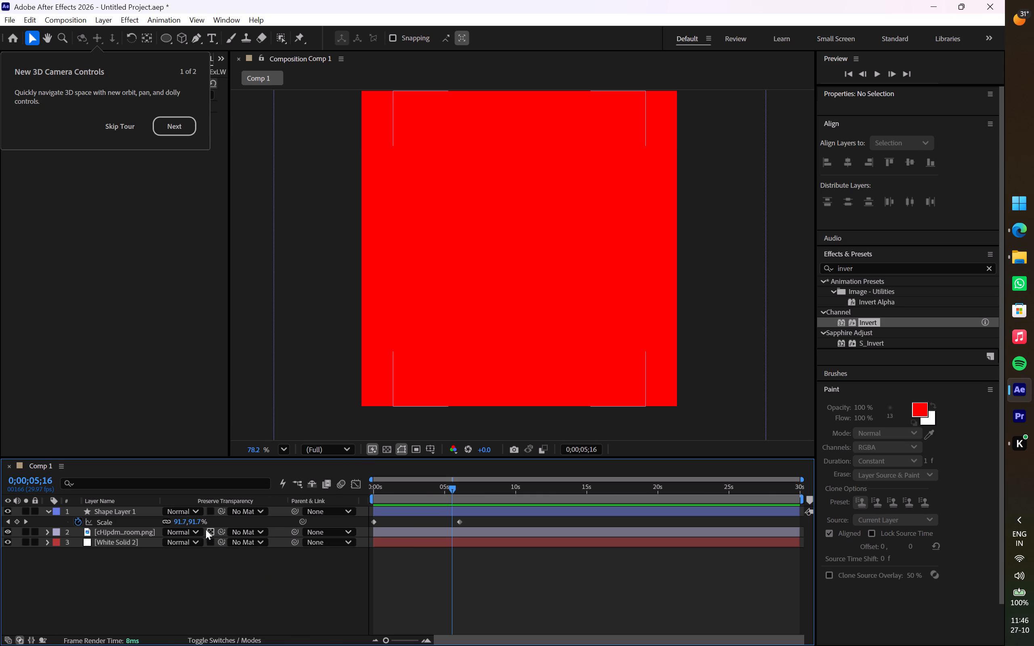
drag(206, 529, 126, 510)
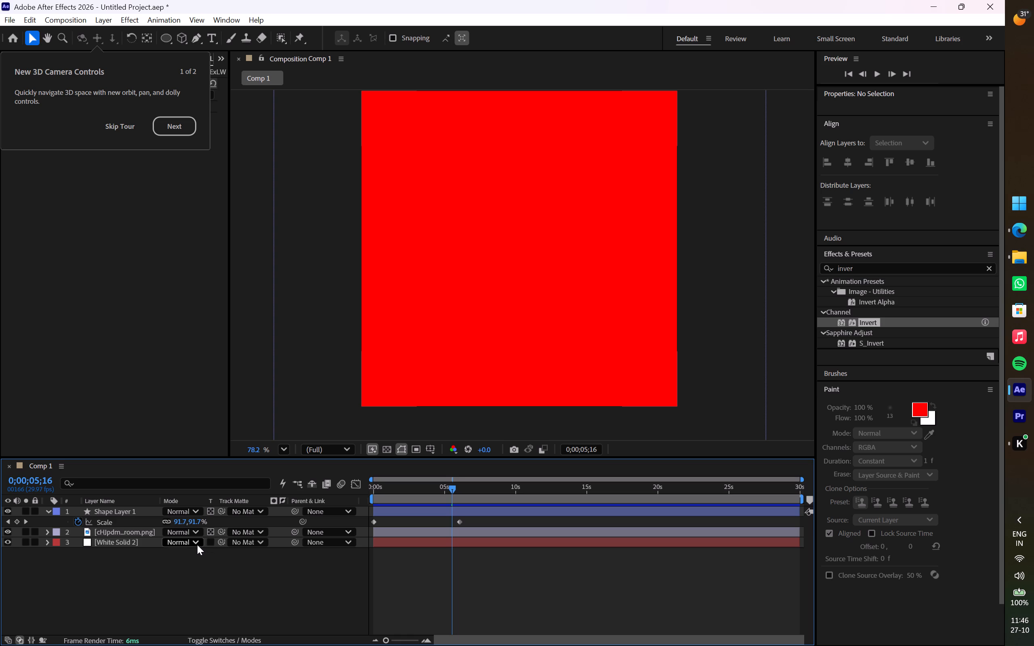
Hide the red circle layer and preview the composition from 0;00;00;00.
click(8, 508)
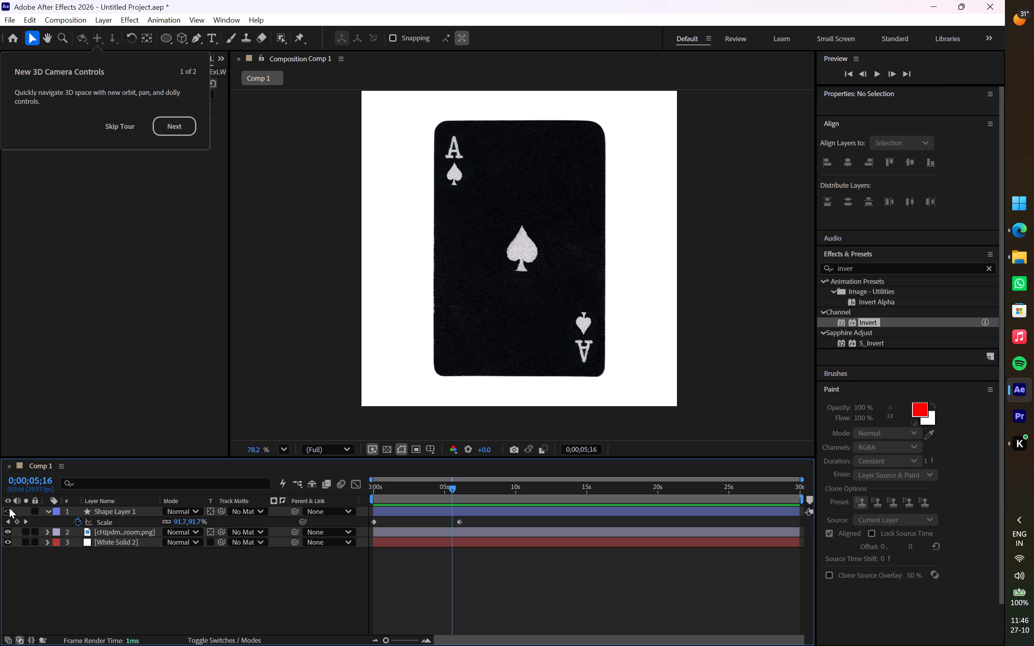
key(space)
key(space)
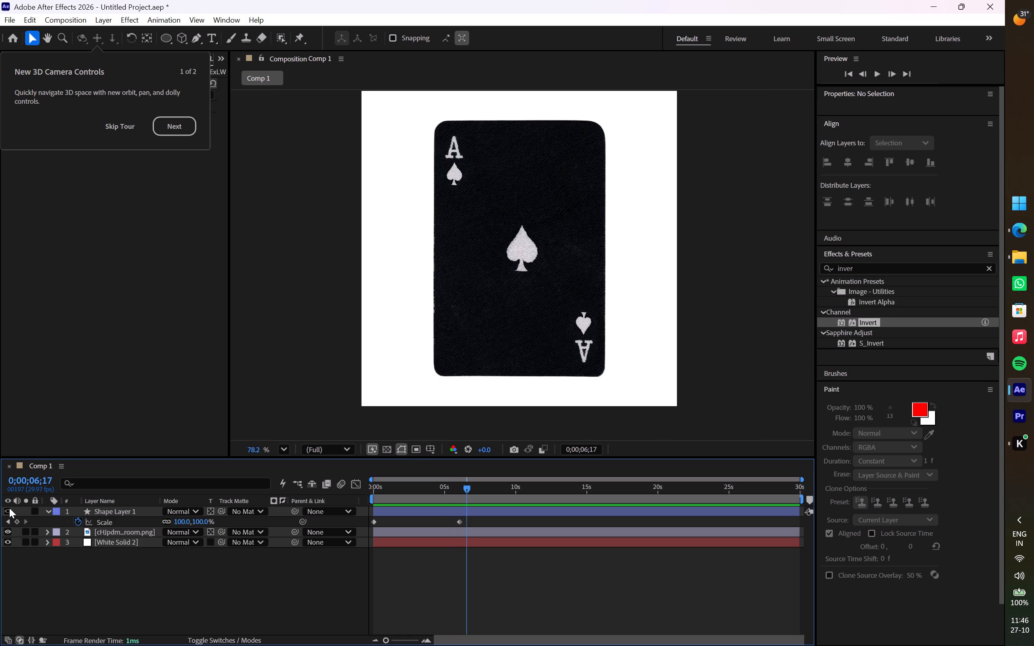
drag(464, 489, 357, 499)
key(space)
key(space)
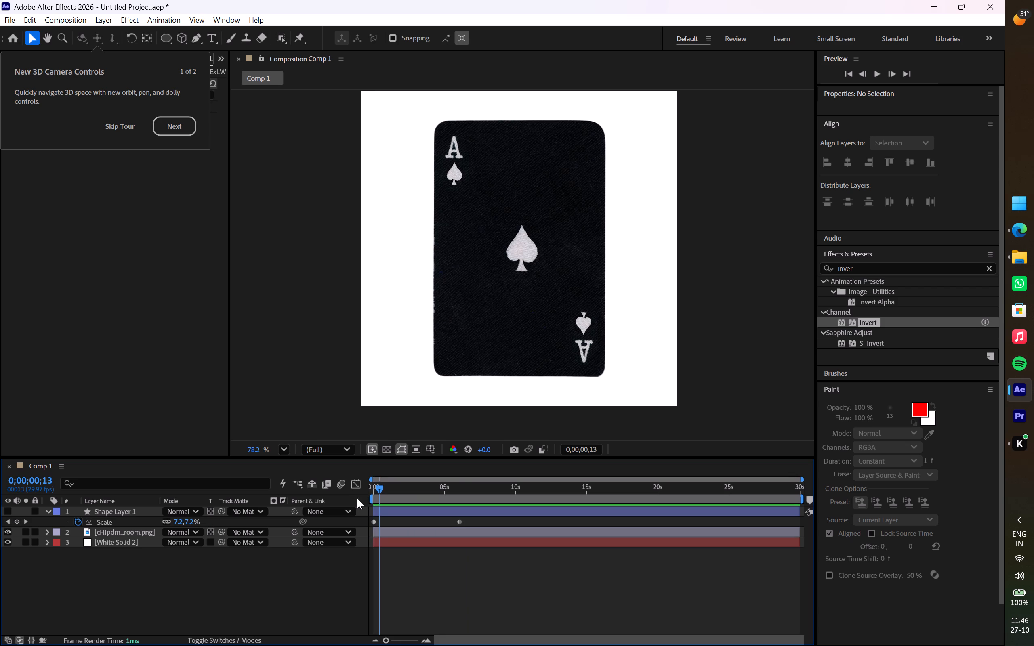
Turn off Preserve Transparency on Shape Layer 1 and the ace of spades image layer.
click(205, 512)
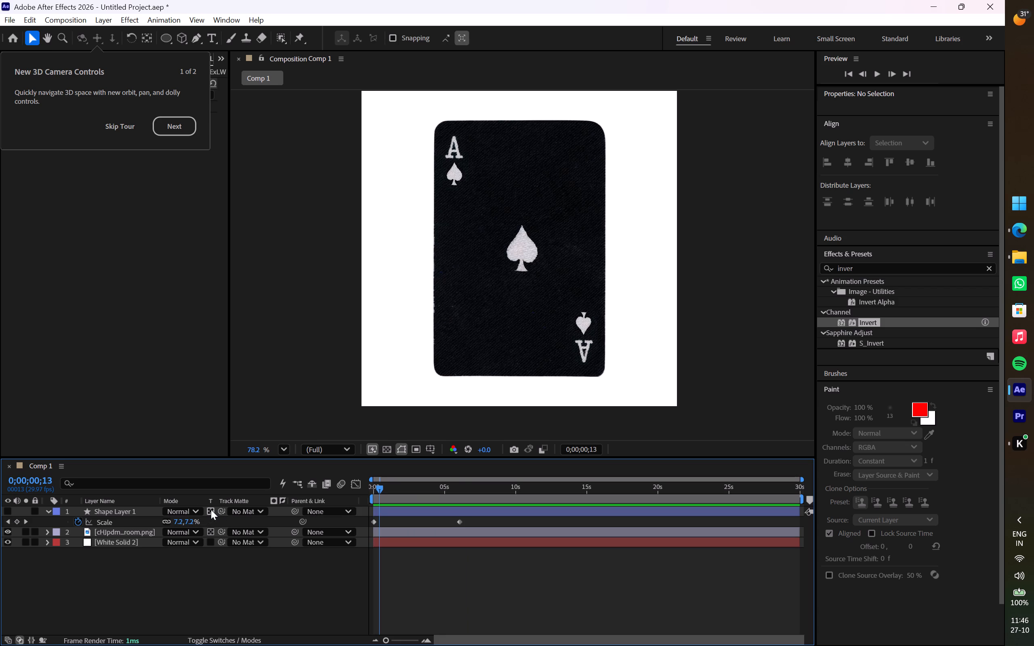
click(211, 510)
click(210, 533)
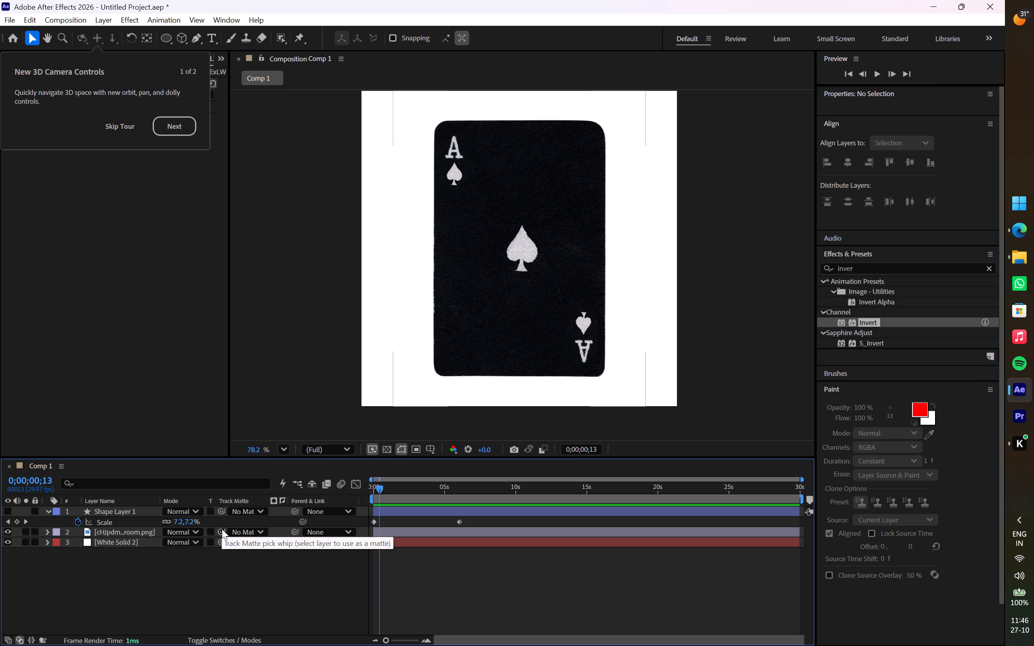
Set Shape Layer 1 as the track matte of the ace of spades image layer.
drag(222, 529, 132, 514)
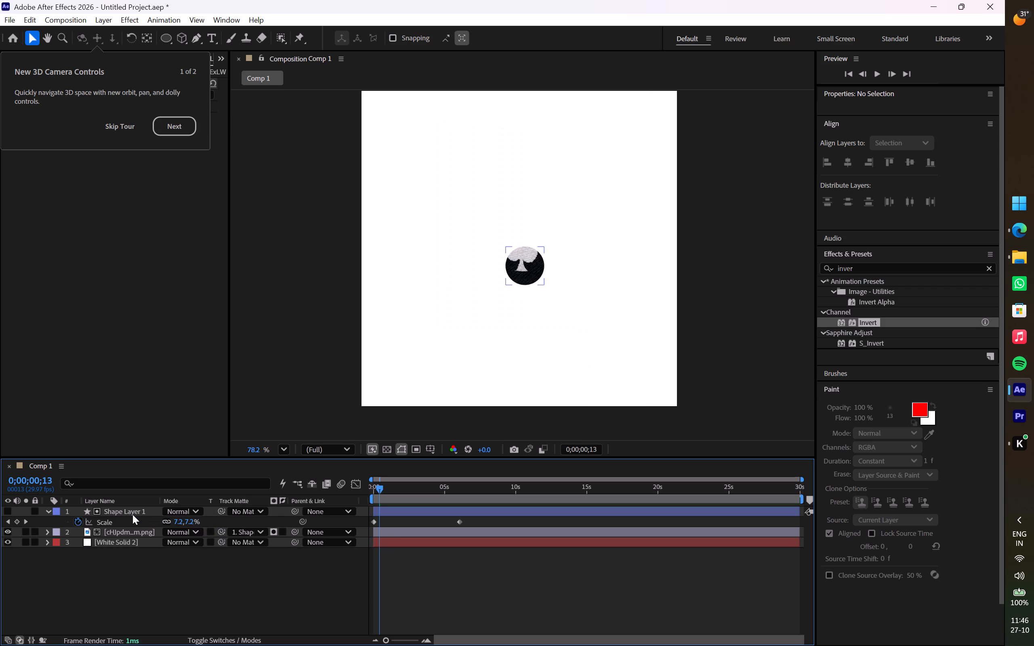
Play and scrub the matte reveal from 0;00;00;00 to examine how the circle lines up with the card.
drag(374, 491, 363, 490)
key(space)
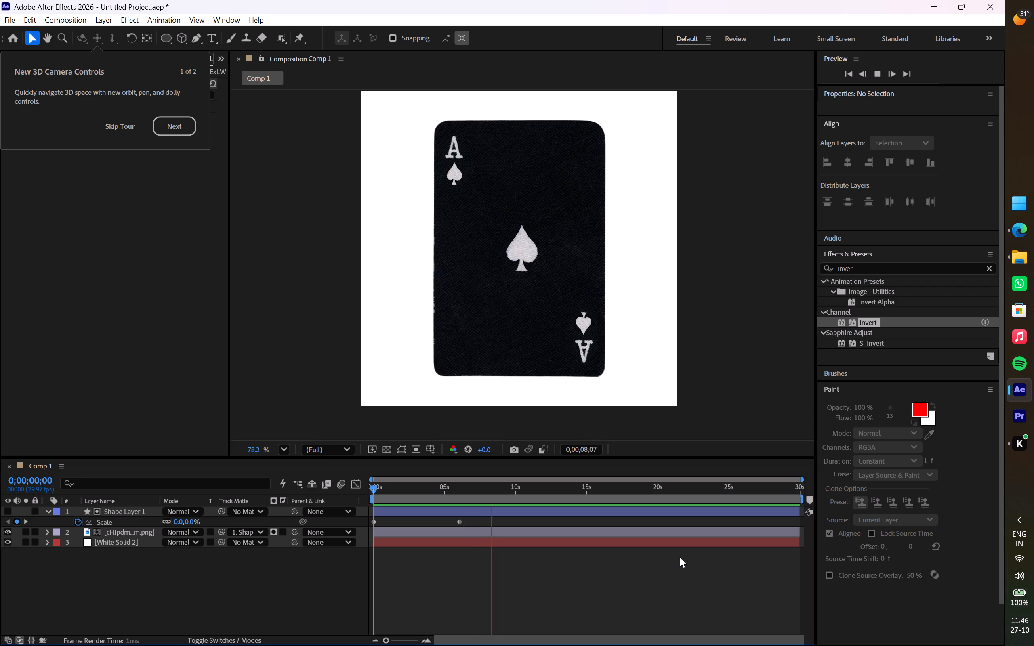
click(130, 534)
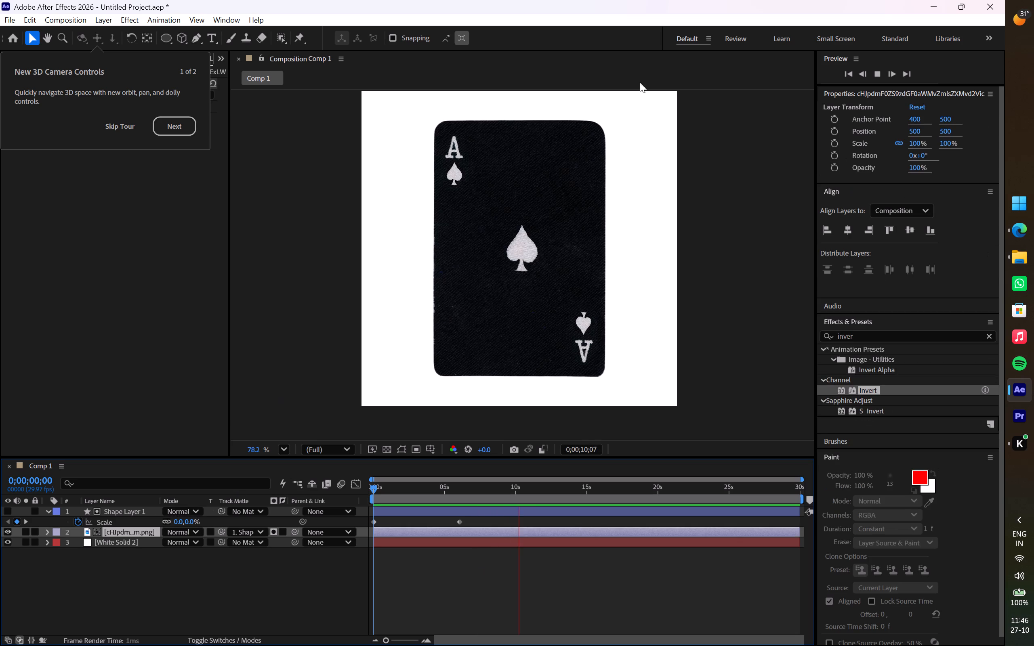
key(space)
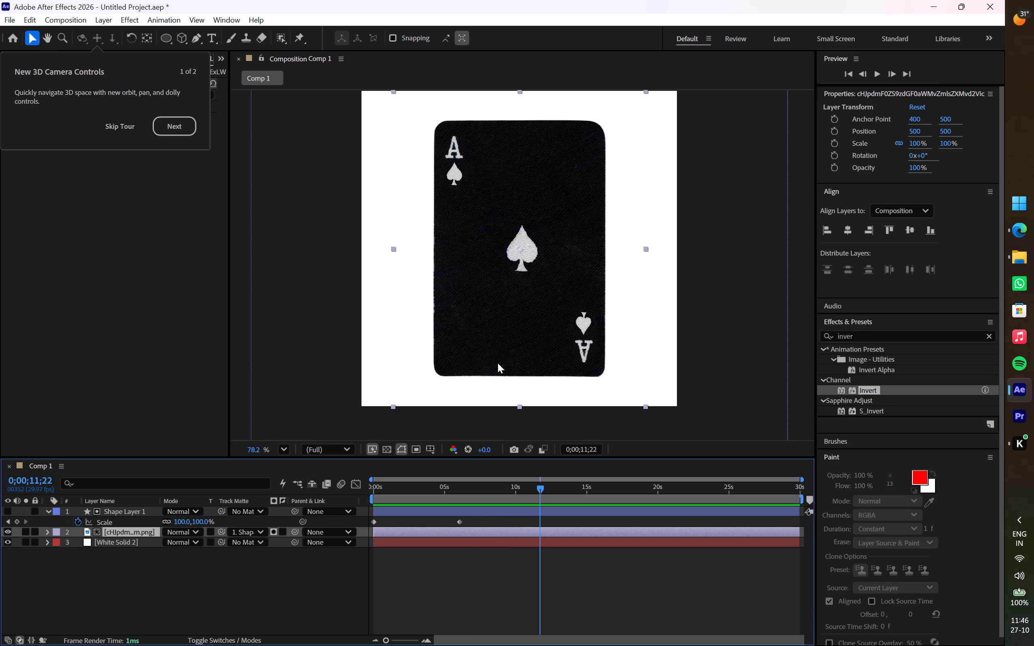
drag(541, 487, 387, 480)
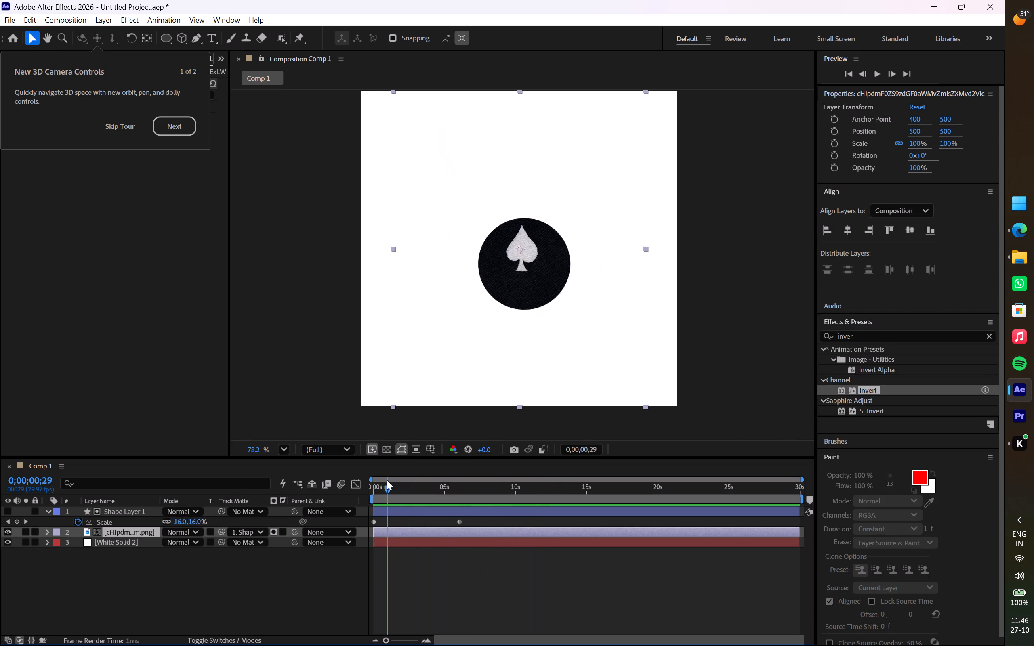
drag(387, 480, 364, 477)
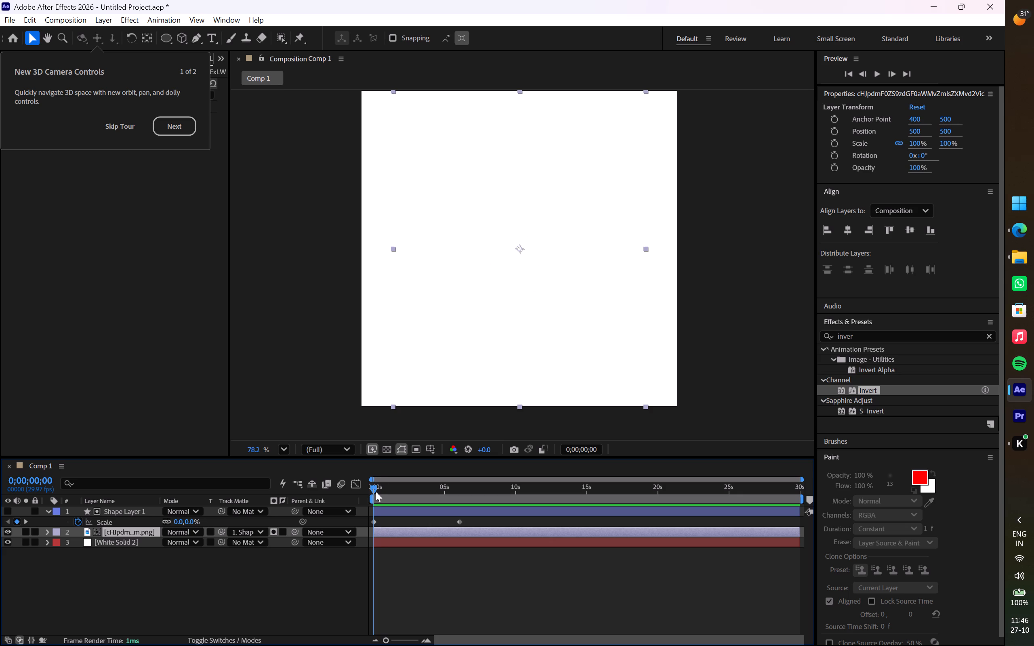
click(376, 491)
drag(376, 492, 475, 495)
Align the ace of spades image layer to the horizontal and vertical centre of the composition.
click(848, 232)
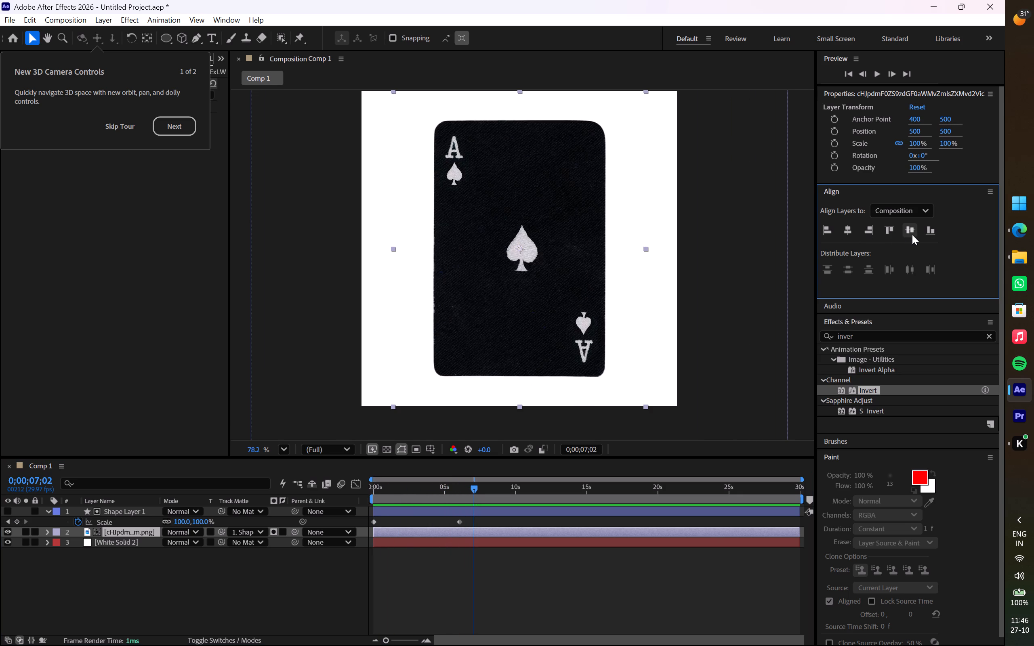
click(910, 235)
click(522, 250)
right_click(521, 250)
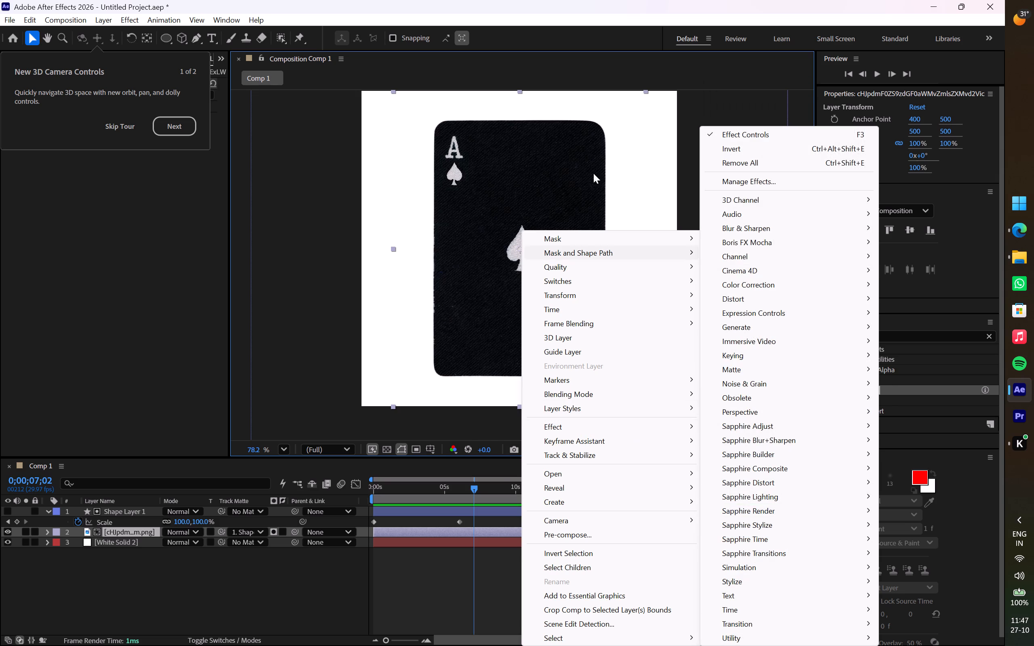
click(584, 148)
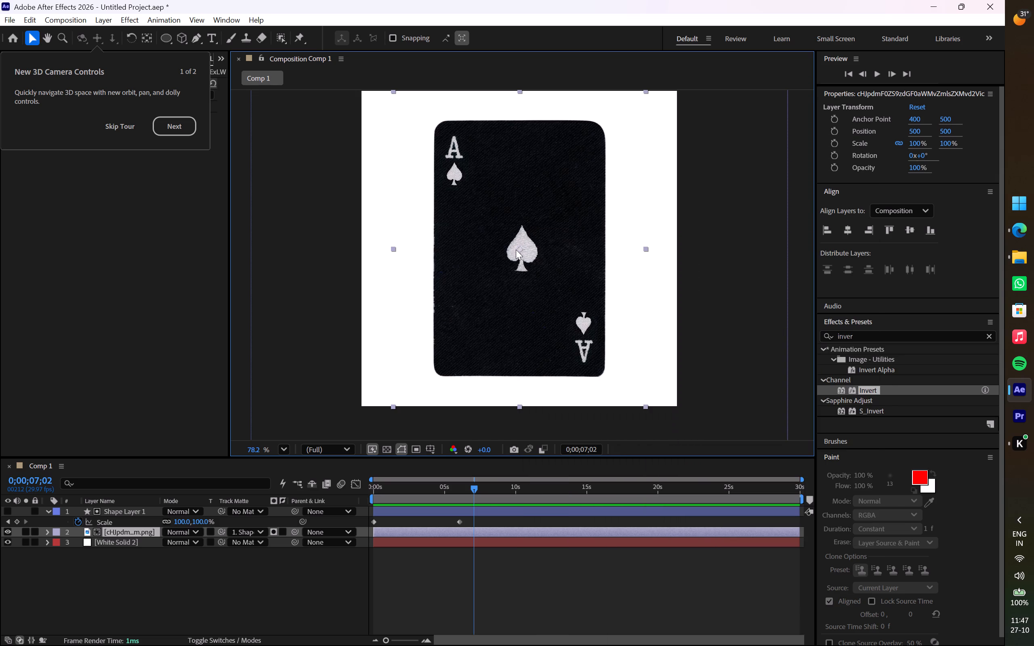
Open the ace of spades layer in its own view and move its anchor point onto the central spade, at about 409, 505.1.
click(519, 250)
click(519, 250)
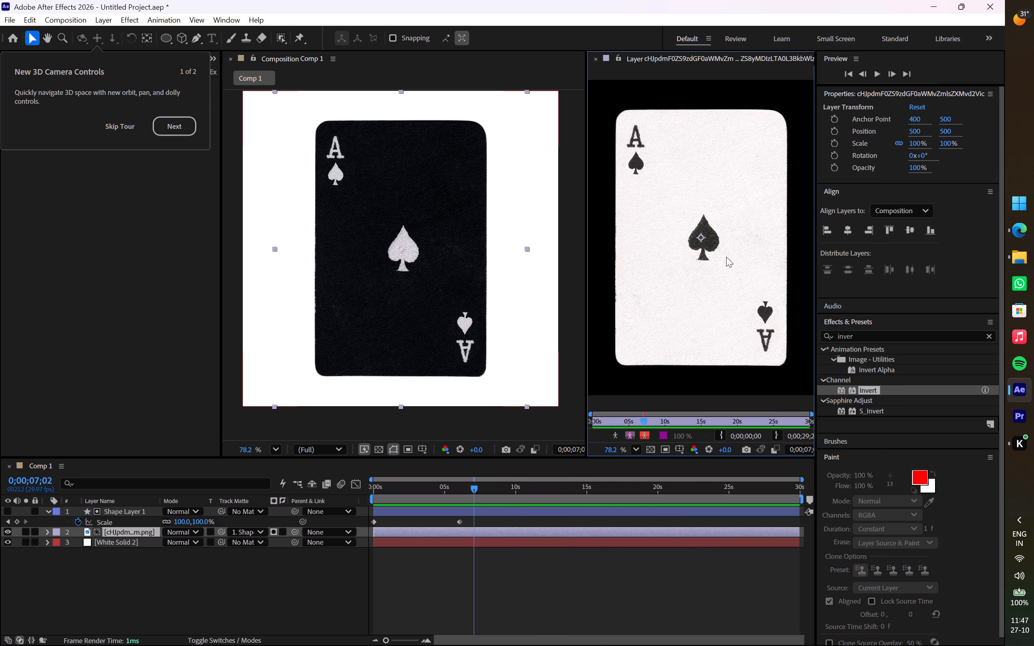
click(700, 239)
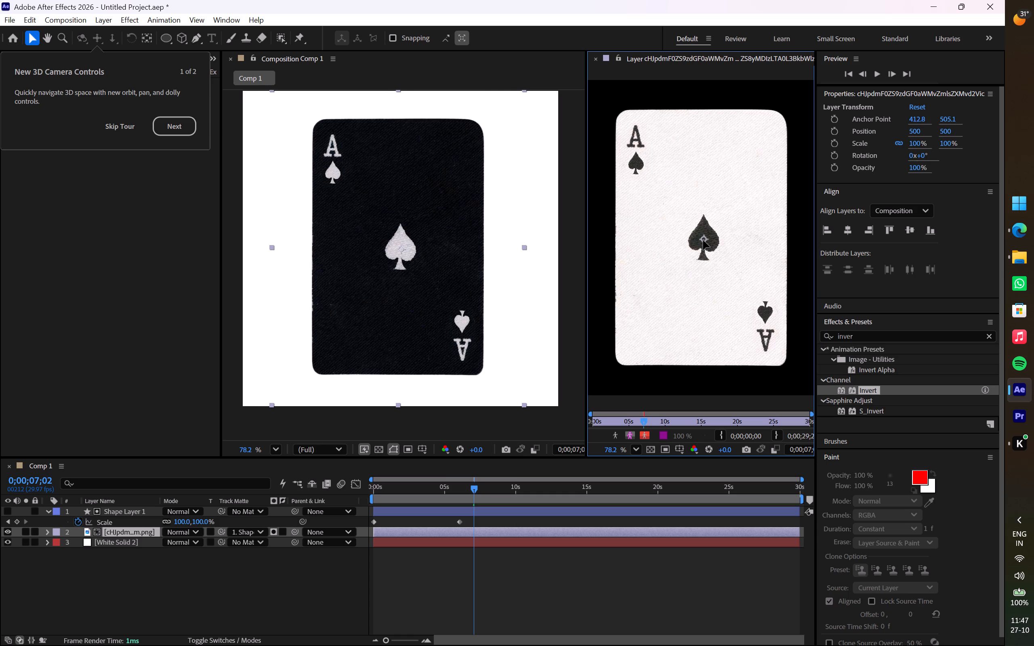
right_click(704, 240)
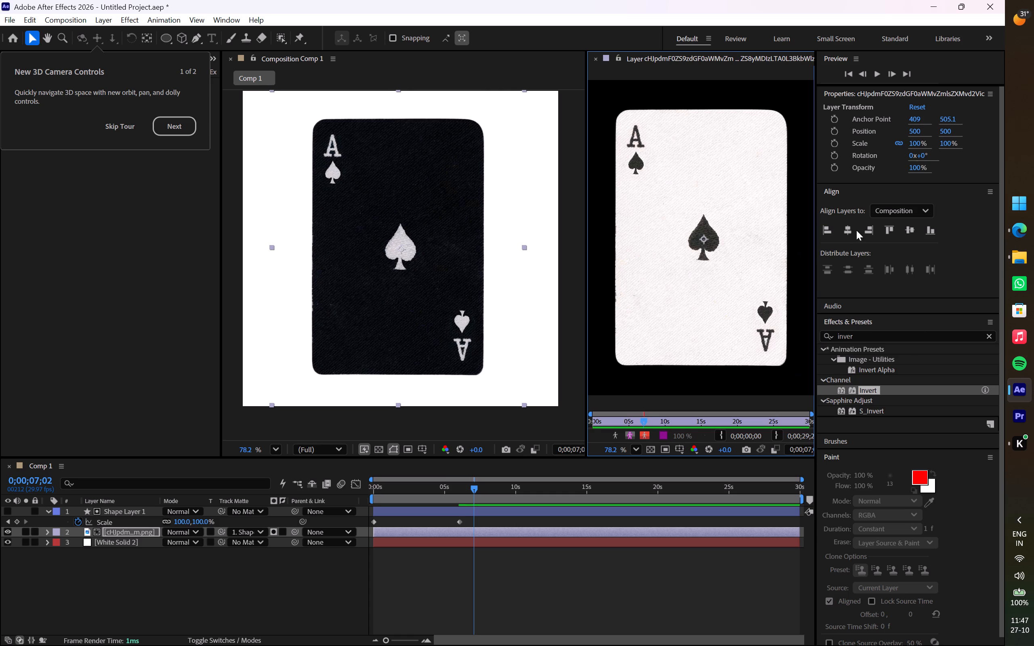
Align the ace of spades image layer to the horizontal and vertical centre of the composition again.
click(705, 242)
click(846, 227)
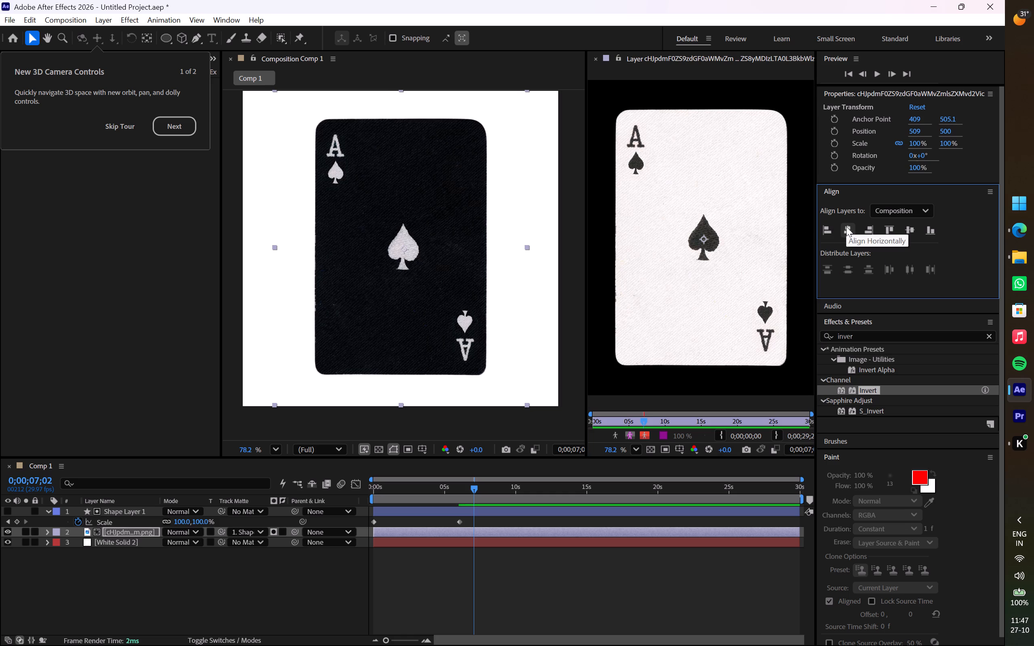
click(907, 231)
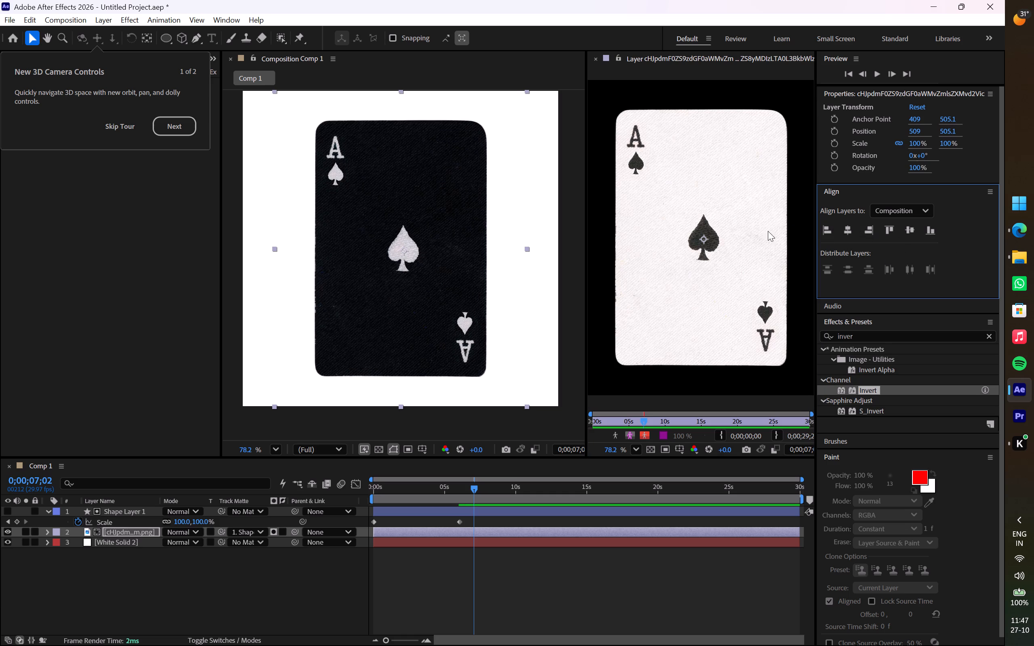
Shift the ace of spades layer's anchor point on the central spade to about 403.8, 500.
click(704, 240)
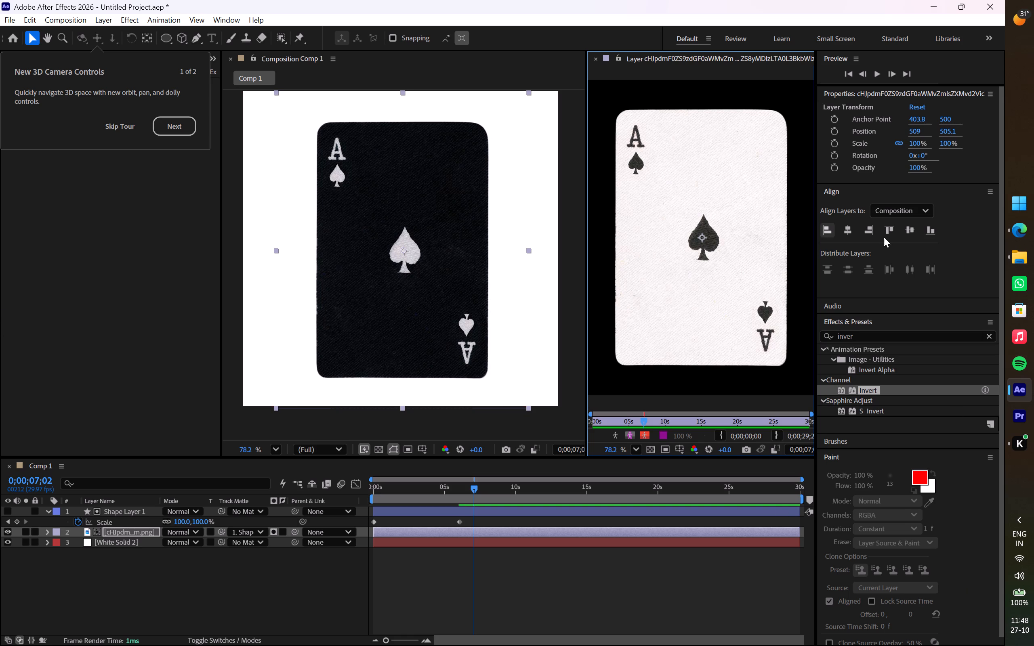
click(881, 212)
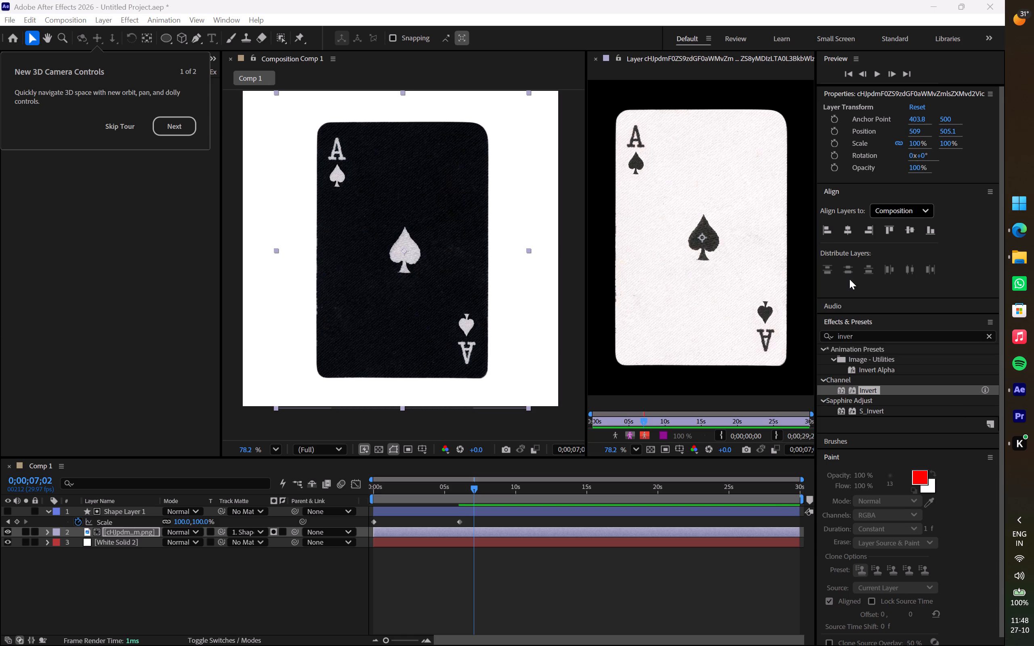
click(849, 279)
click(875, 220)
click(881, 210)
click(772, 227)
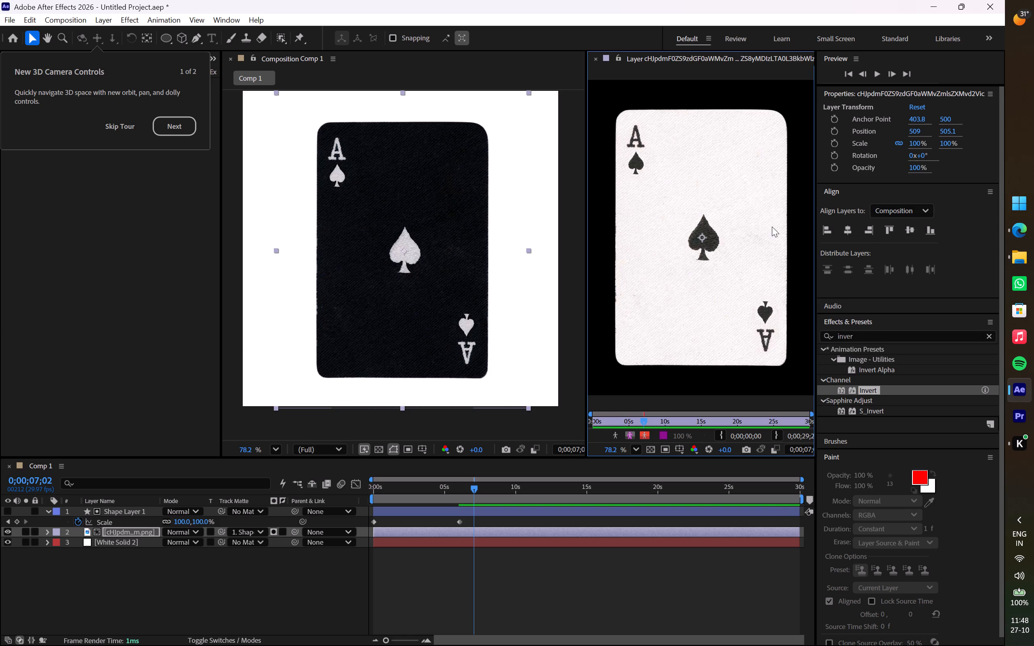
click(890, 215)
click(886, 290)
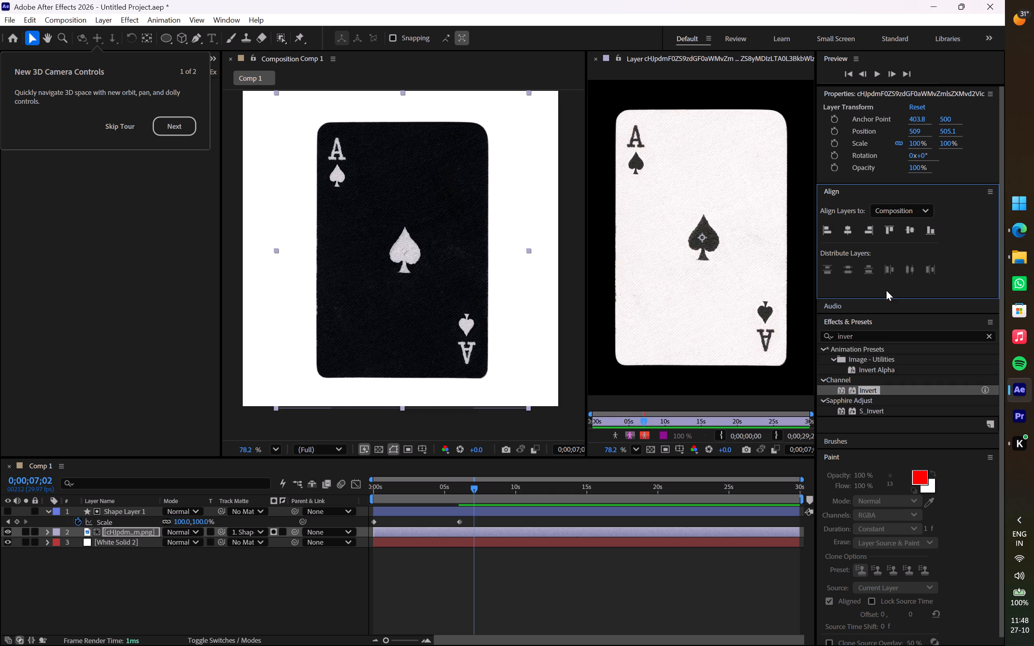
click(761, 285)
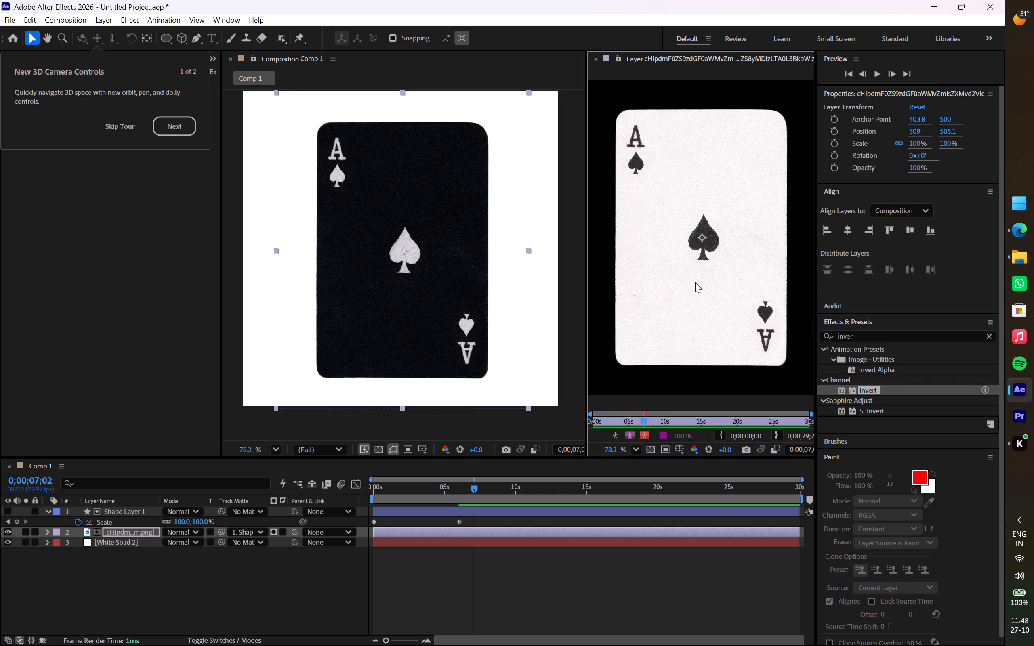
Centre the ace of spades image layer in the view at position 500, 500.
right_click(704, 231)
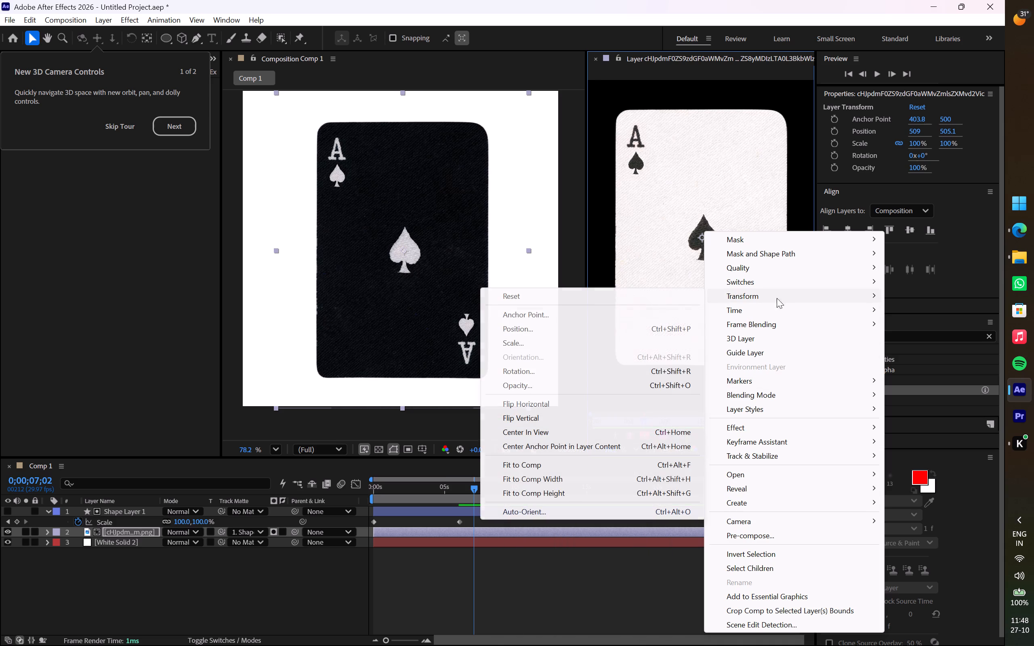
click(523, 429)
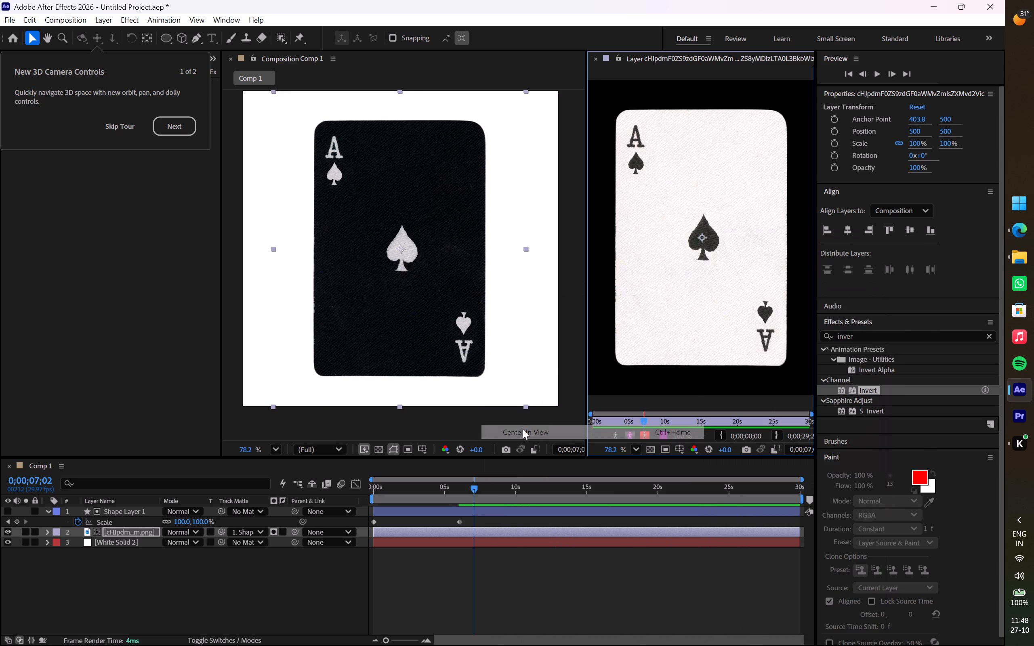
right_click(726, 243)
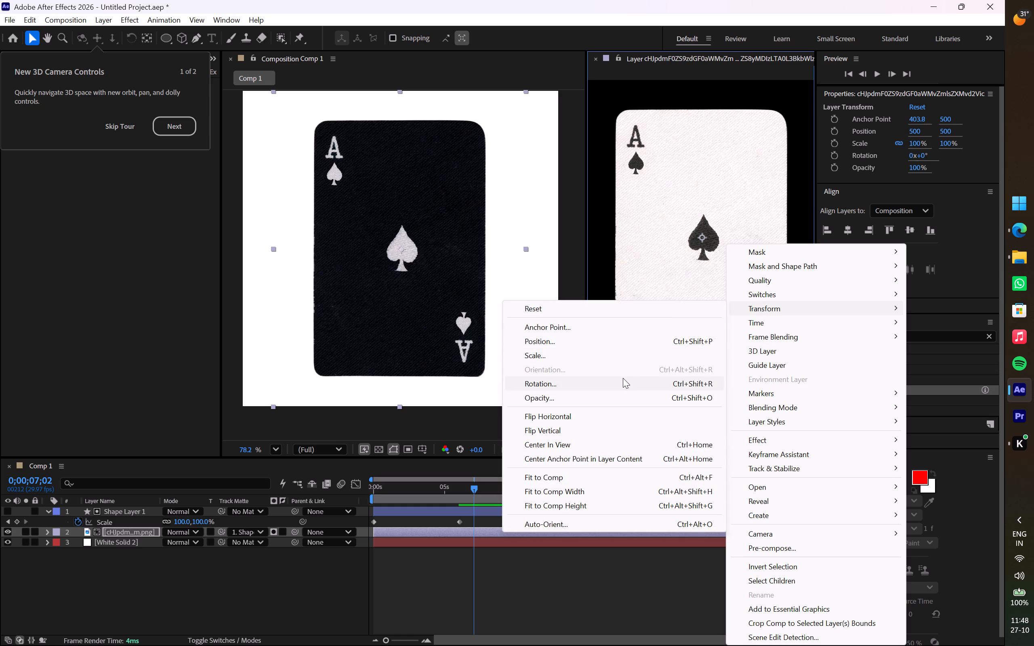
click(625, 219)
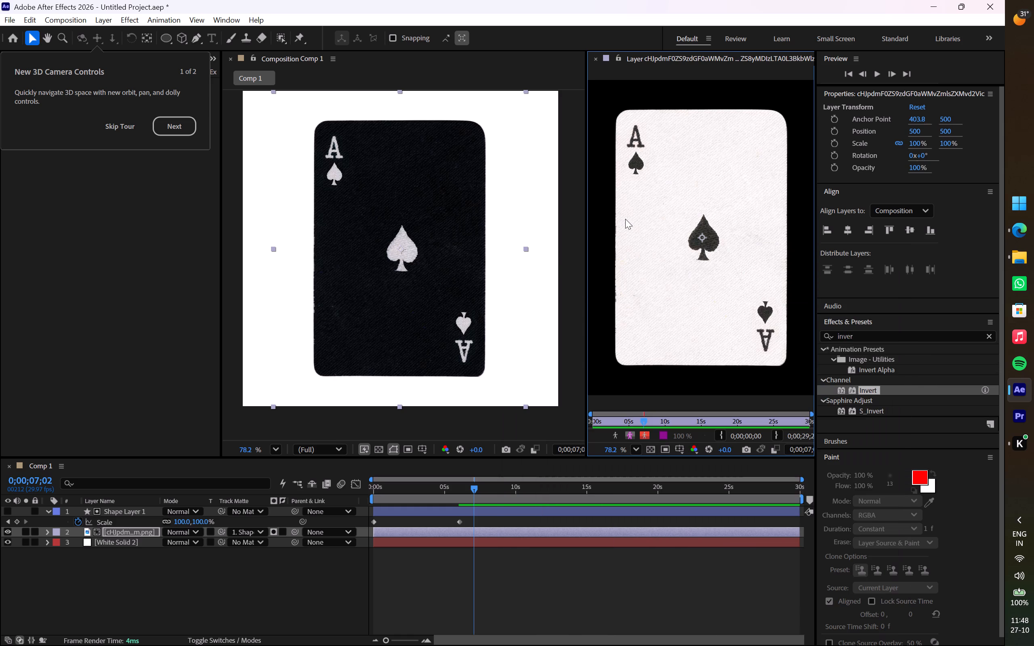
Play the matte reveal from 0;00;00;00 and pause within the first second to examine the circle against the spade.
drag(475, 488, 353, 506)
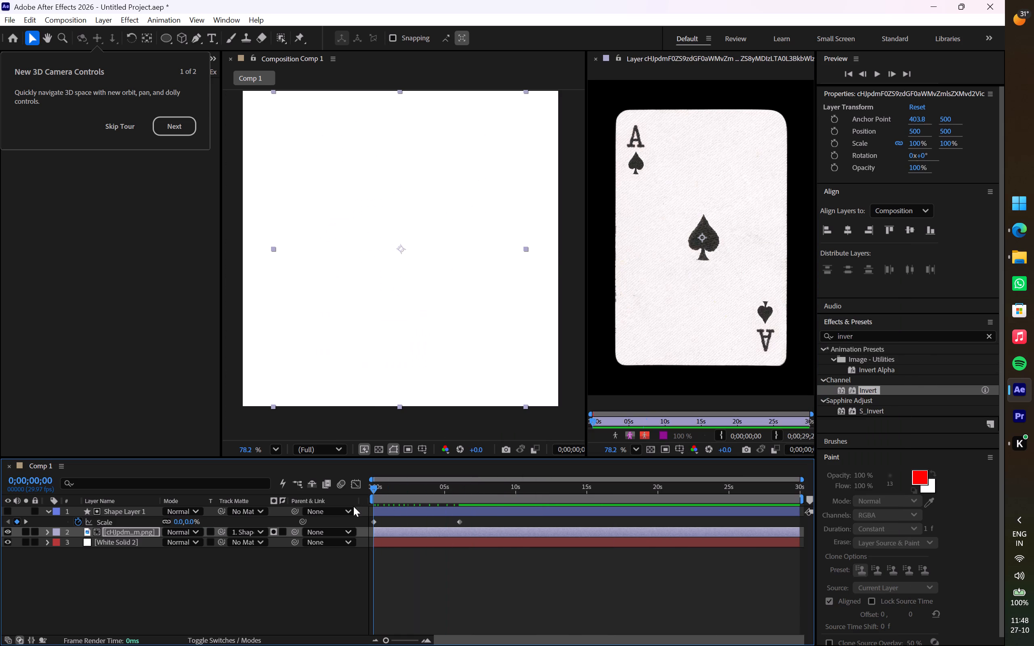
key(space)
key(space)
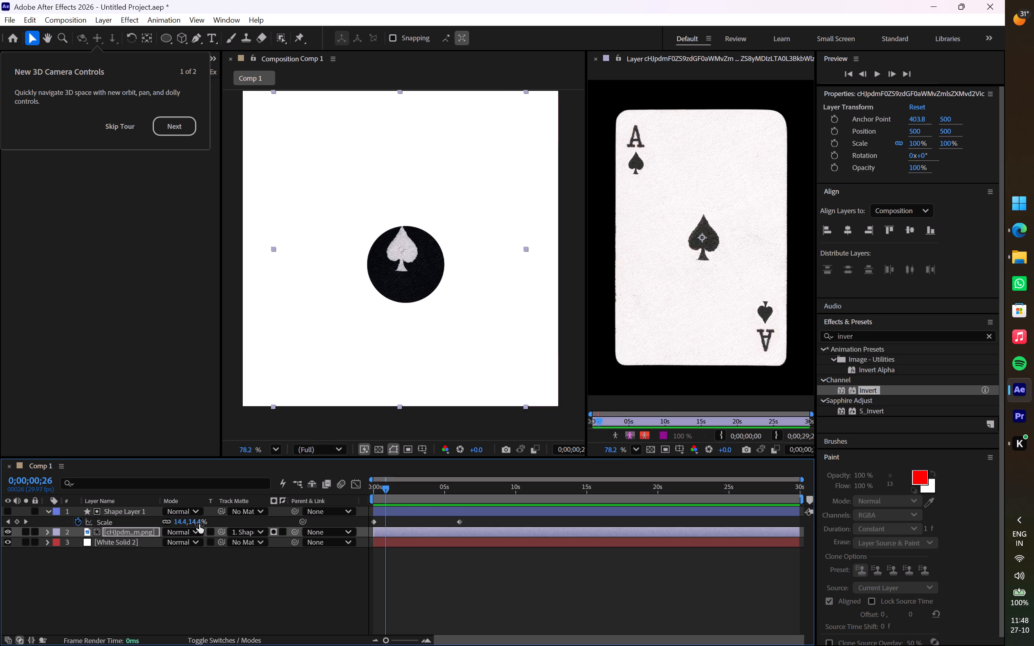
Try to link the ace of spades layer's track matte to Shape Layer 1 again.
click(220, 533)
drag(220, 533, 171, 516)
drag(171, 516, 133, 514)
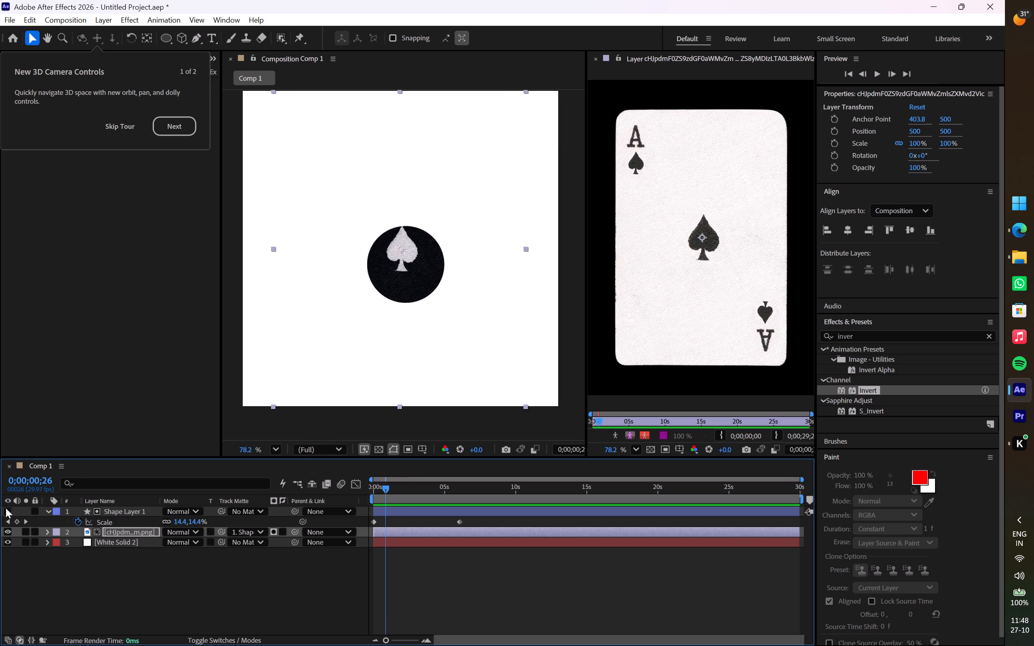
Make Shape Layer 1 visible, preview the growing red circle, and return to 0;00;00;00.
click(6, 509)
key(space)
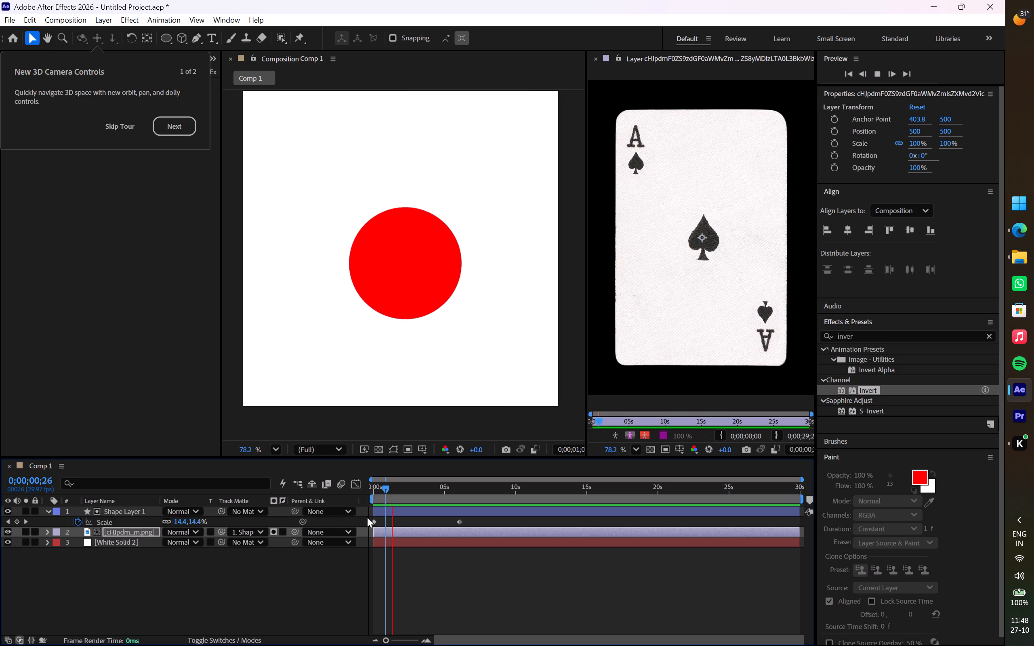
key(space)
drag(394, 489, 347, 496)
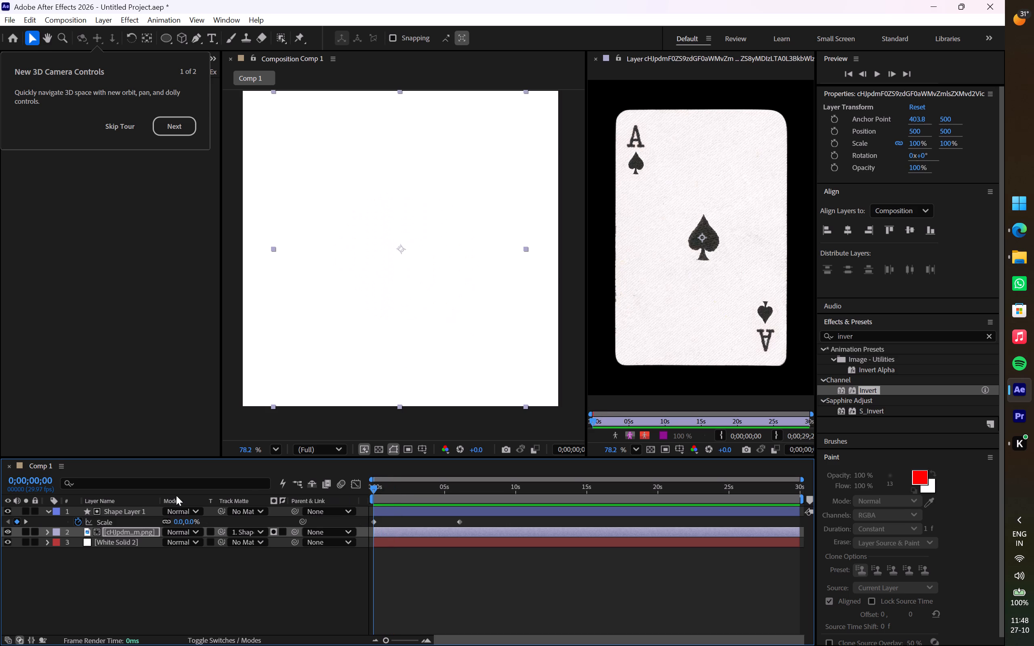
Align Shape Layer 1 to the horizontal and vertical centre of the composition, at position 500, 500.
click(67, 512)
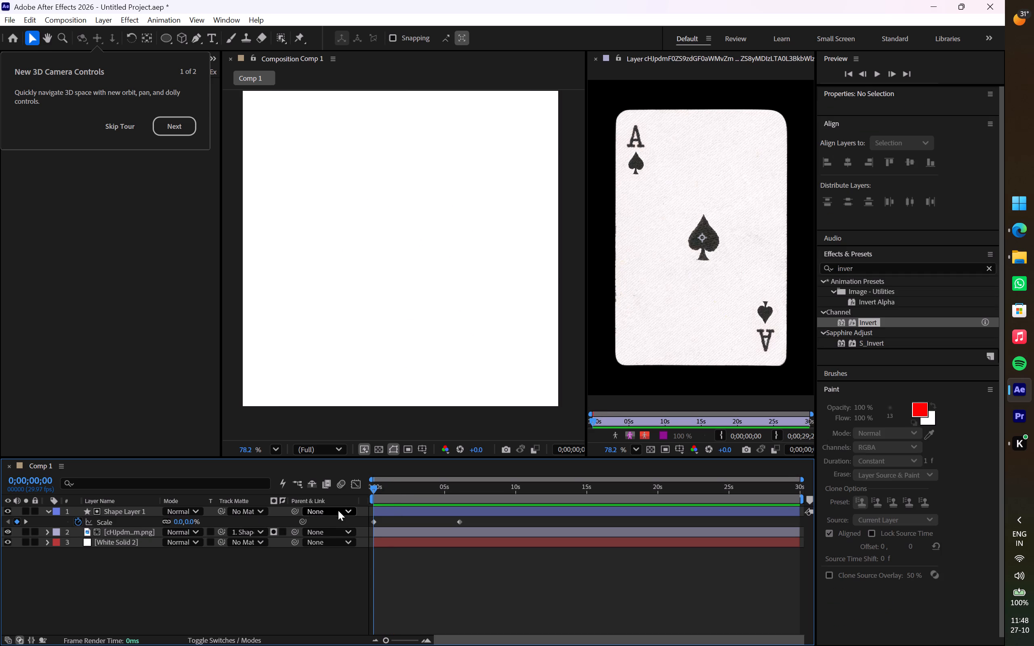
click(129, 516)
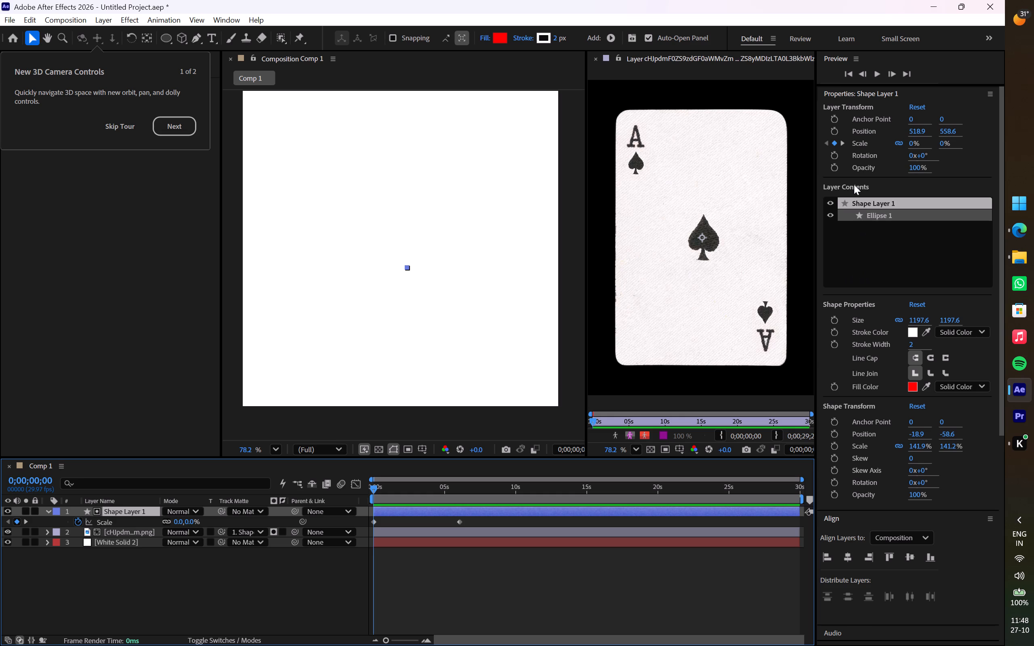
click(860, 518)
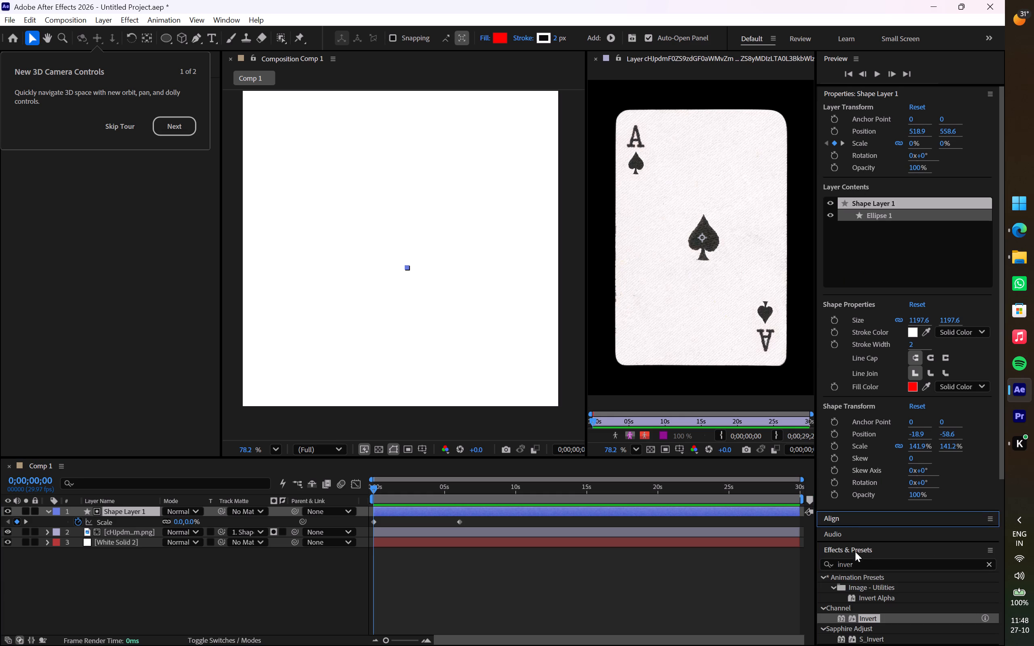
click(852, 521)
click(847, 556)
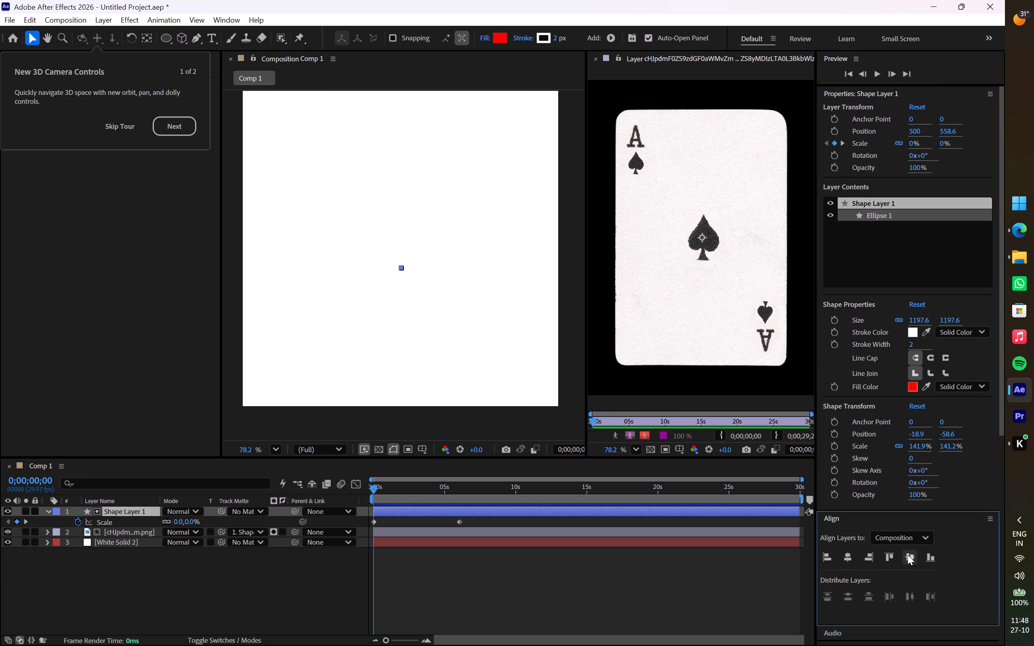
click(908, 555)
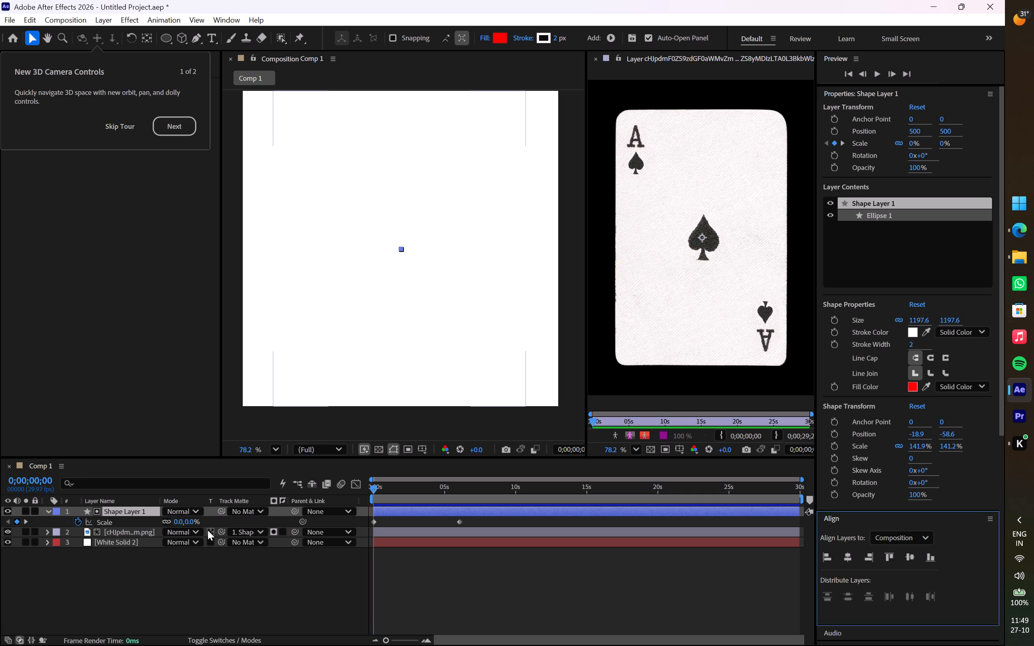
Hide Shape Layer 1 so that the circle serves only as the card's matte.
click(221, 531)
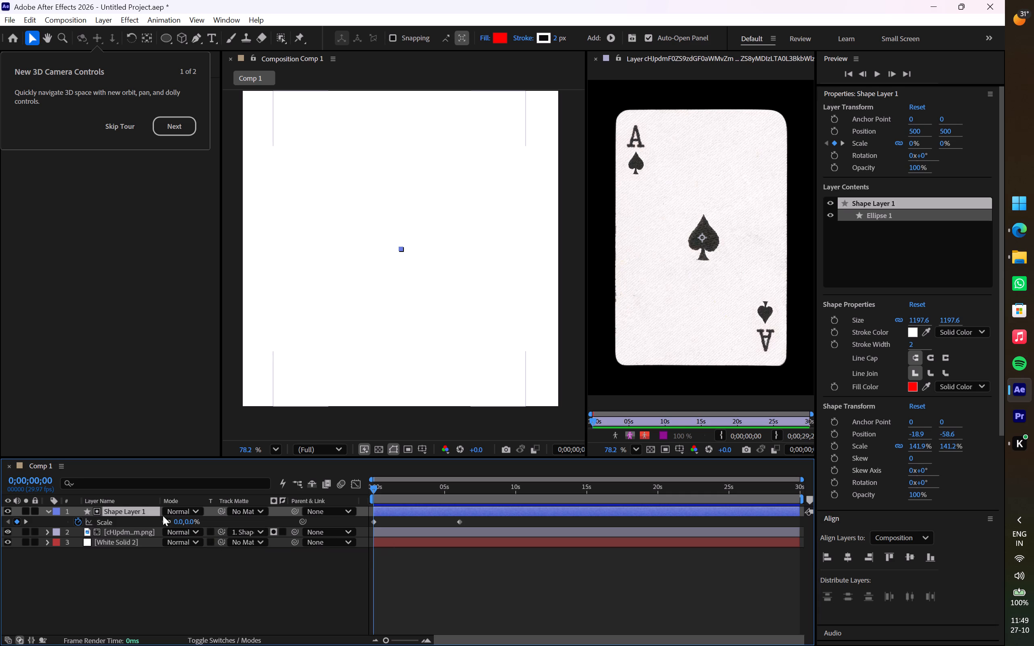
click(7, 510)
Play the reveal and replay it from 0;00;00;00 to examine how the centred circle uncovers the card.
key(space)
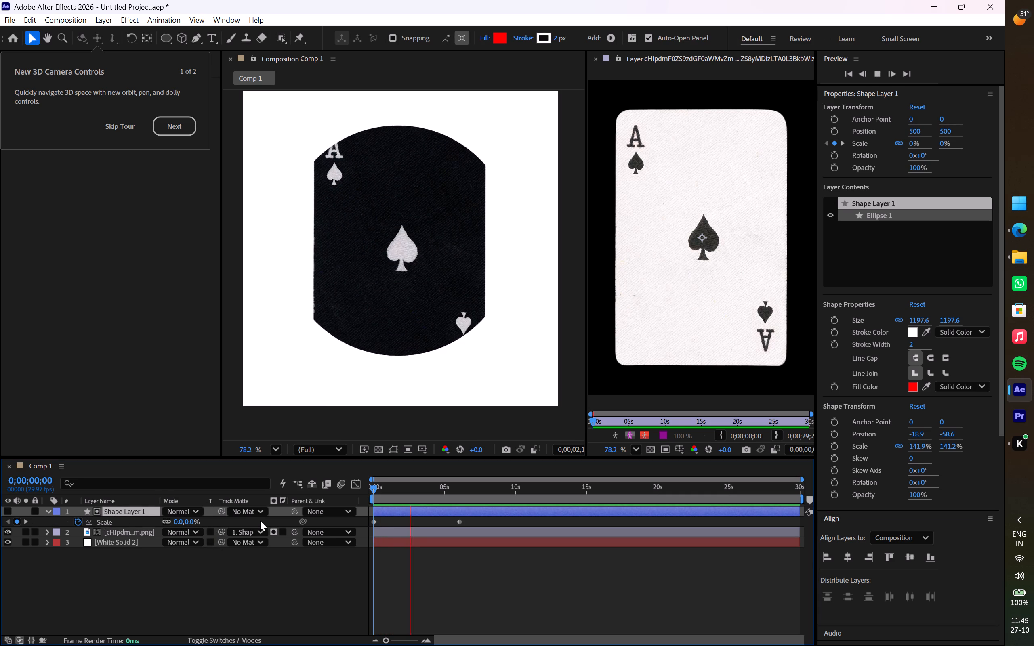
key(space)
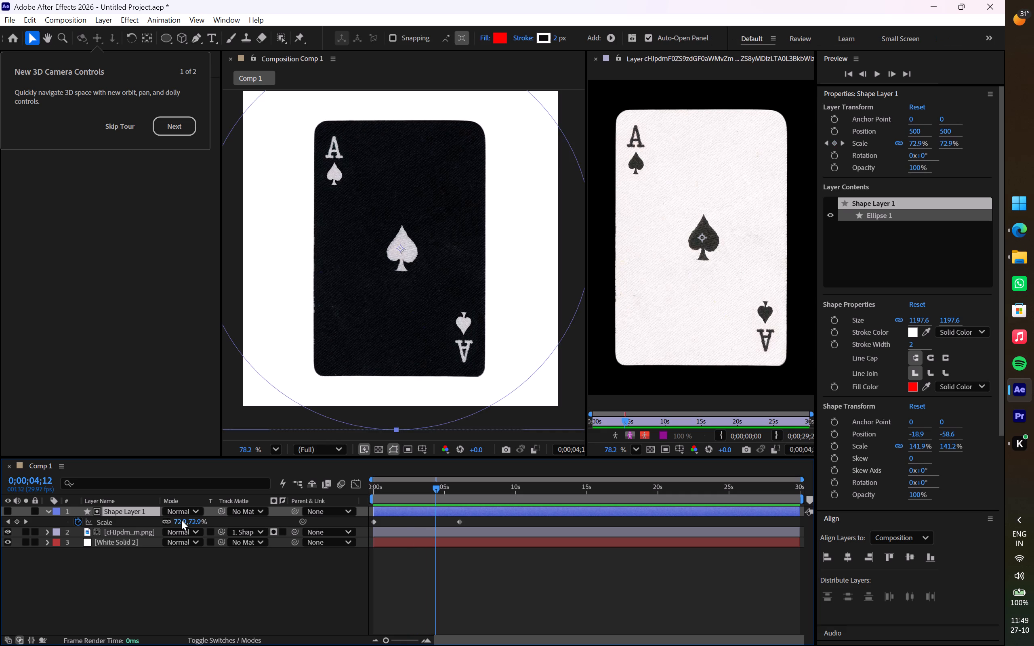
key(space)
scroll(212, 538, up, 1)
scroll(212, 538, down, 3)
key(space)
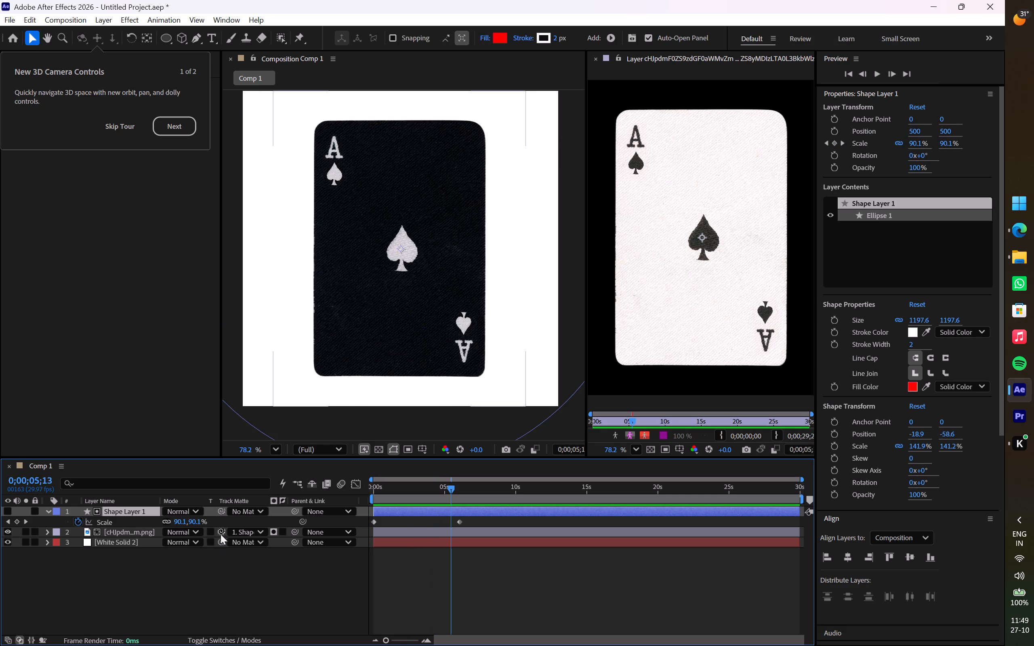
drag(221, 534, 137, 518)
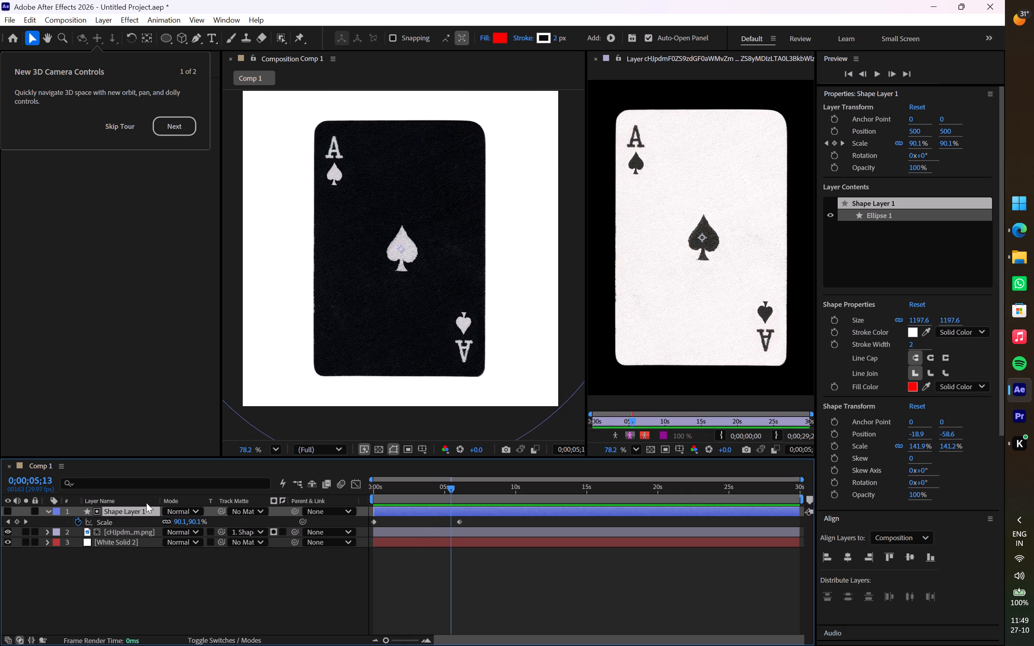
key(space)
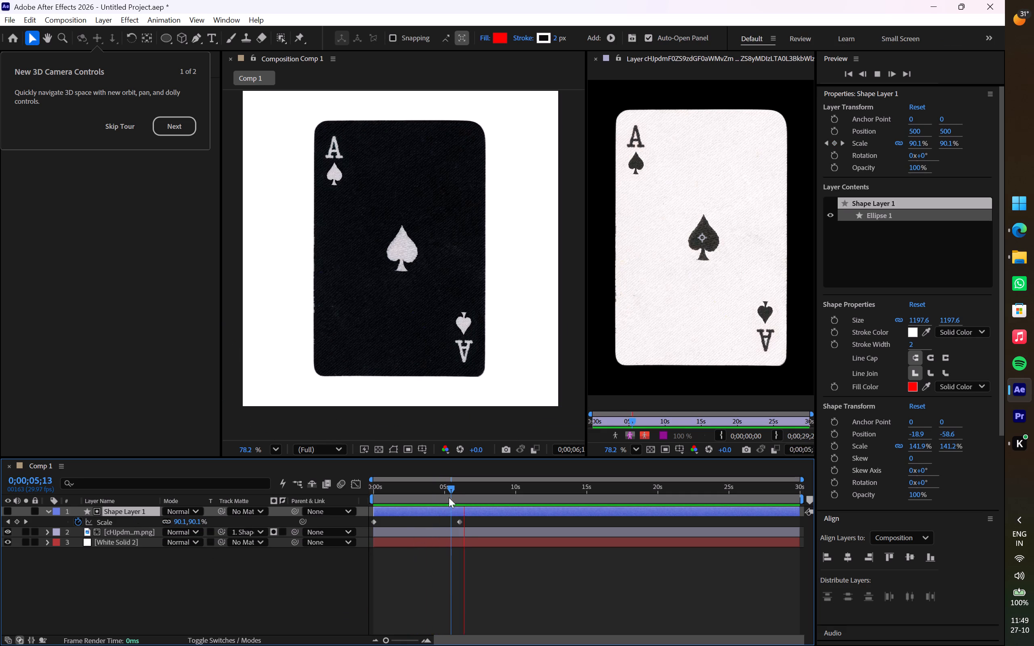
drag(450, 487, 355, 495)
key(space)
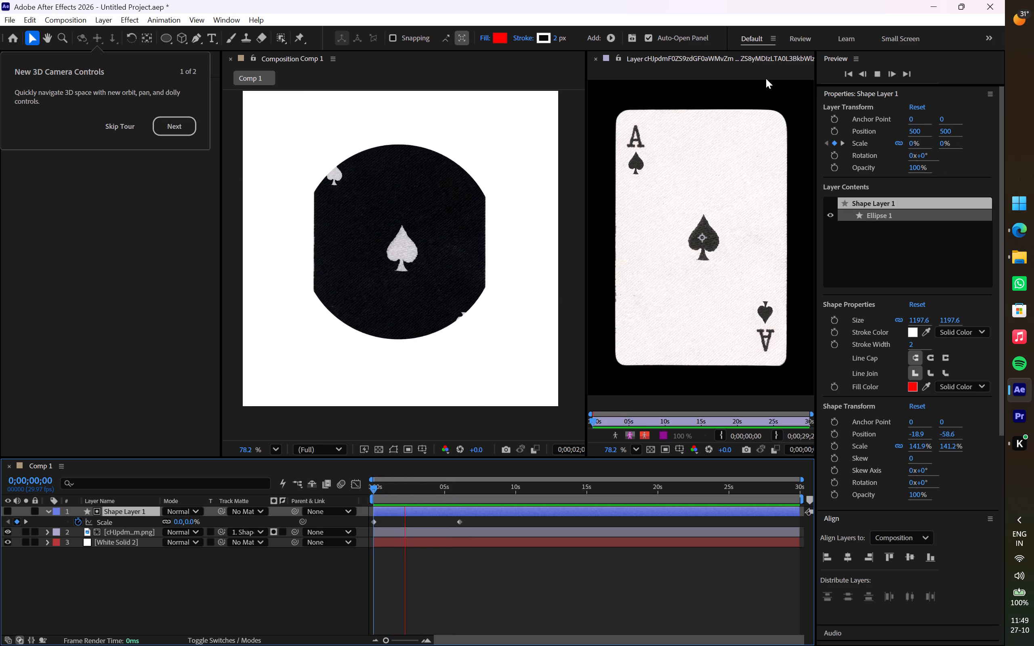
Close the ace of spades layer view and skip the 3D Camera Controls tour.
click(755, 80)
click(594, 58)
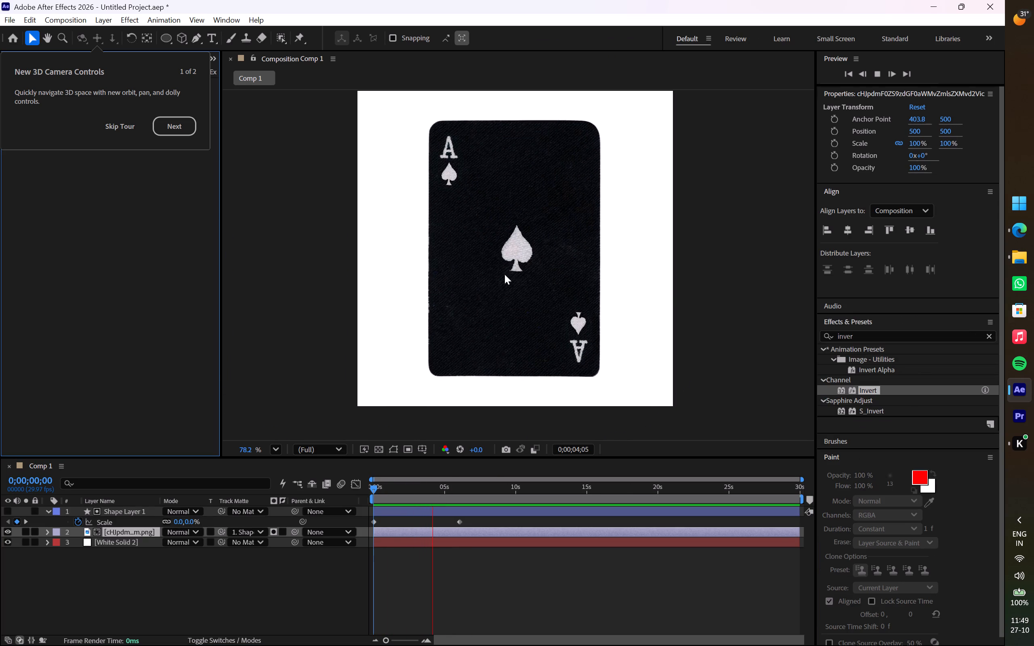
click(133, 124)
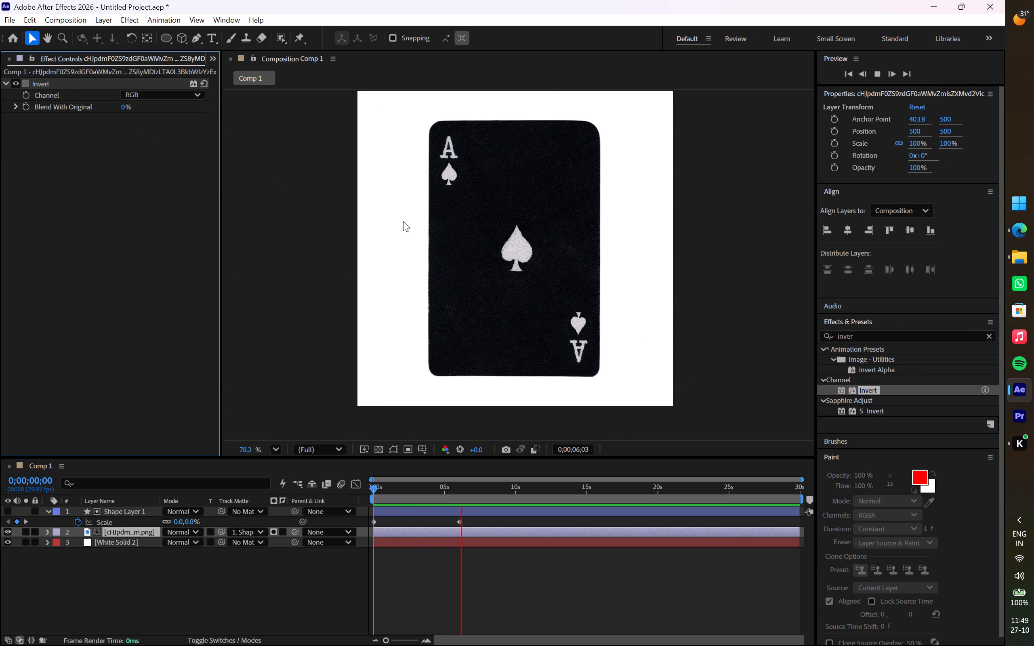
Play the card reveal from 0;00;00;00 in the composition view to check the circle's growth around the central spade.
click(430, 238)
click(430, 238)
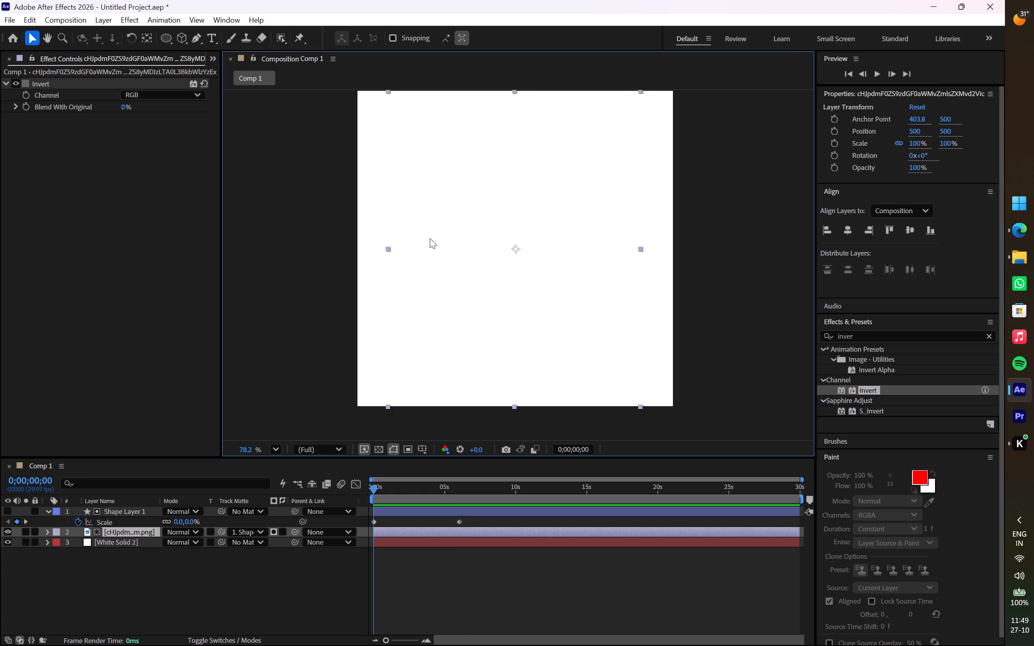
key(space)
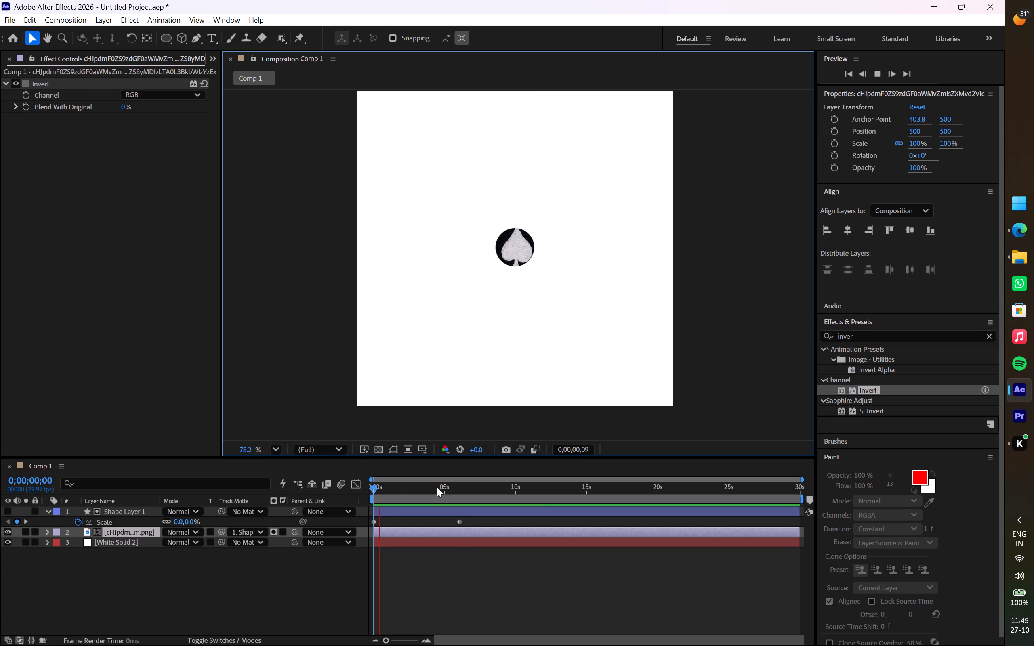
key(space)
key(space)
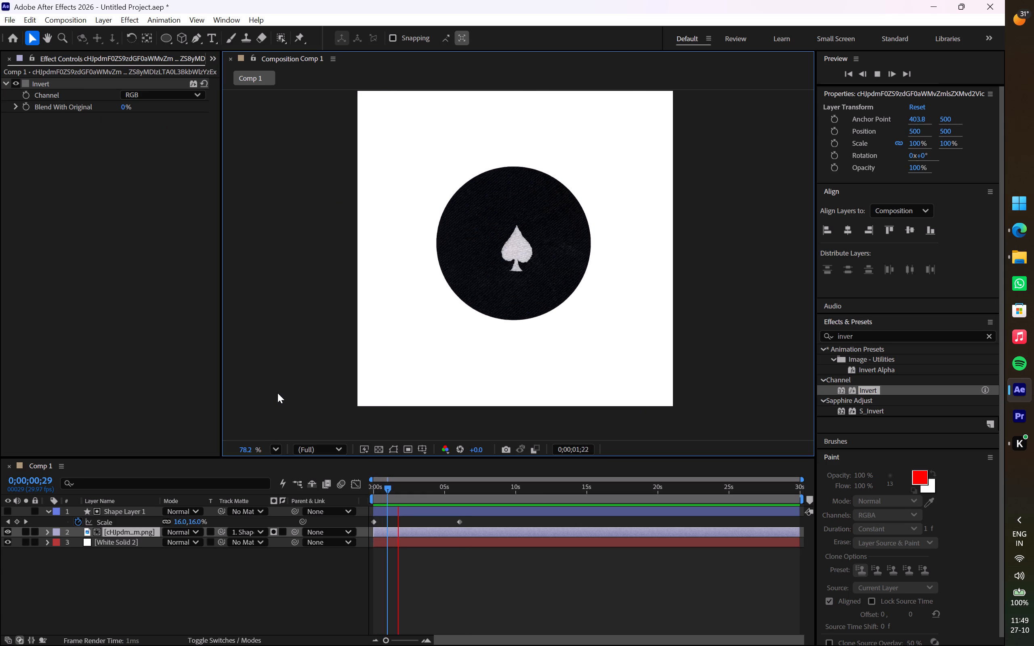
Pause and resume the reveal preview to examine the circular edge uncovering the card.
key(space)
key(space)
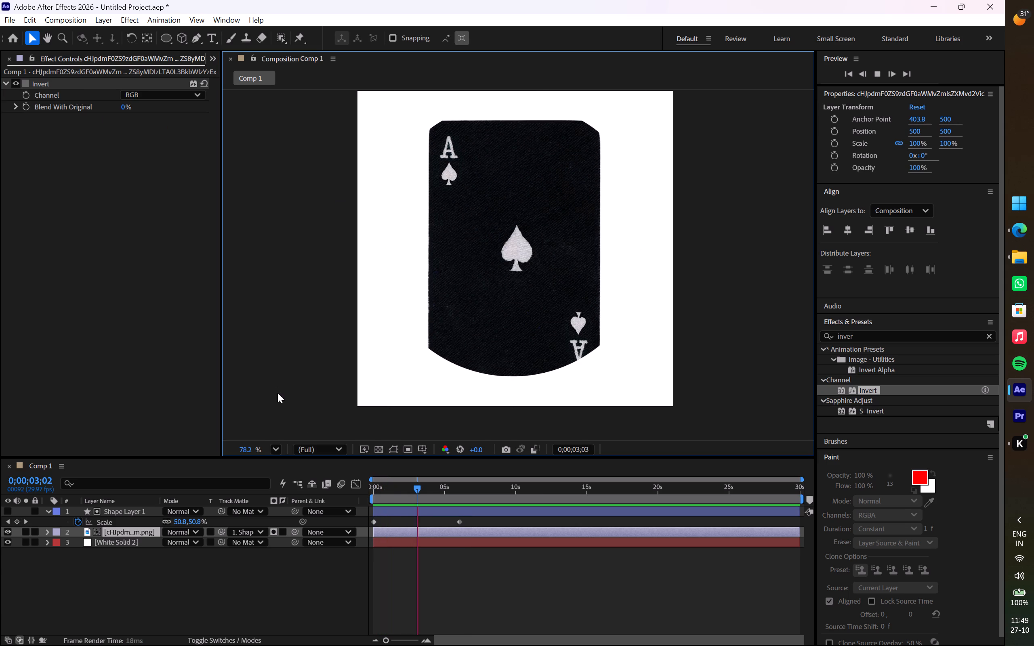
key(space)
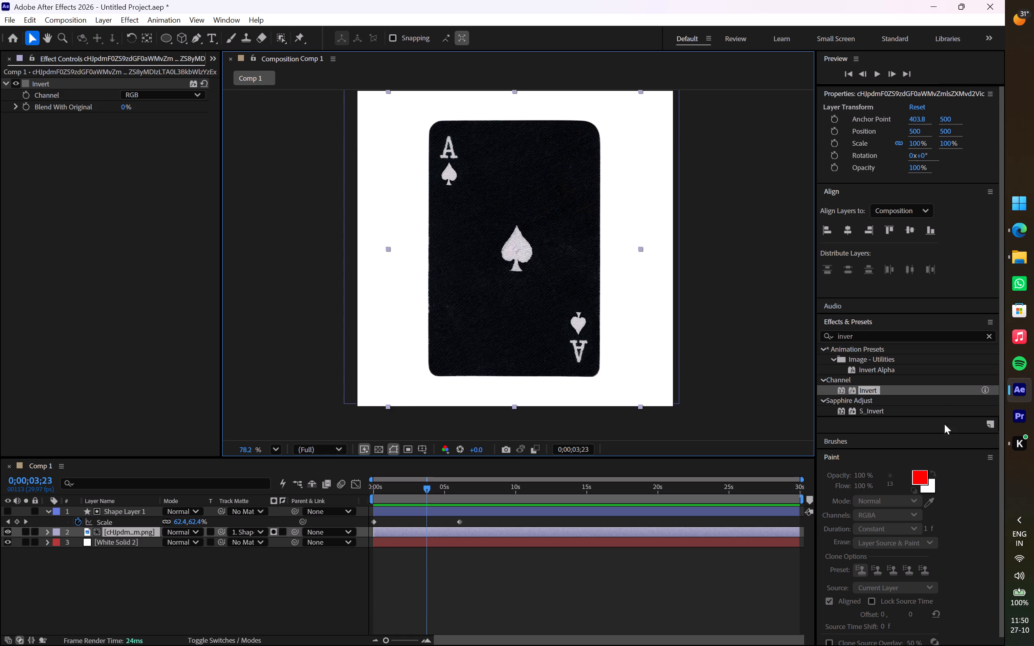
Search the effects for turbu and apply Turbulent Displace to Shape Layer 1.
click(856, 332)
click(986, 338)
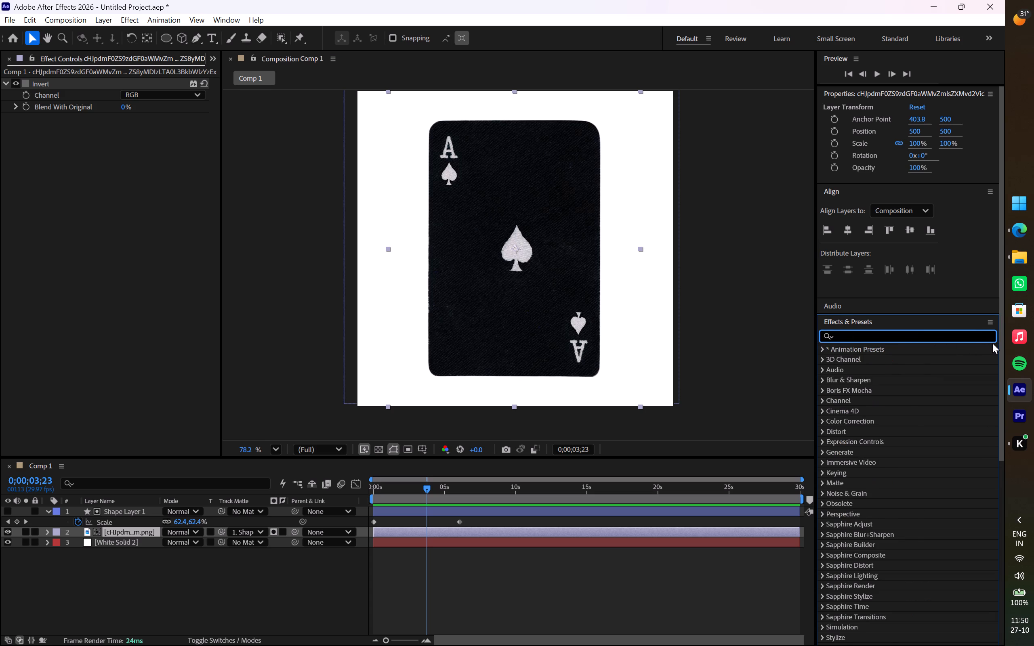
text(tur)
key(d)
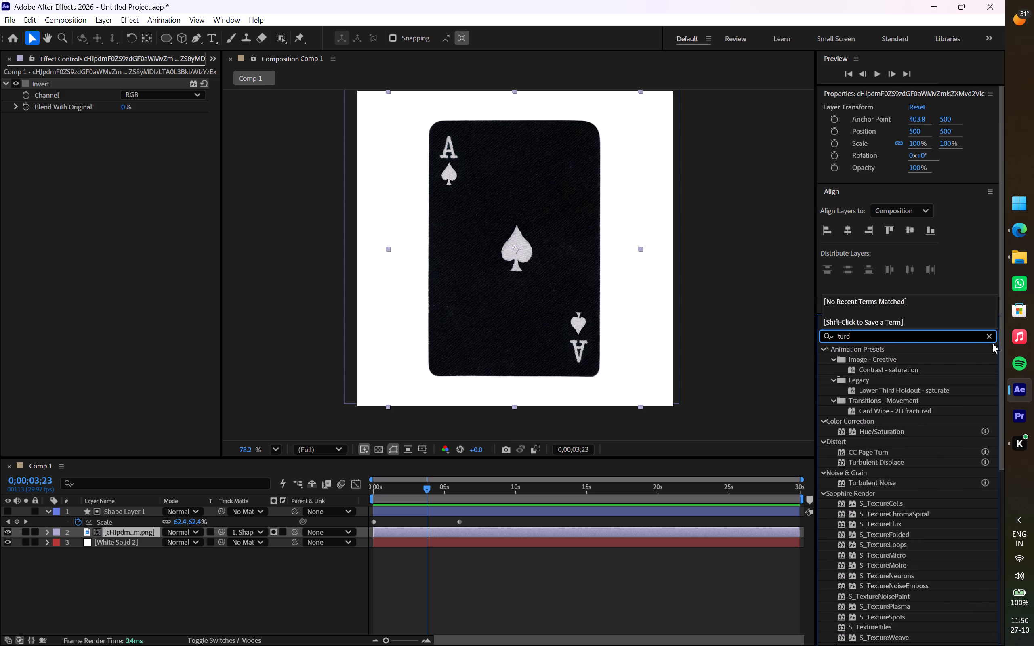
key(BackSpace)
text(bu)
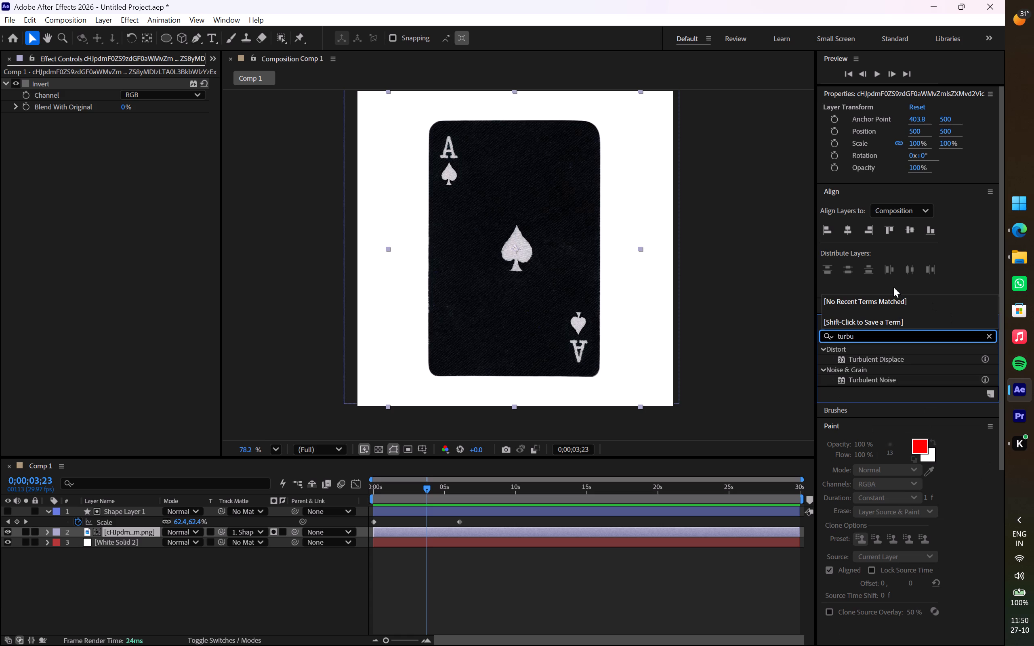
drag(862, 358, 152, 512)
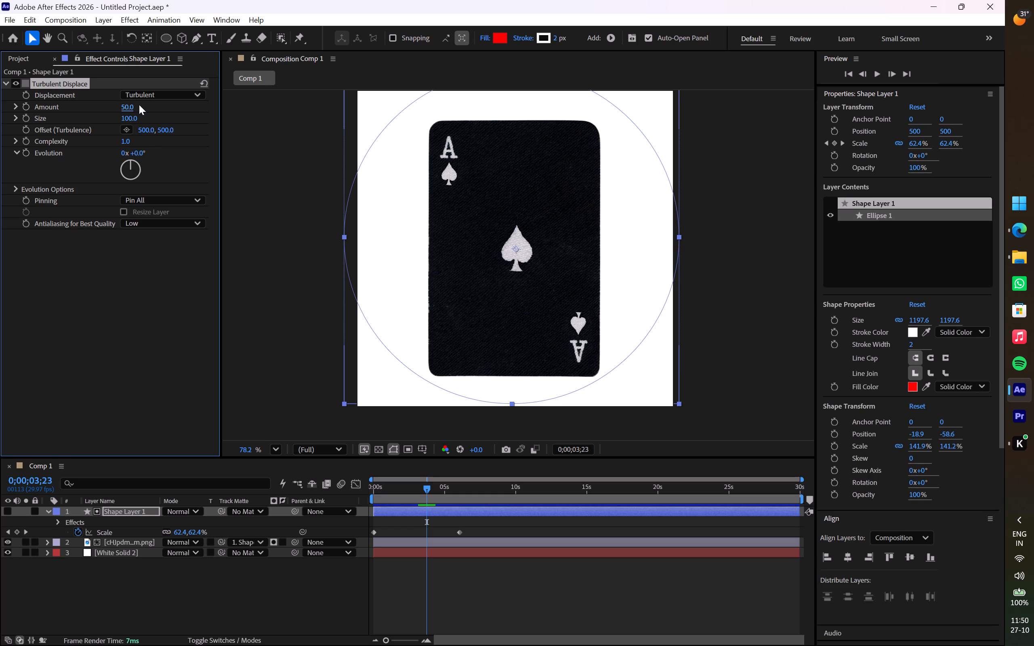
Set Turbulent Displace on Shape Layer 1 to Amount 382, Size 19 and Complexity 10.
drag(130, 109, 248, 112)
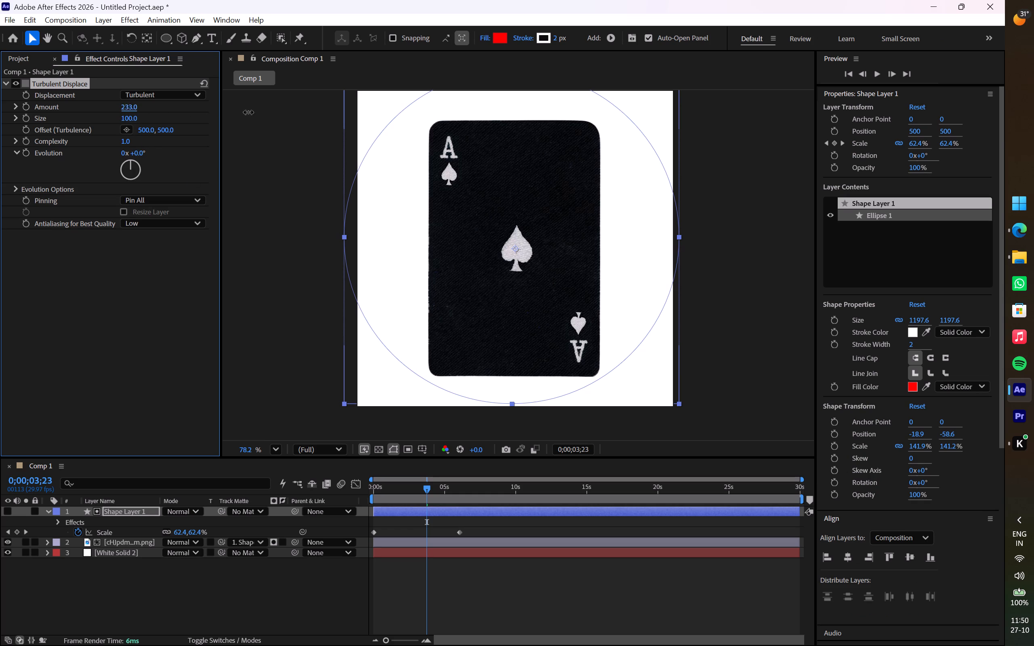
drag(248, 112, 344, 111)
drag(344, 111, 338, 114)
drag(132, 116, 127, 120)
drag(127, 120, 82, 126)
drag(82, 126, 90, 126)
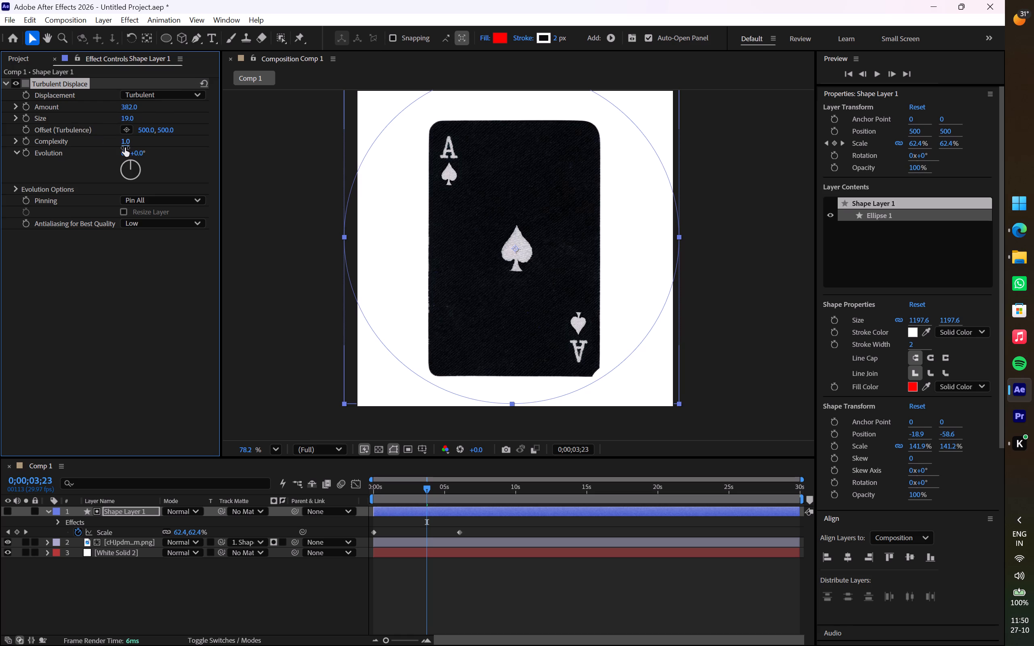
drag(126, 142, 521, 134)
drag(521, 134, 757, 155)
Play the reveal from 0;00;00;00 to check the displaced matte edge.
drag(424, 494, 360, 496)
key(space)
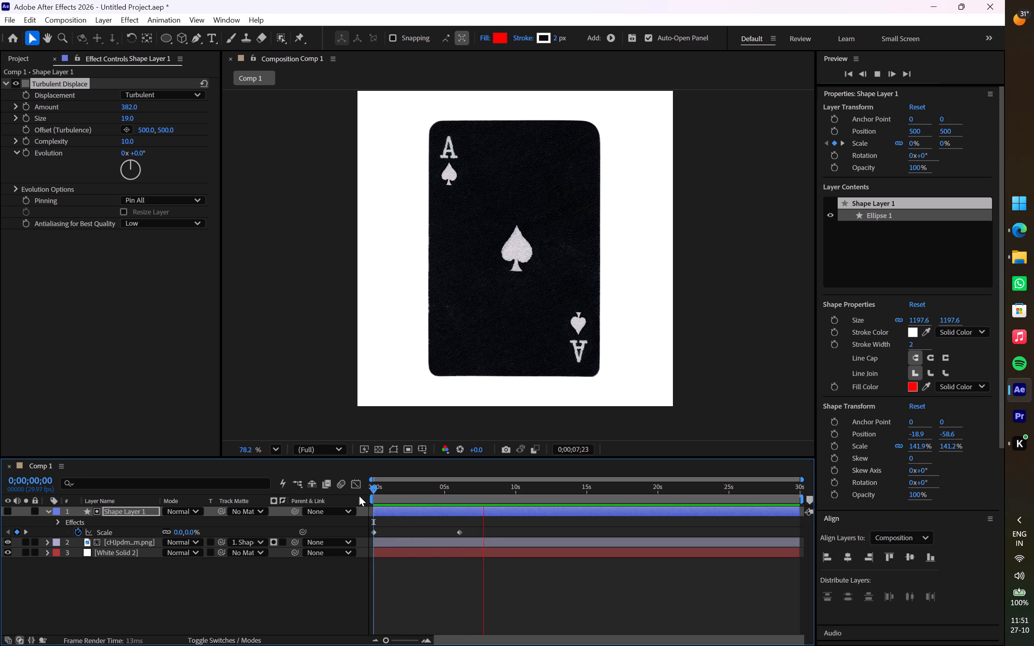
Search the effects and presets for mosa.
scroll(895, 415, down, 3)
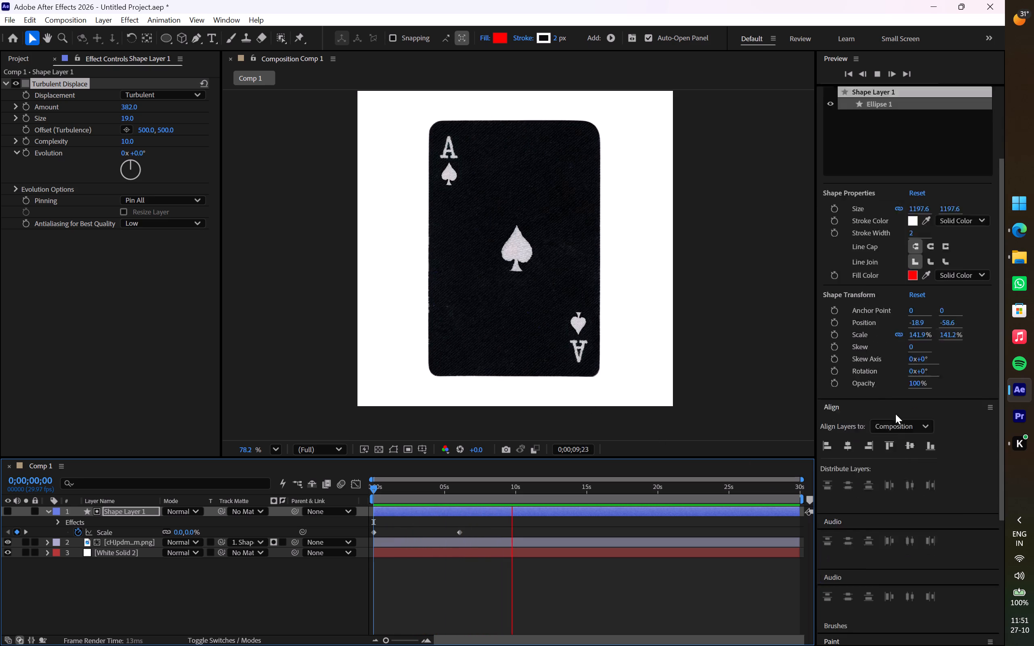
scroll(895, 414, down, 2)
click(891, 359)
click(990, 353)
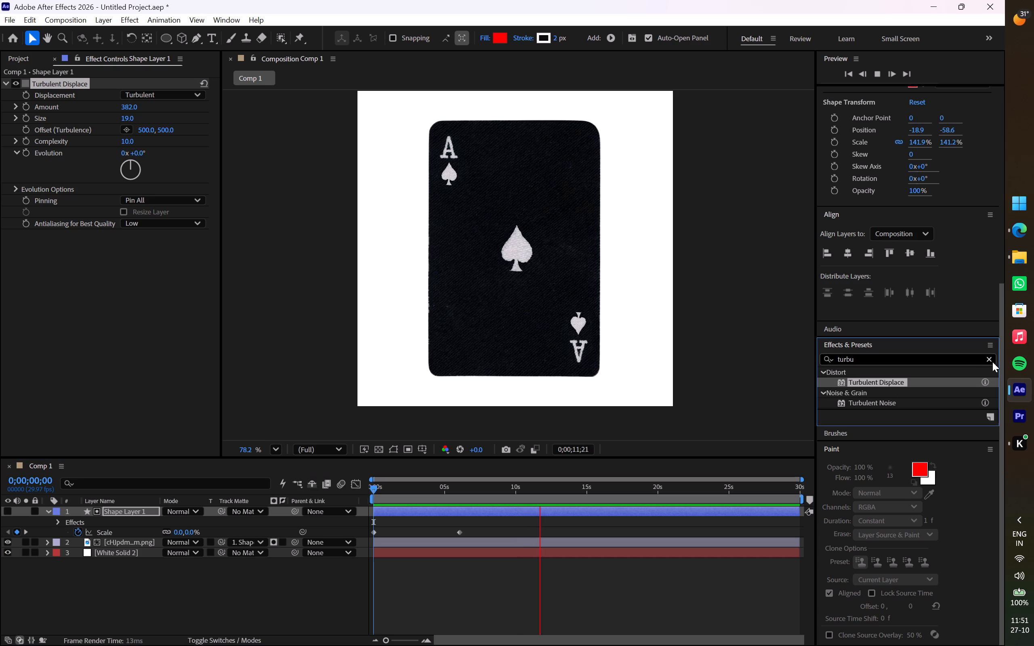
click(986, 360)
text(mo)
click(971, 363)
text(mo)
text(sa)
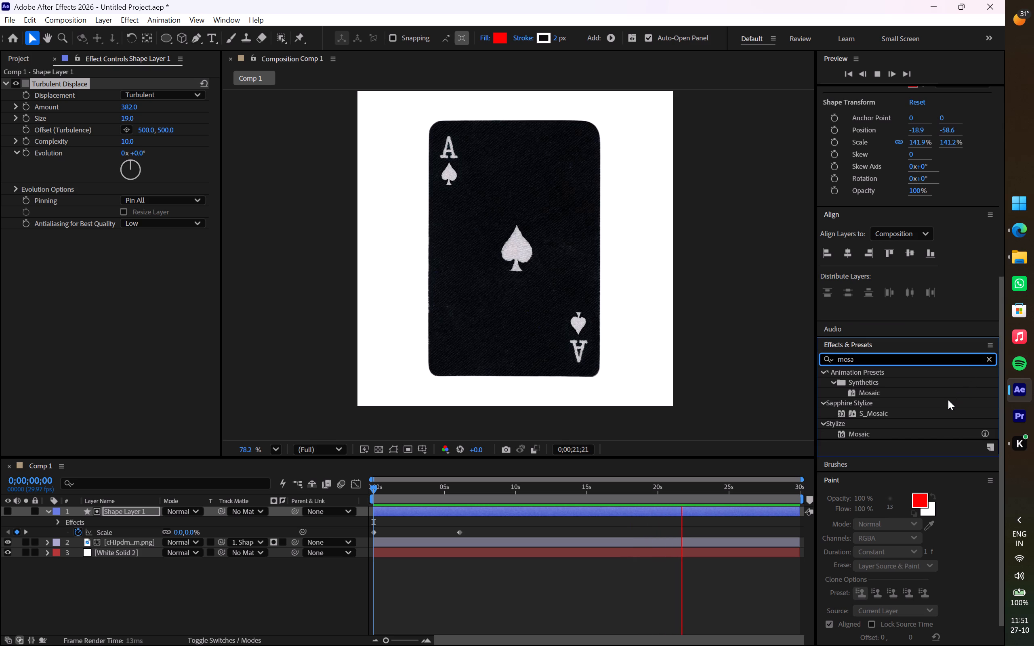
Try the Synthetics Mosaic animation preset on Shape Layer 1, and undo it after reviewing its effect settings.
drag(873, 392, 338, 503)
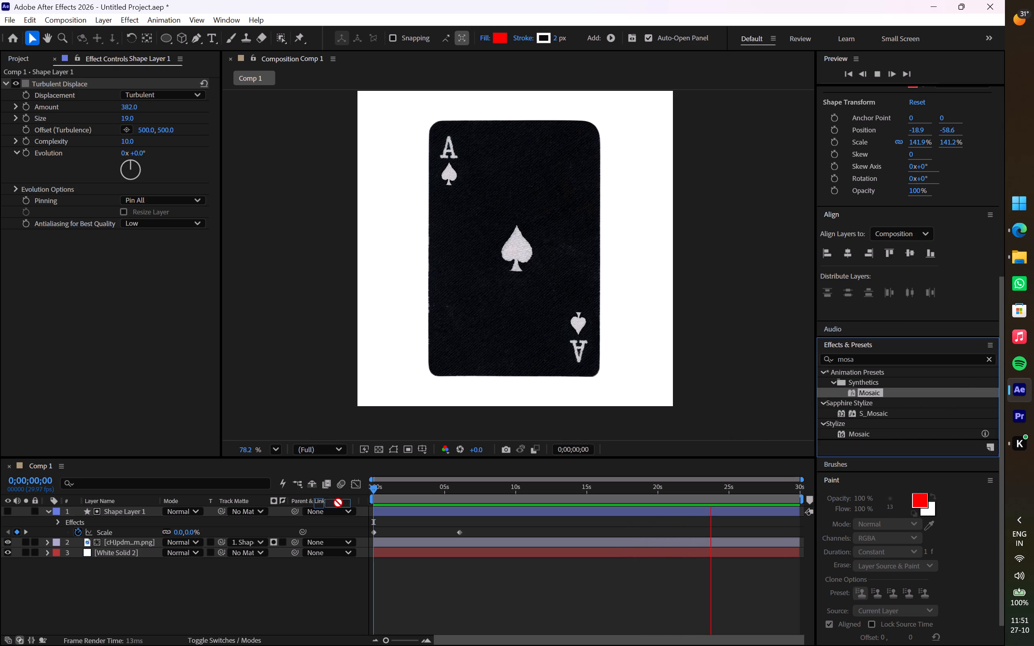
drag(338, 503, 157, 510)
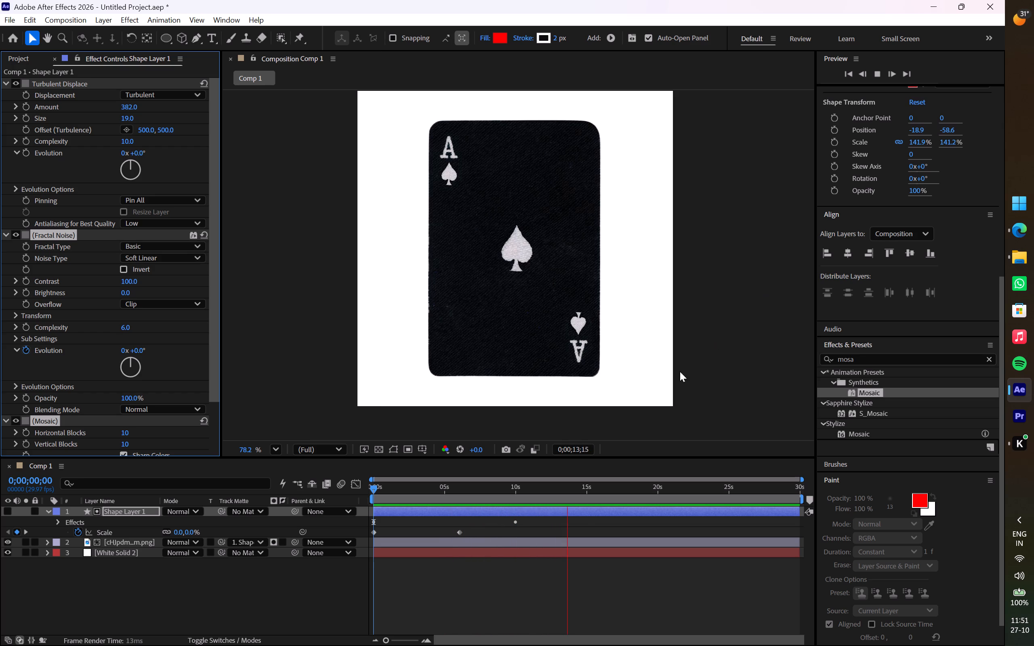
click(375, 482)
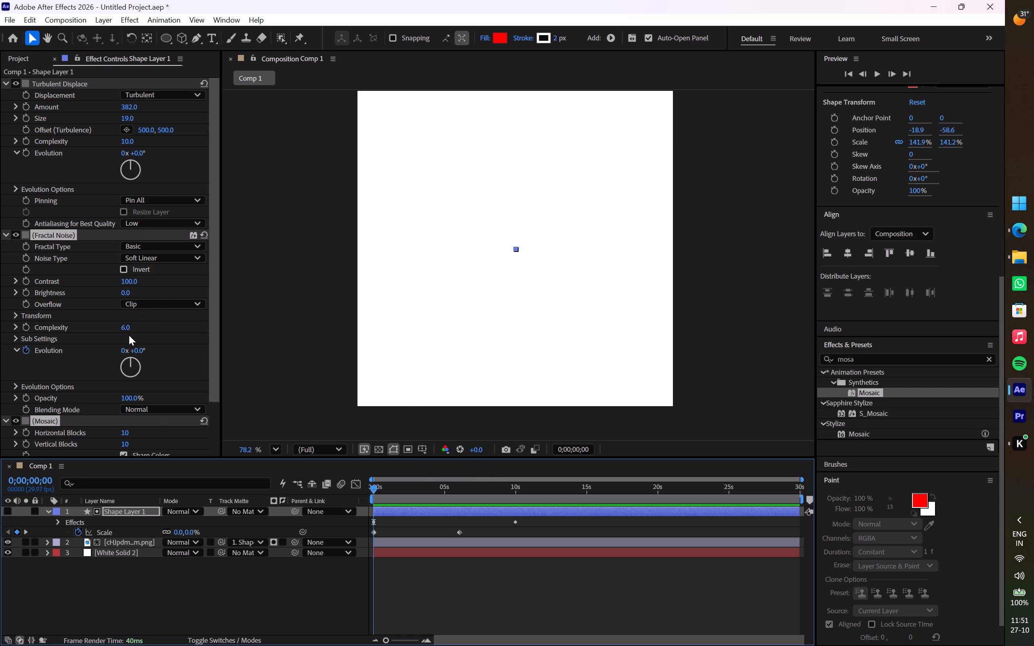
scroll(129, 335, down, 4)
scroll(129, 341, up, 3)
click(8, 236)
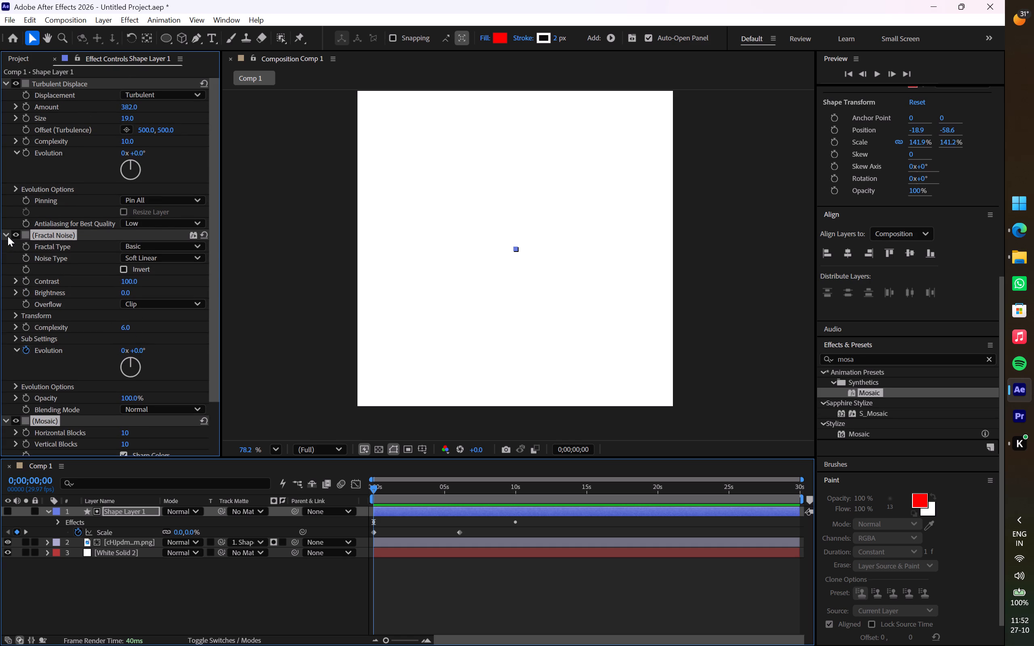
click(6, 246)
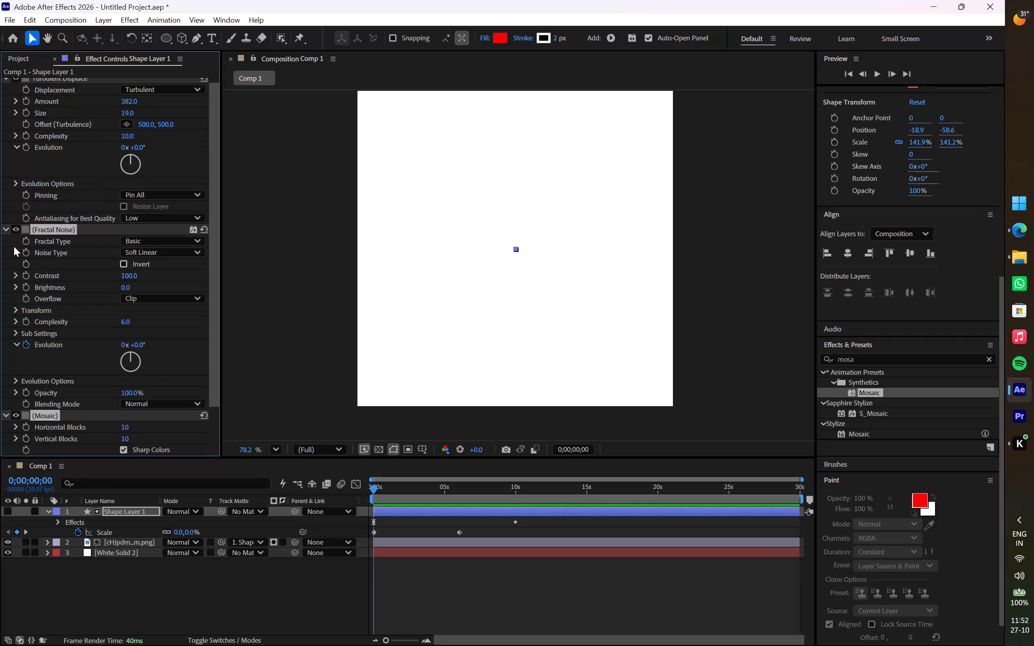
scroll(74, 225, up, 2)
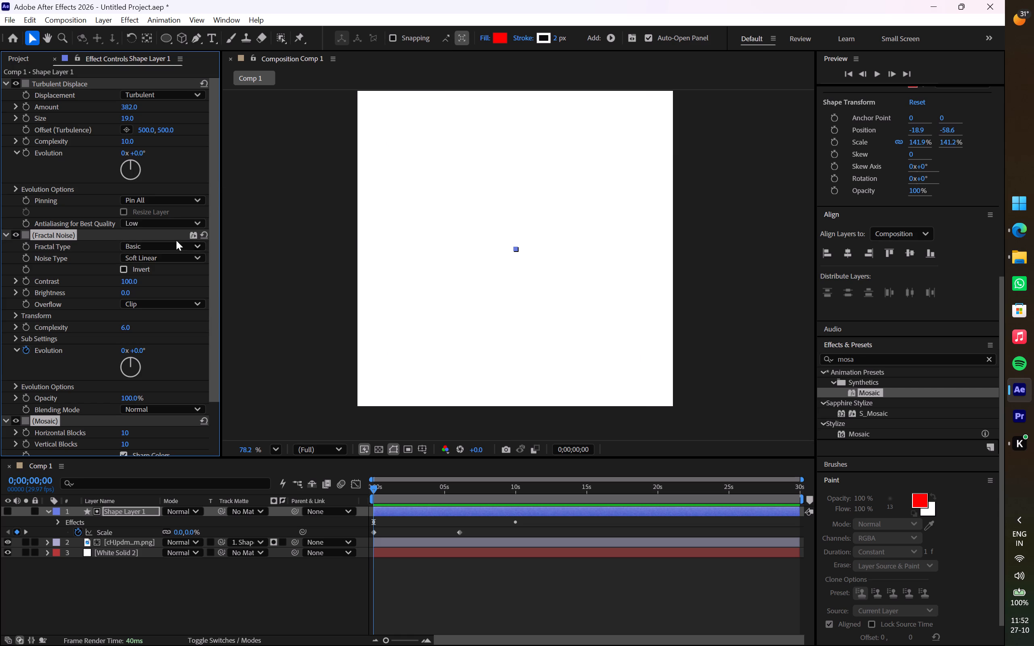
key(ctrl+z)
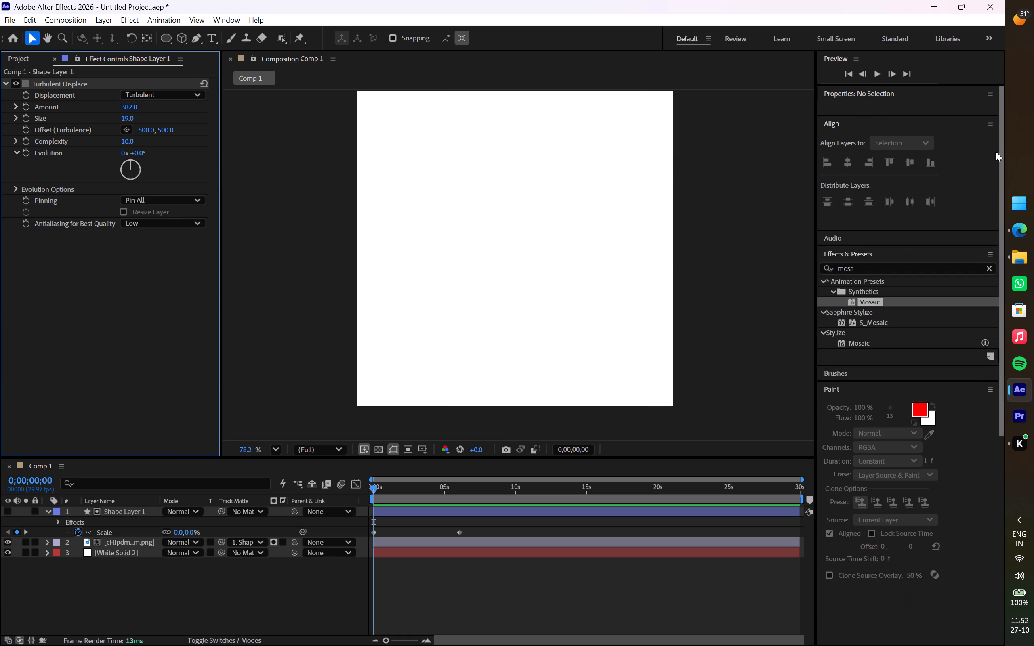
Apply the Synthetics Mosaic animation preset to Shape Layer 1.
drag(870, 304, 137, 512)
scroll(85, 247, down, 4)
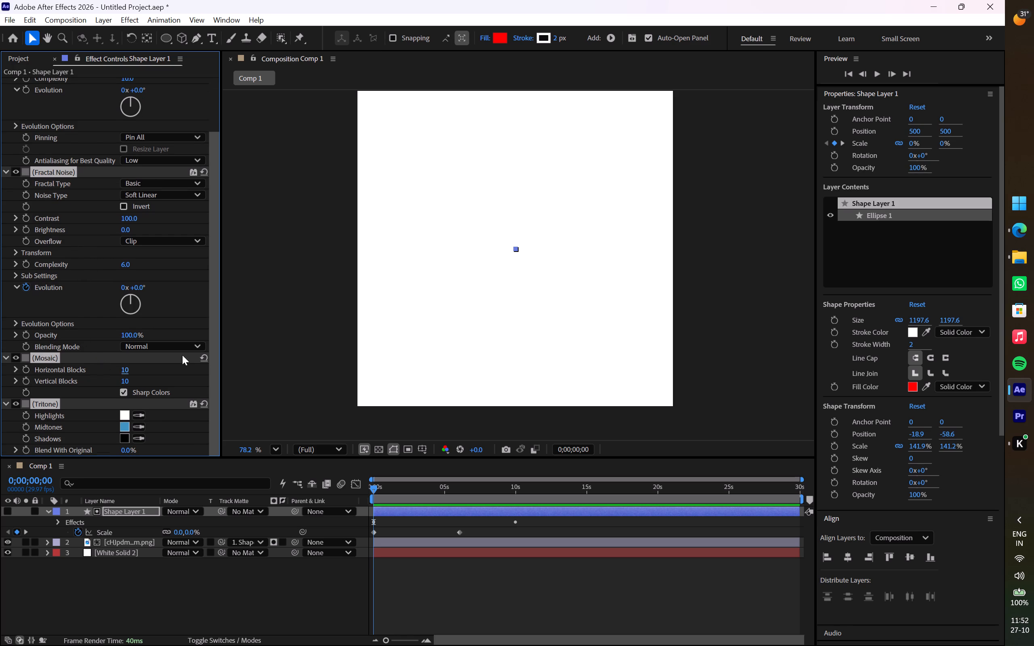
Play the reveal from 0;00;00;00 to examine how the mosaic blocks uncover the card.
key(space)
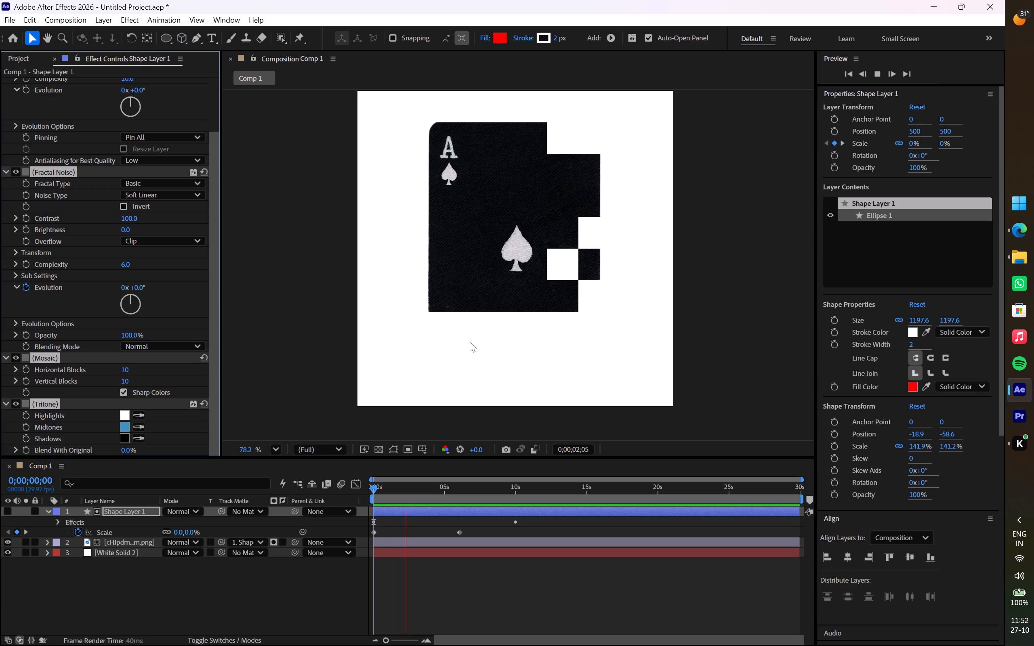
key(space)
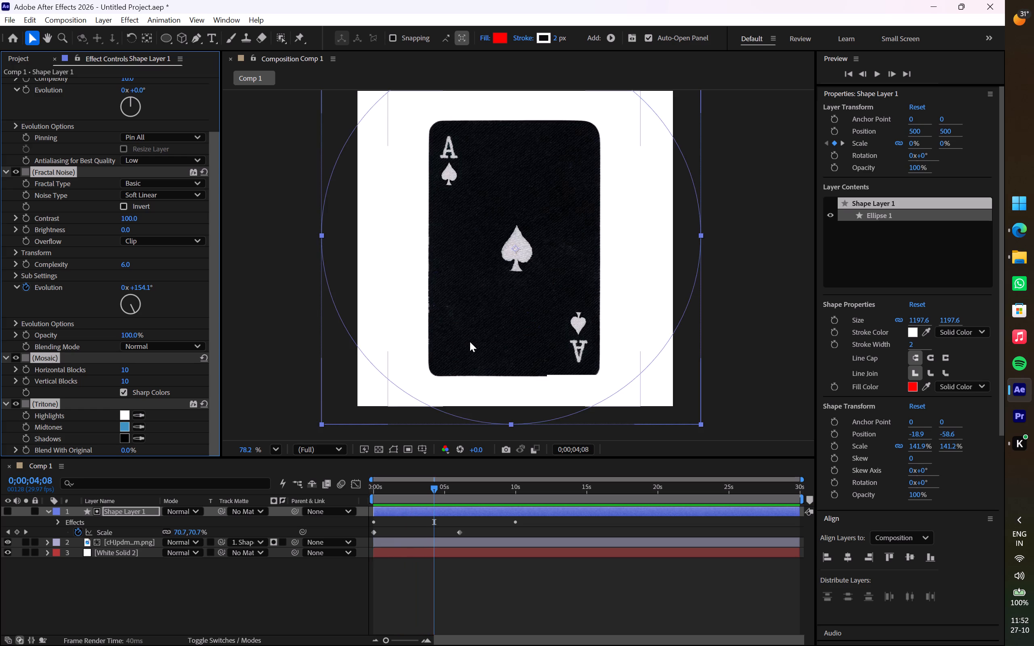
key(space)
key(space)
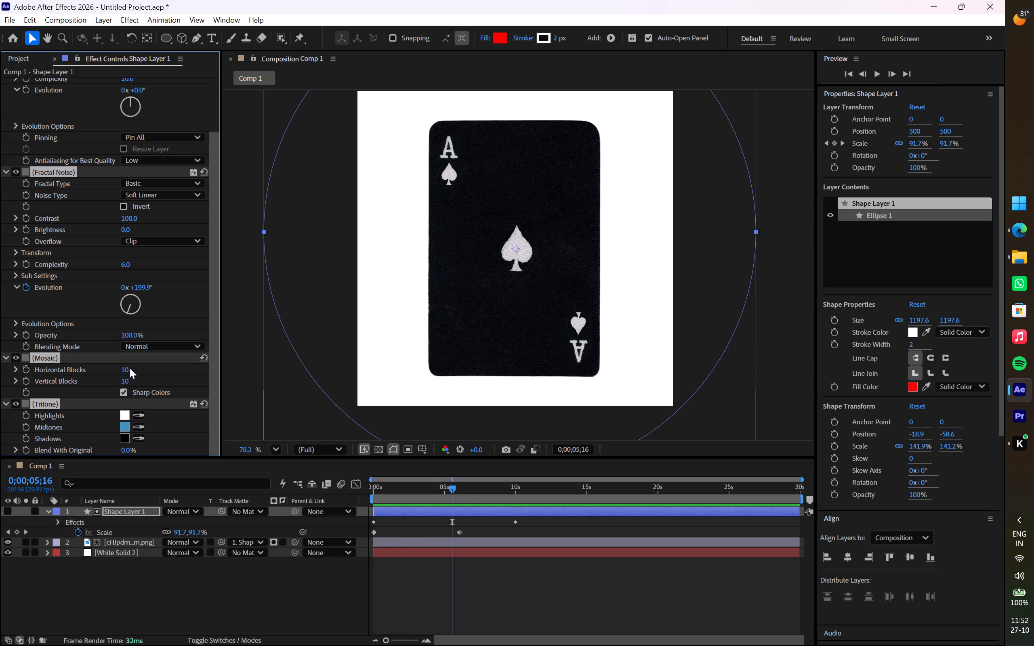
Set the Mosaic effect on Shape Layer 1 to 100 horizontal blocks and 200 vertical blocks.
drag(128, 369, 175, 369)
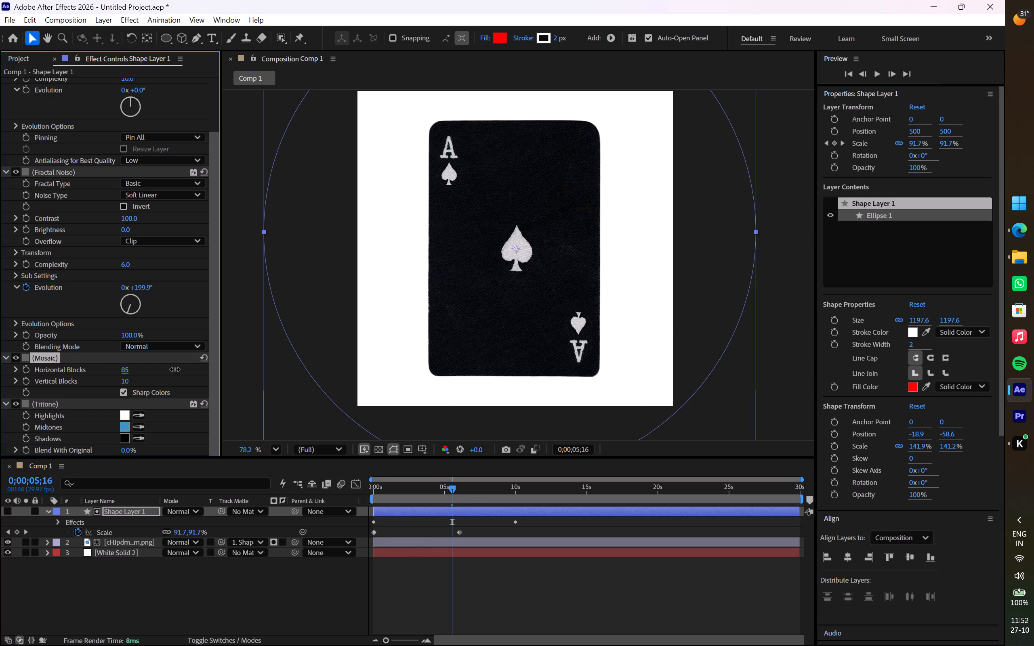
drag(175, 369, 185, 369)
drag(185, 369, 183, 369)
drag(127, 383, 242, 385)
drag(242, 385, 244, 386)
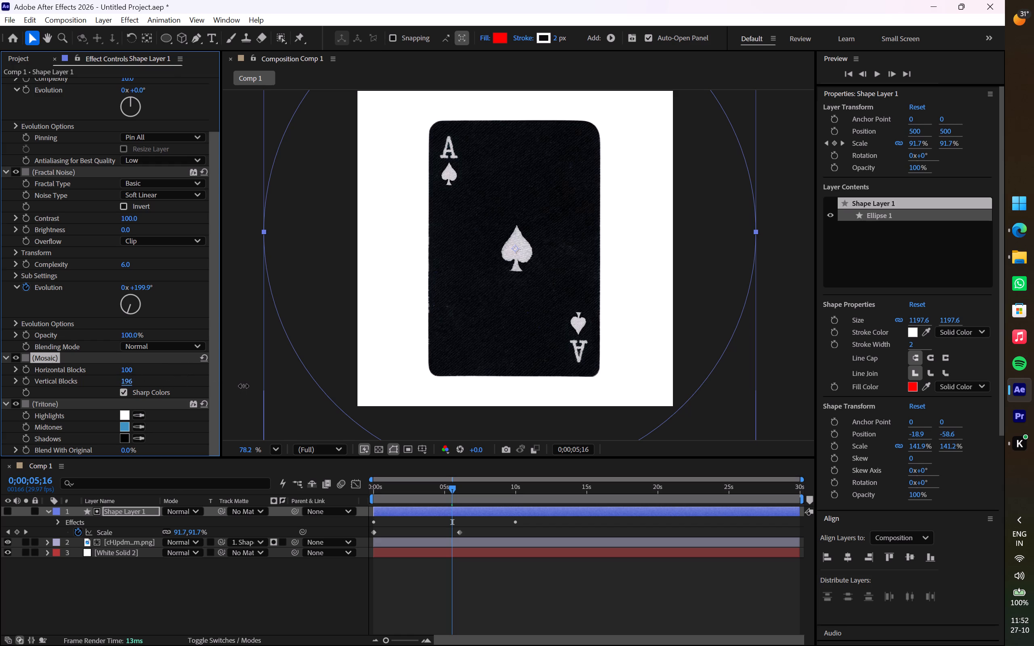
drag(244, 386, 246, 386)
Play the reveal from 0;00;00;00 to examine the finer mosaic blocks.
key(space)
drag(457, 489, 435, 493)
drag(435, 493, 424, 495)
drag(427, 490, 317, 504)
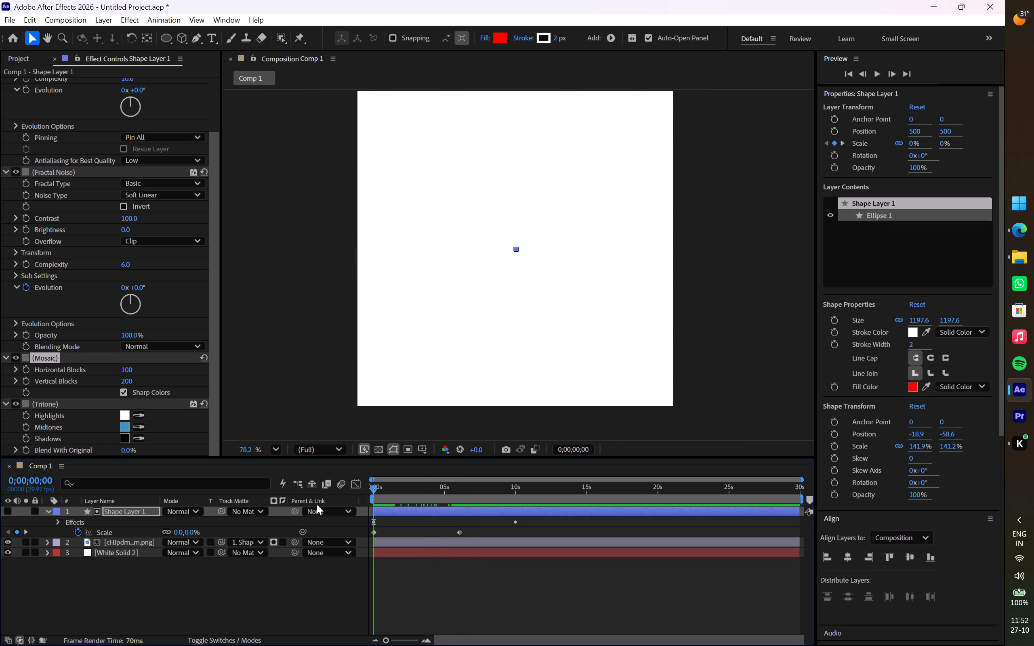
key(space)
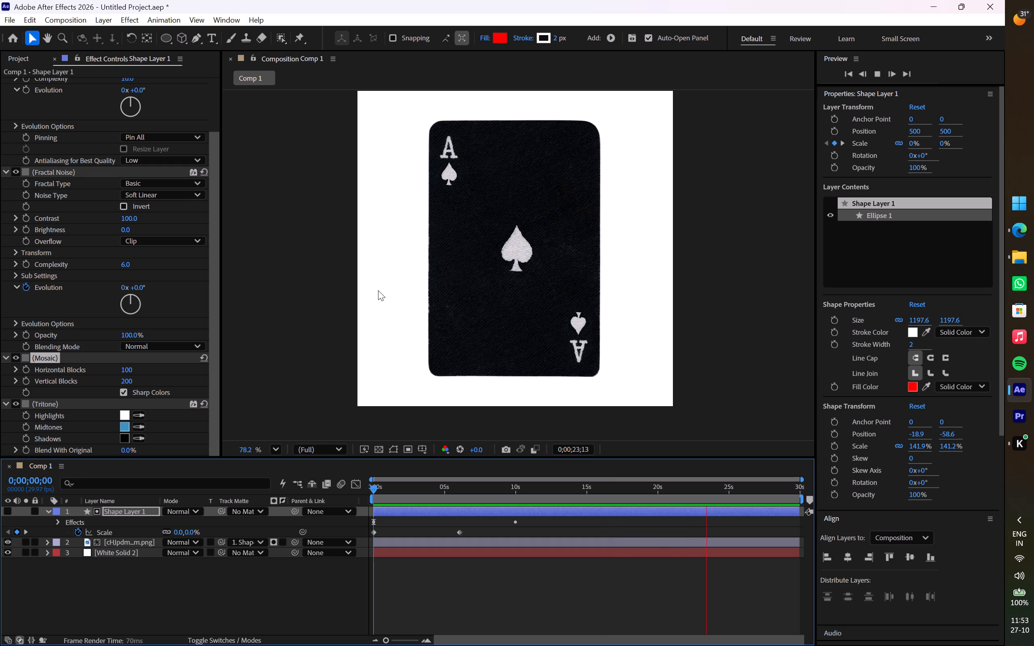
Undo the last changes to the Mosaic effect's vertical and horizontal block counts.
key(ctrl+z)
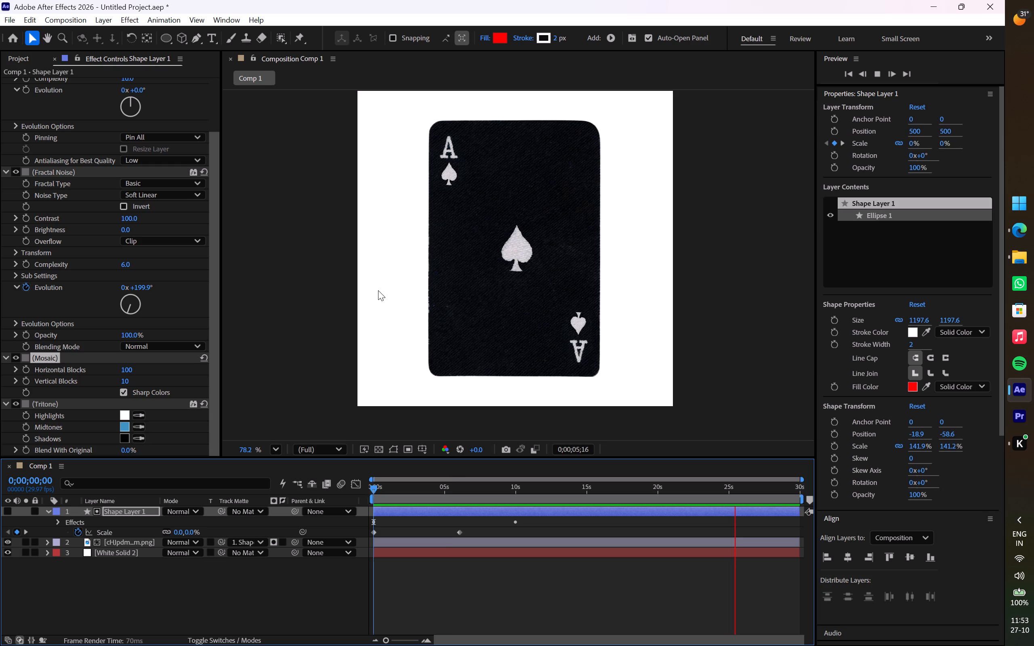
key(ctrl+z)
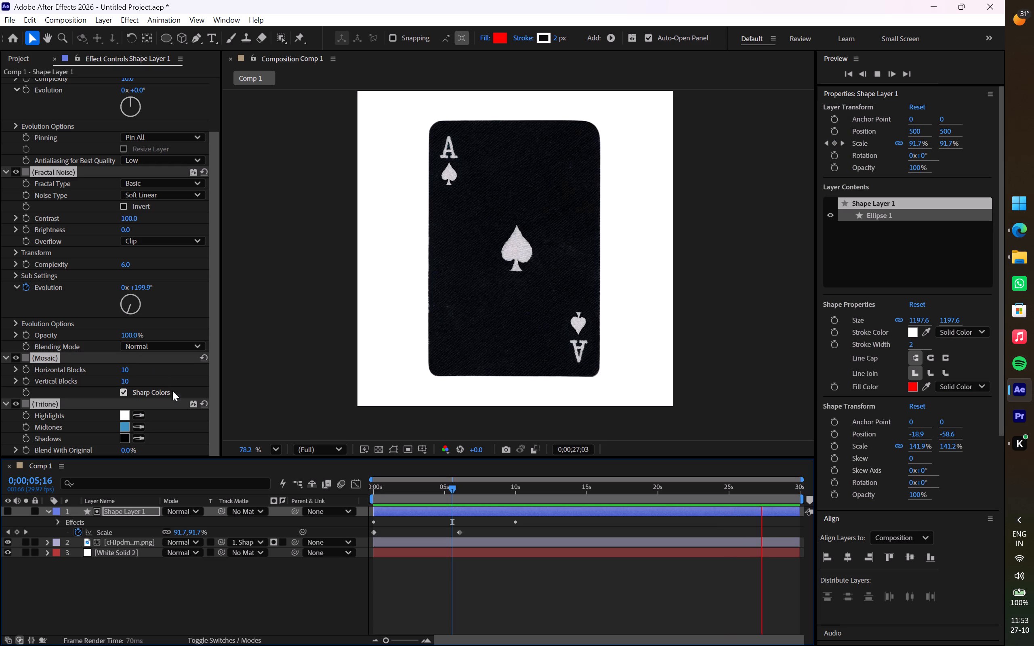
Add an expression to the Mosaic's Vertical Blocks that links it to Horizontal Blocks, ending in /1.
drag(451, 489, 359, 509)
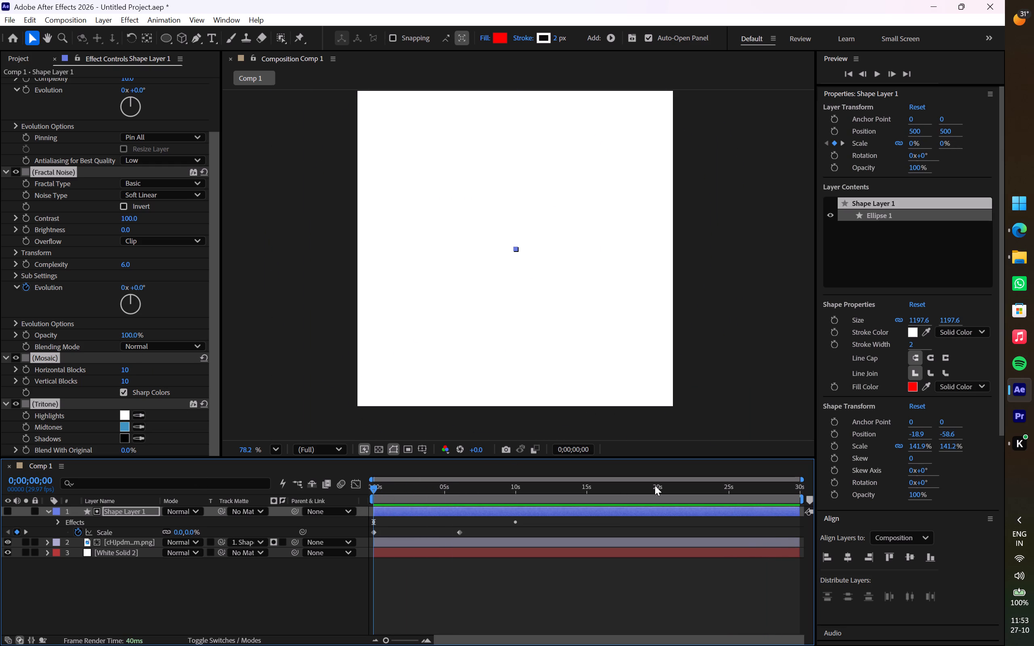
drag(801, 480, 761, 488)
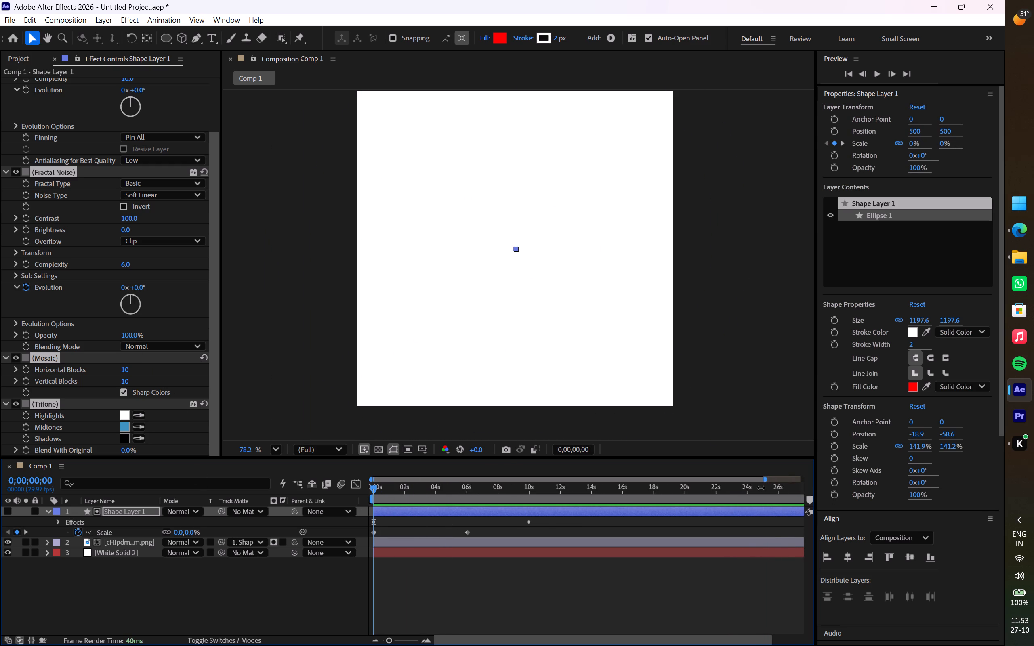
drag(761, 488, 626, 487)
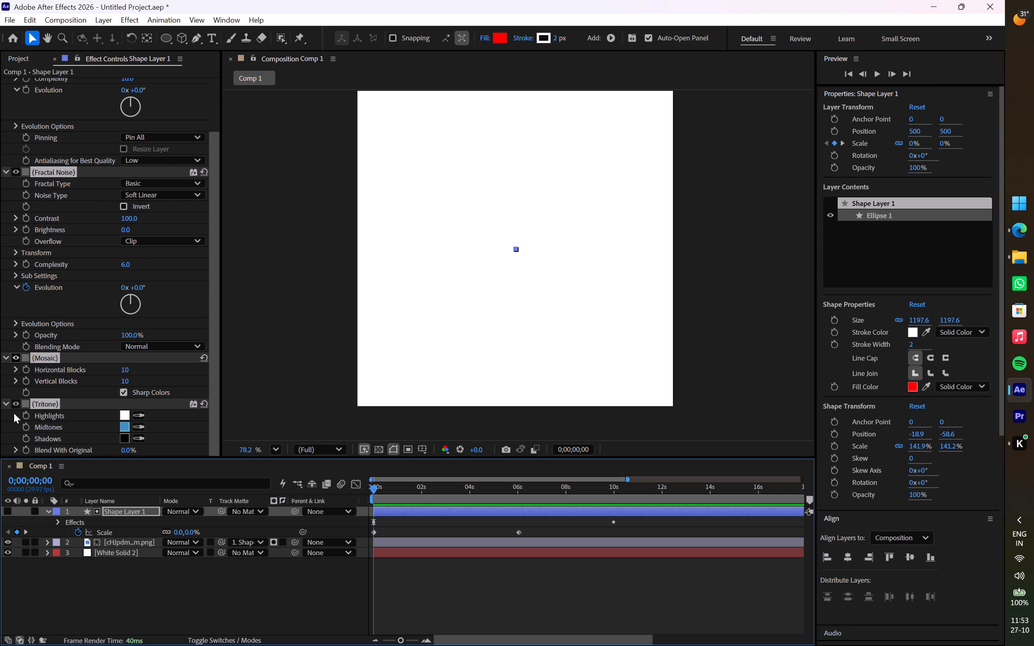
click(6, 403)
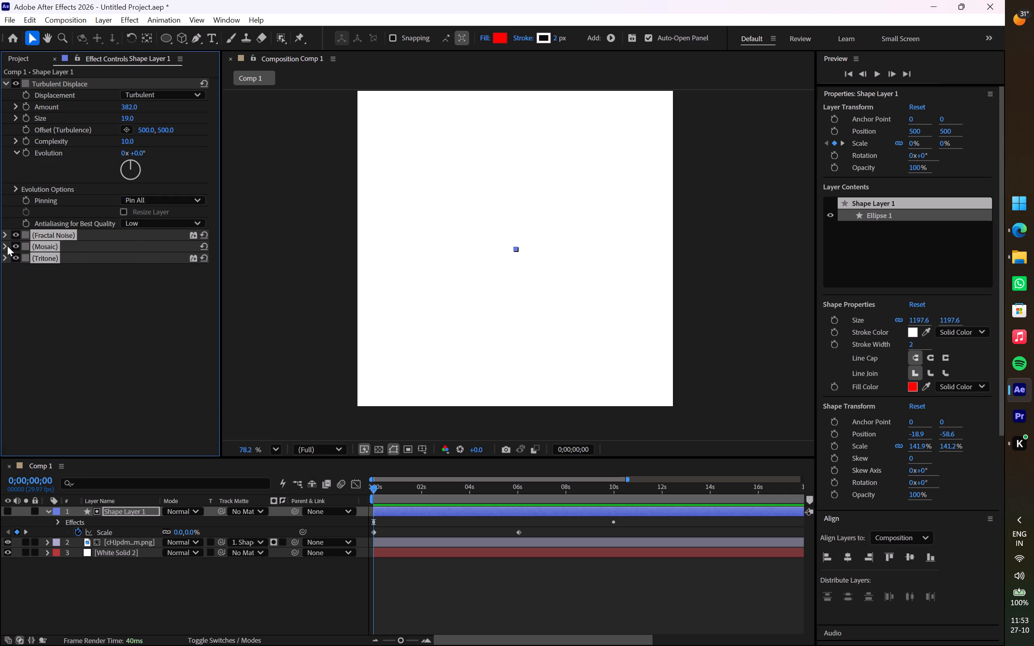
click(7, 246)
click(5, 229)
click(110, 289)
click(4, 245)
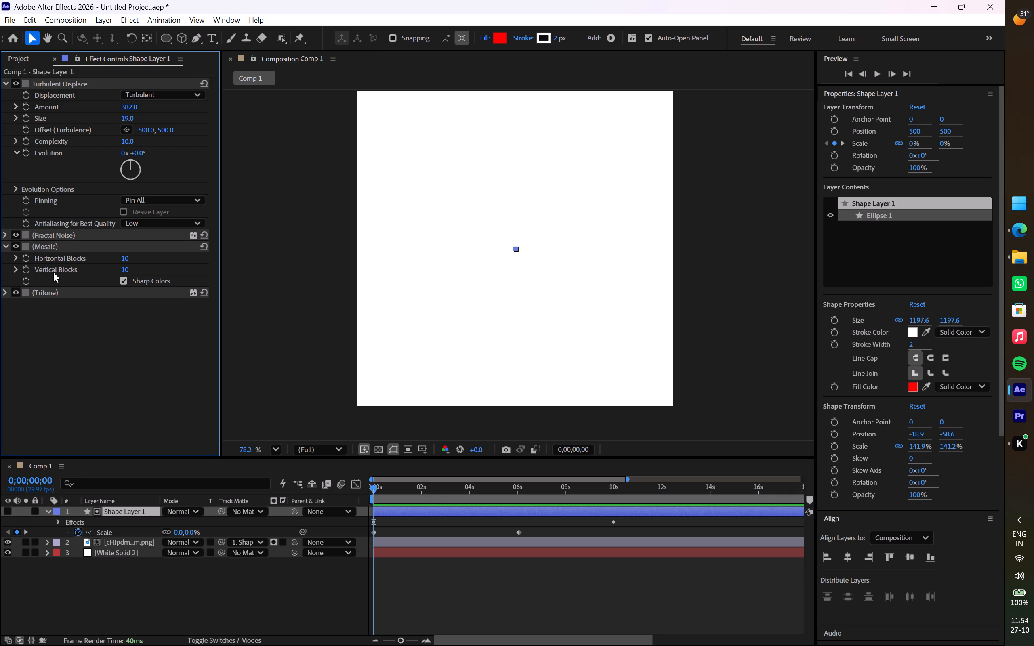
alt+click(25, 269)
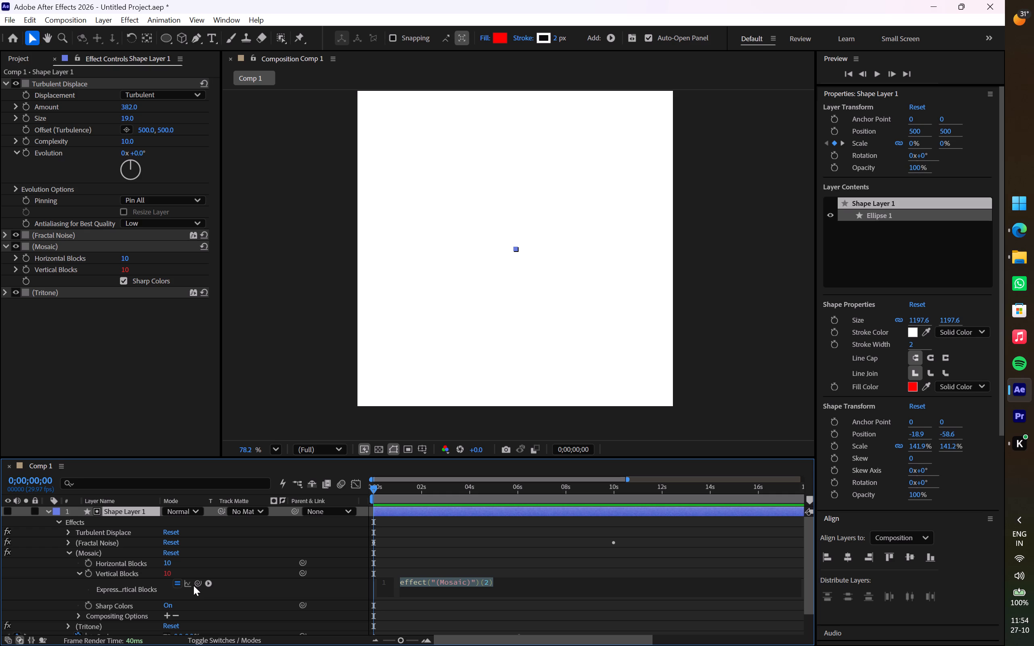
drag(198, 584, 53, 252)
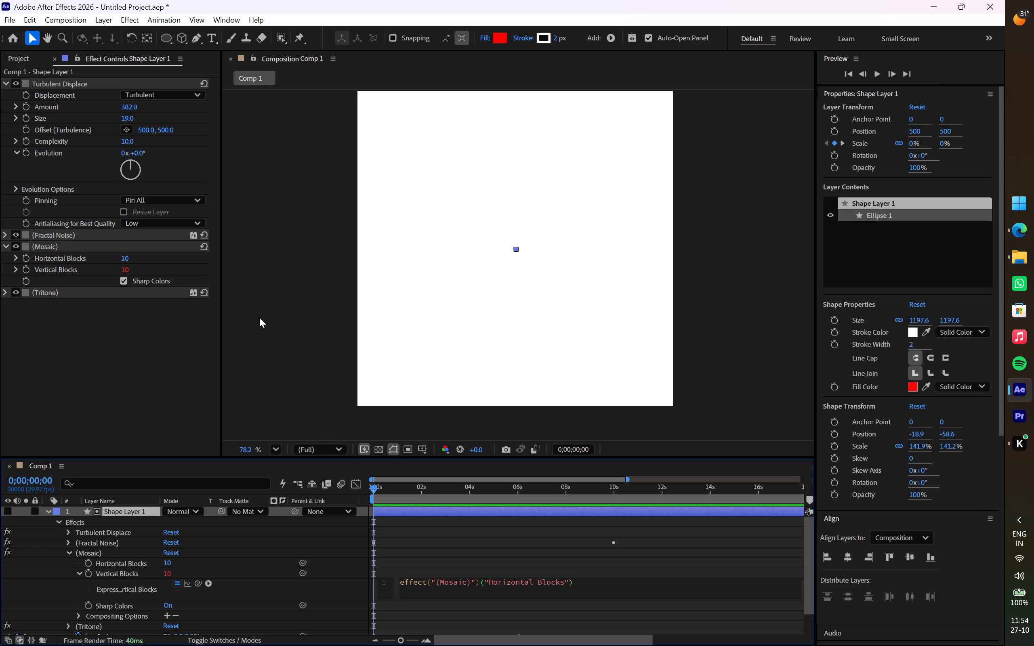
text(/1)
Set the Mosaic effect's Horizontal Blocks to 85.
drag(127, 261, 168, 260)
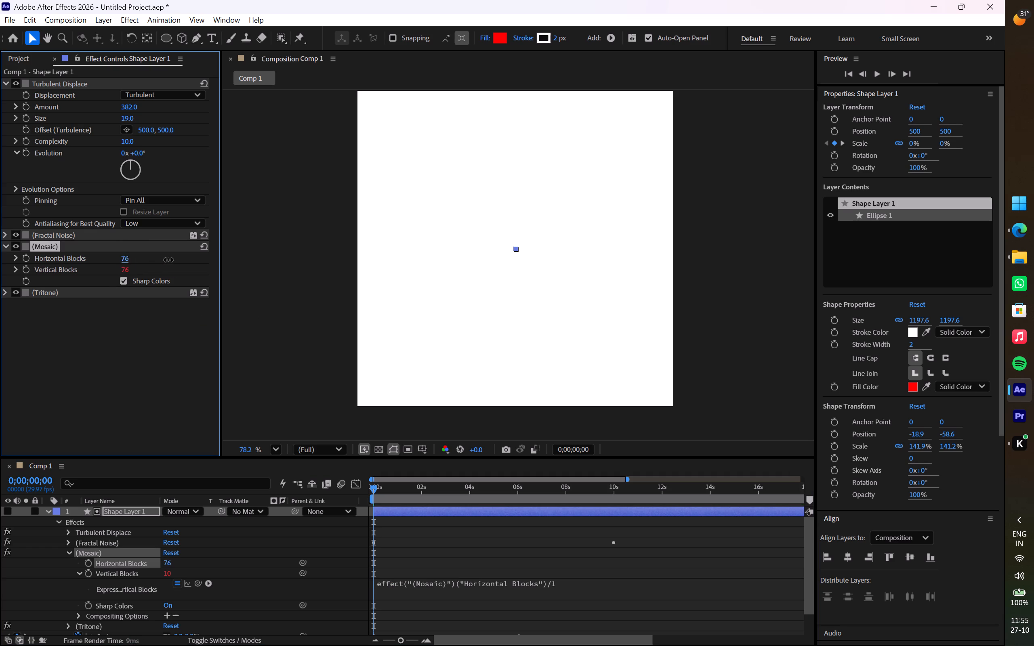
drag(168, 260, 173, 260)
Deselect Shape Layer 1 and play the reveal from 0;00;00;00, pausing partway to examine the smaller mosaic blocks around the card.
drag(377, 491, 385, 491)
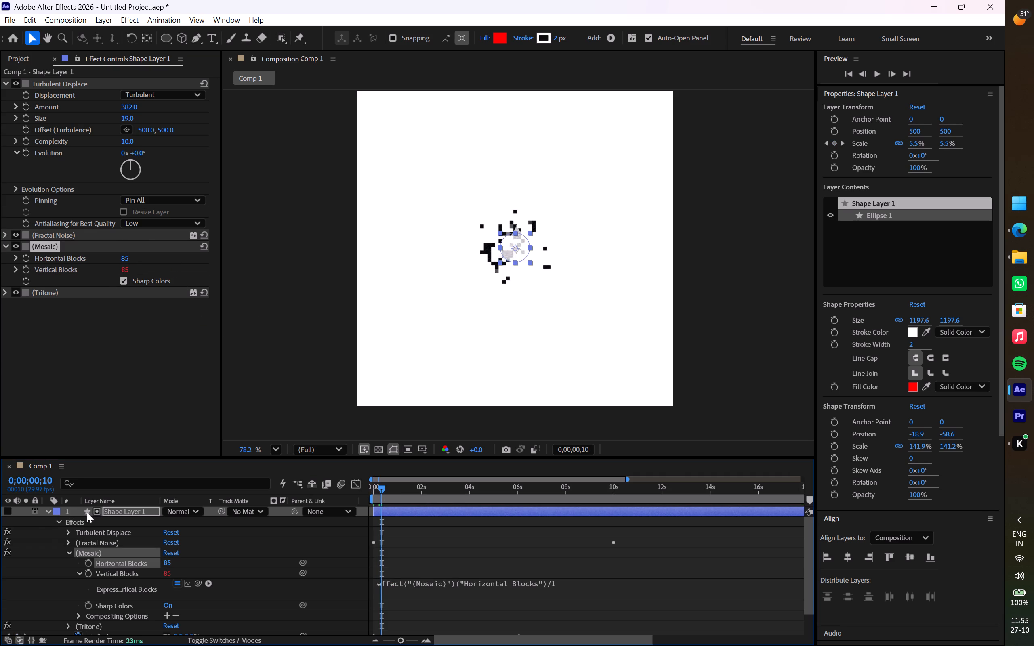
click(74, 513)
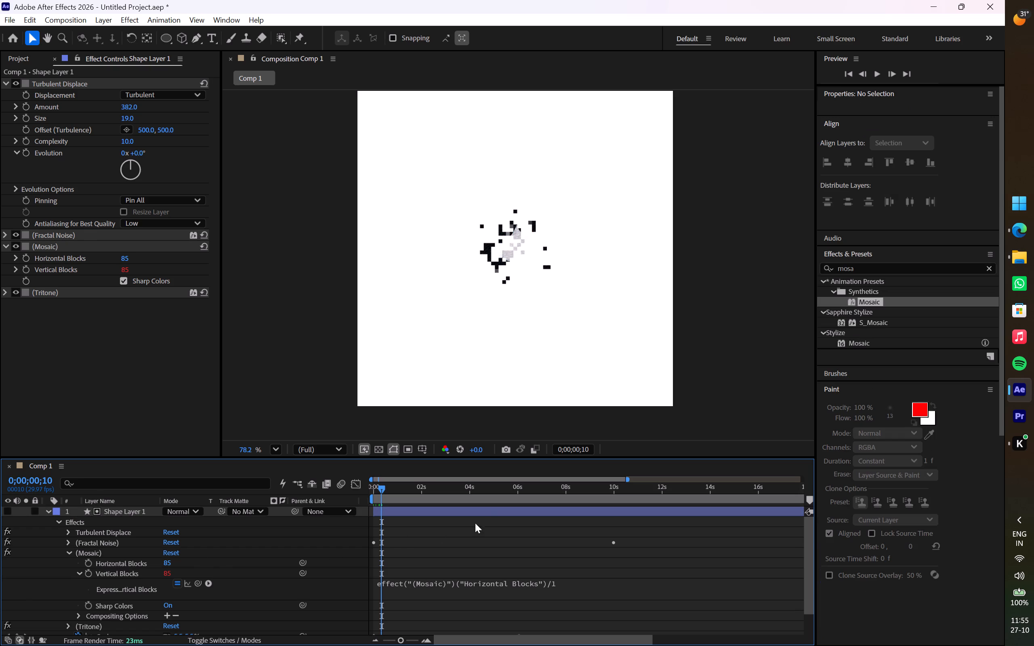
scroll(496, 517, down, 4)
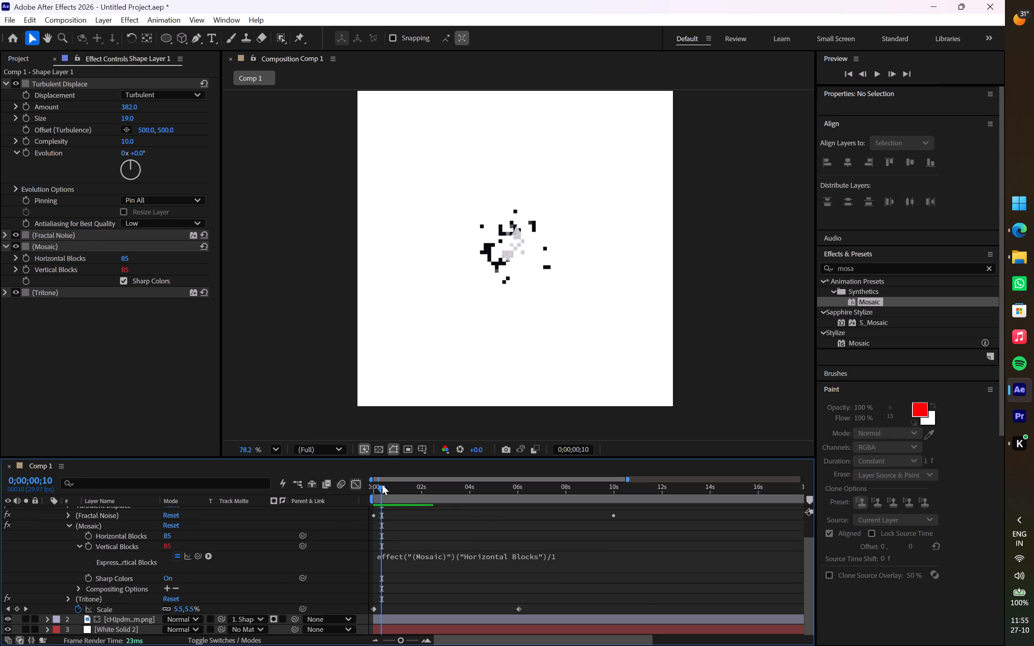
drag(384, 487, 366, 490)
key(space)
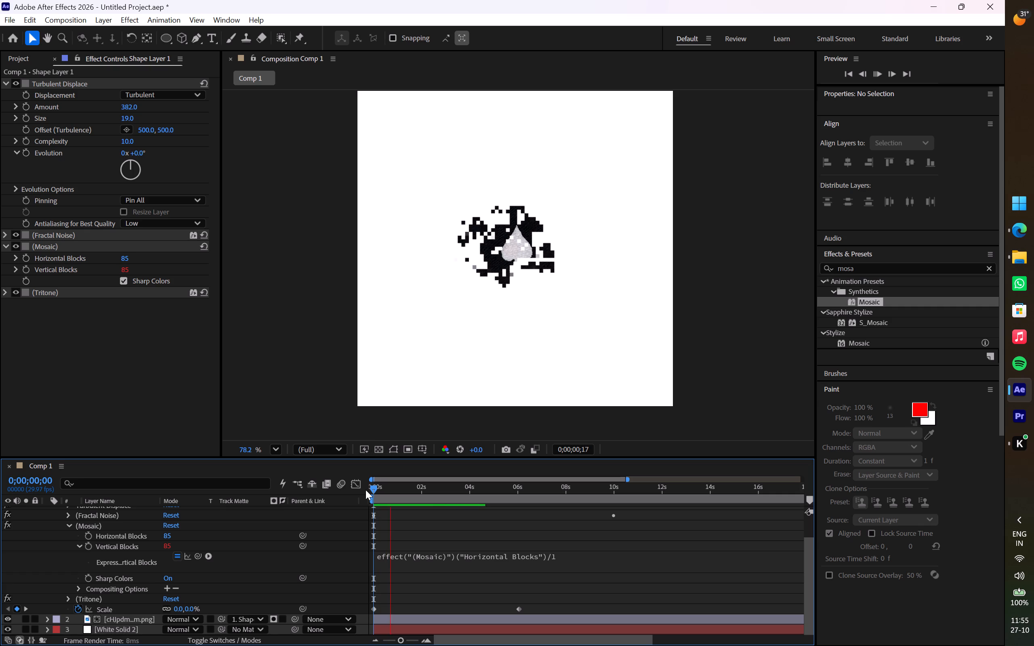
key(space)
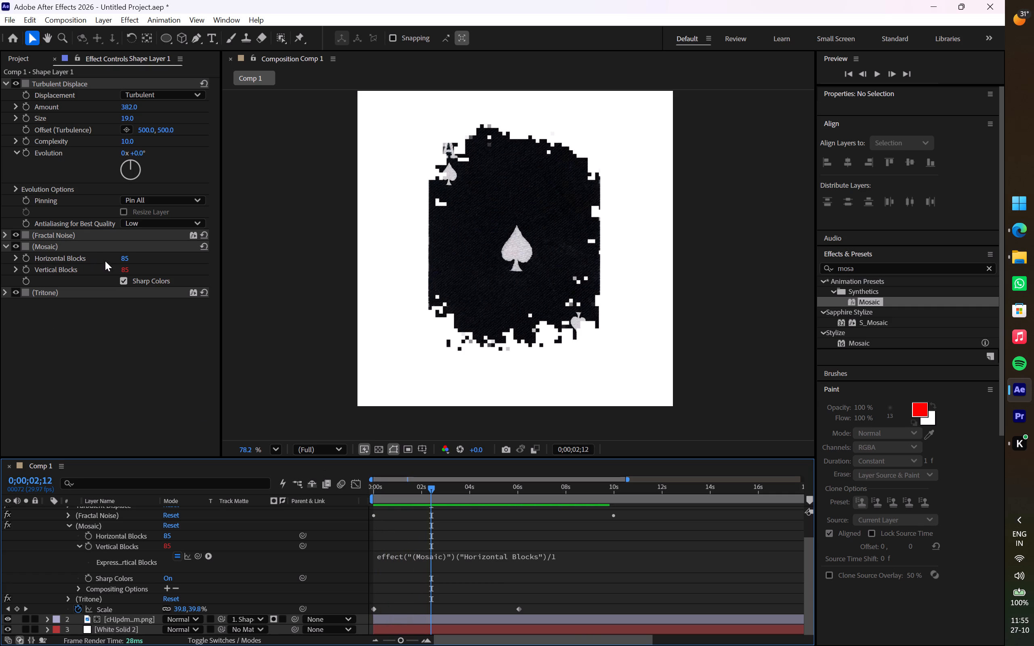
key(space)
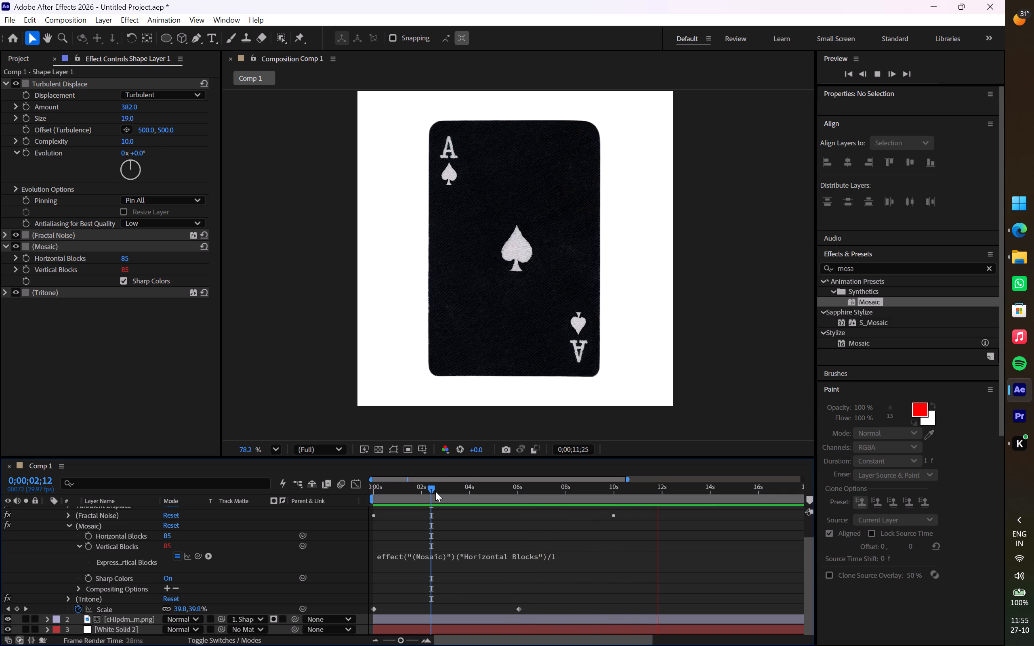
drag(432, 491, 360, 494)
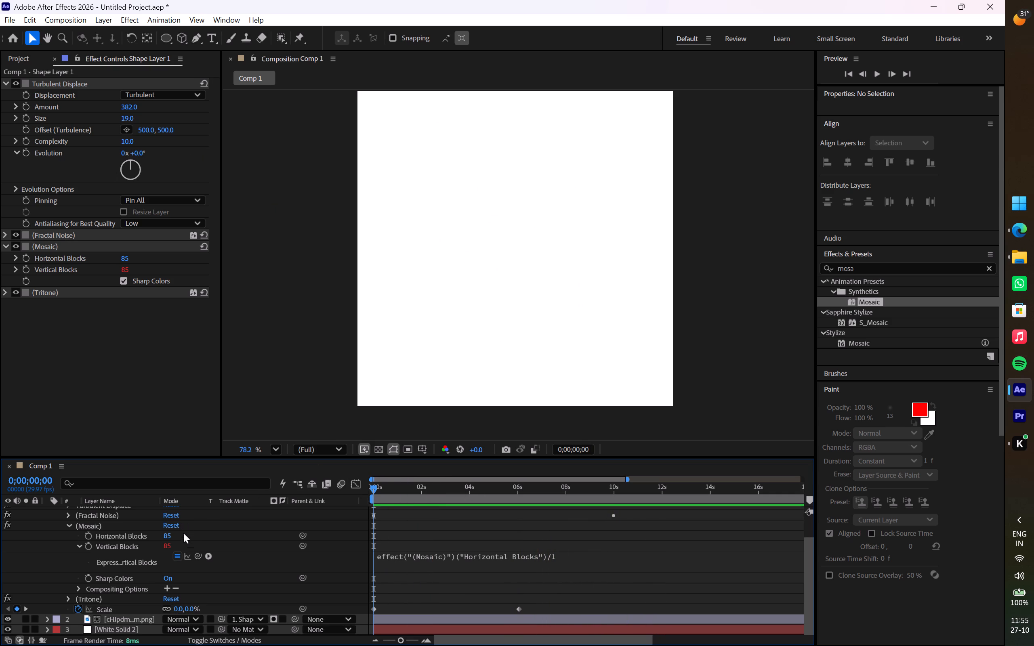
key(space)
key(space)
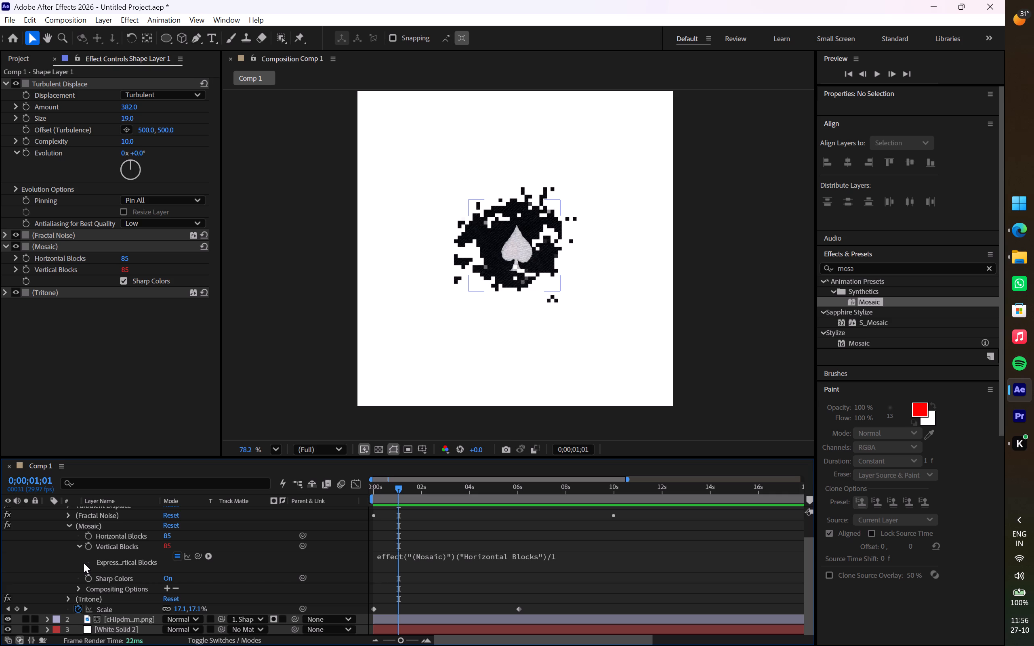
key(space)
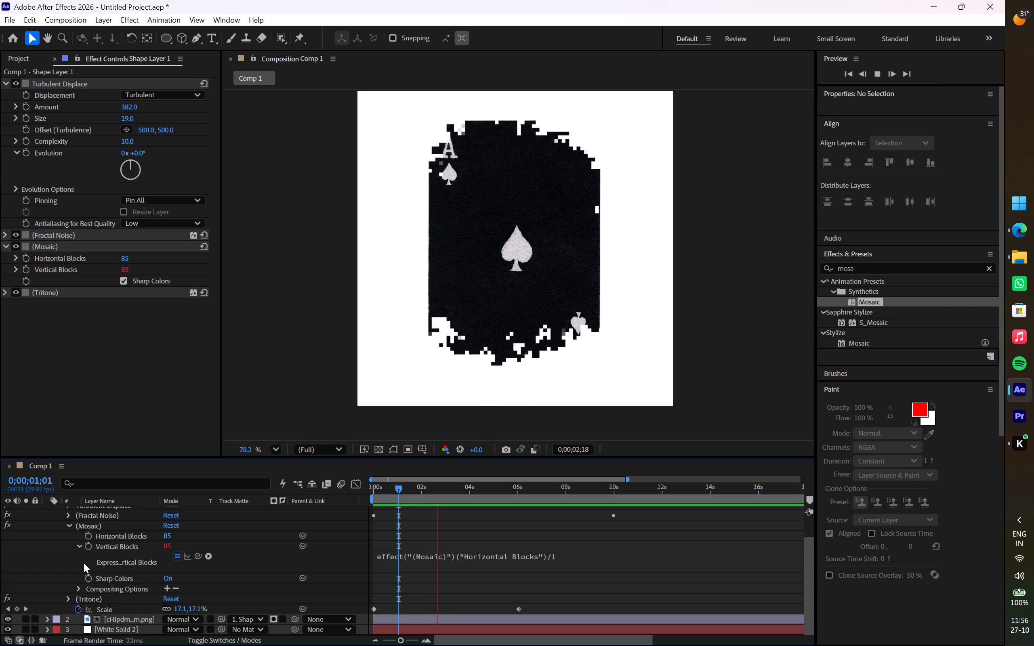
key(space)
key(space)
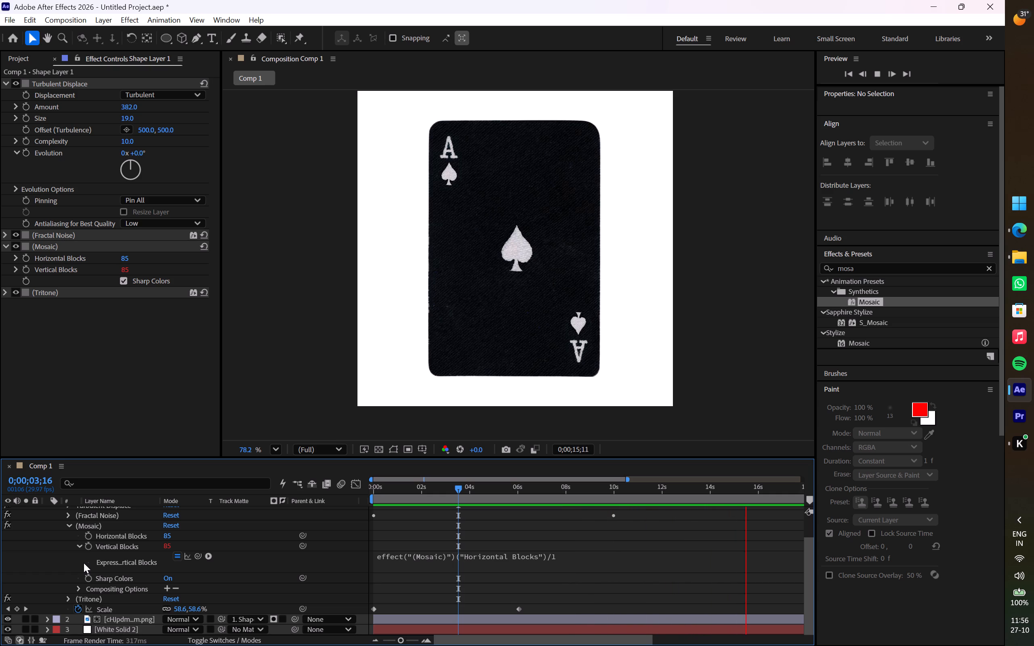
Expand the Fractal Noise settings among Shape Layer 1's effects and pause the preview at 0;00;04;01.
click(25, 238)
click(2, 402)
click(3, 235)
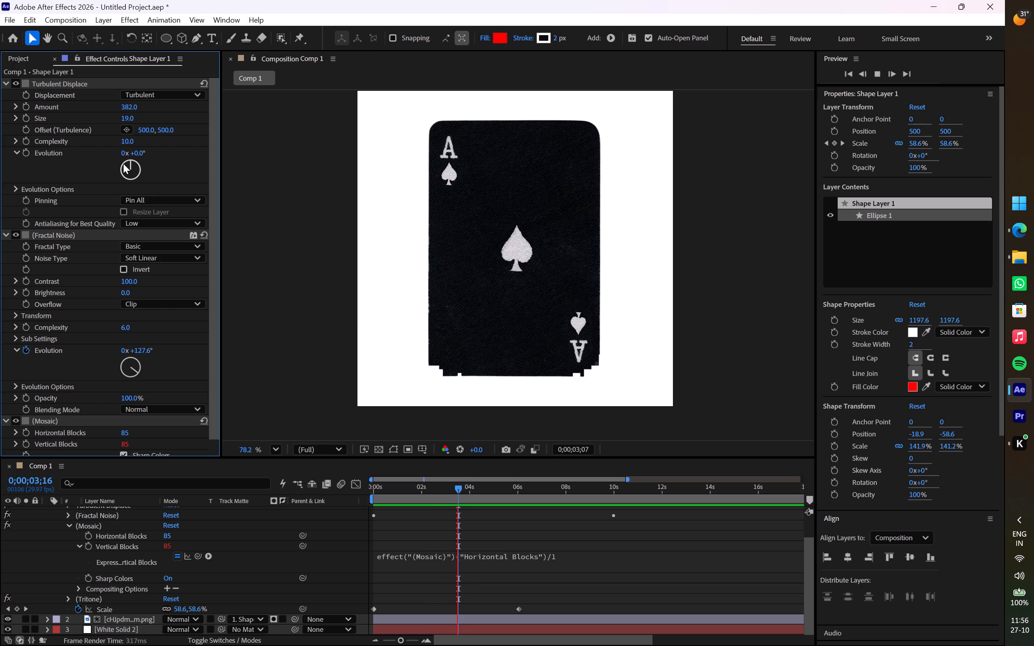
key(space)
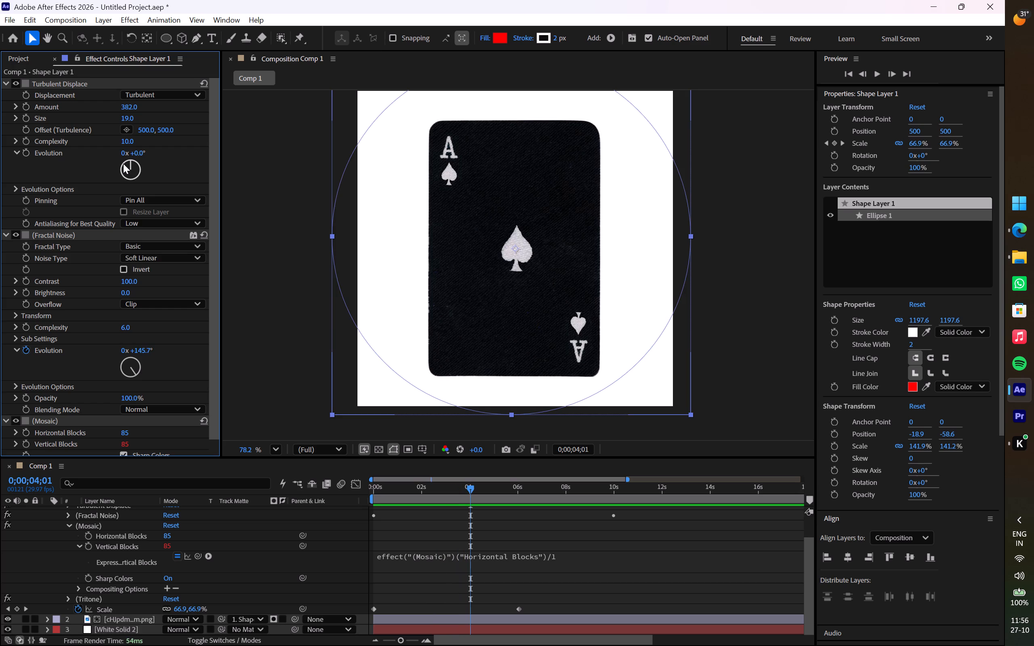
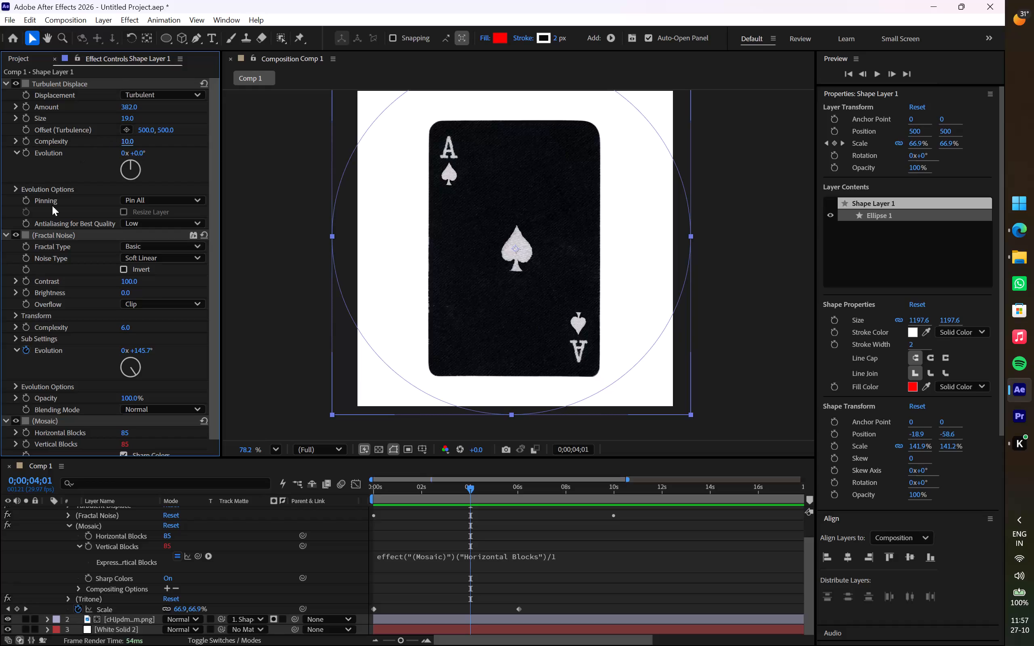
Turn off the Fractal Noise and Tritone effects on Shape Layer 1, leaving Turbulent Displace and Mosaic enabled.
click(15, 236)
scroll(35, 237, down, 10)
scroll(38, 315, down, 4)
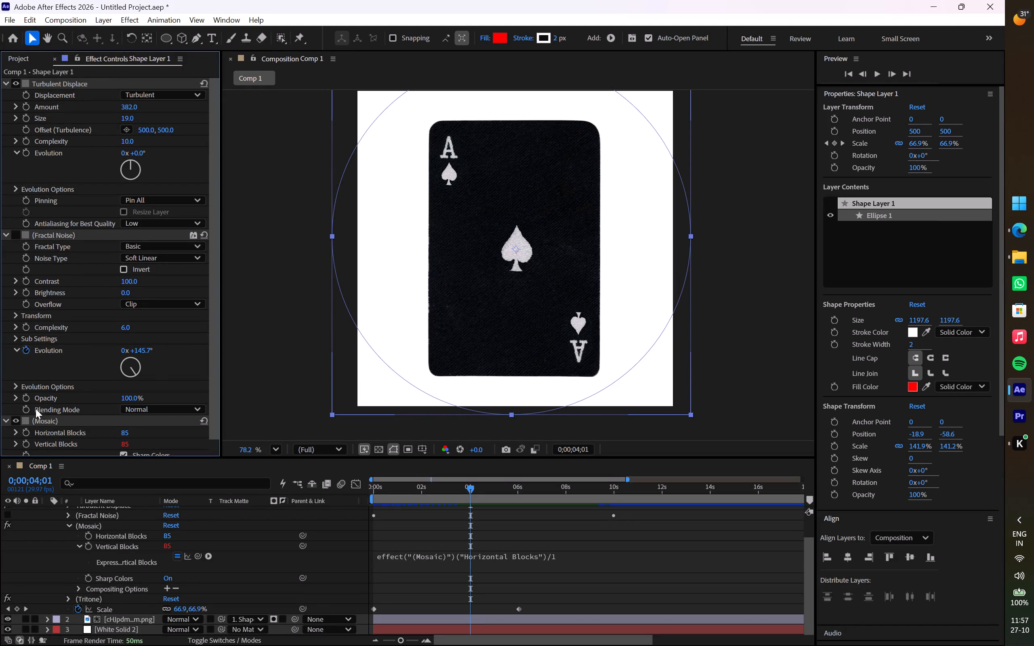
click(21, 450)
click(19, 450)
Preview the reveal from the start of the composition with the two effects disabled, pausing at 0;00;03;26.
key(space)
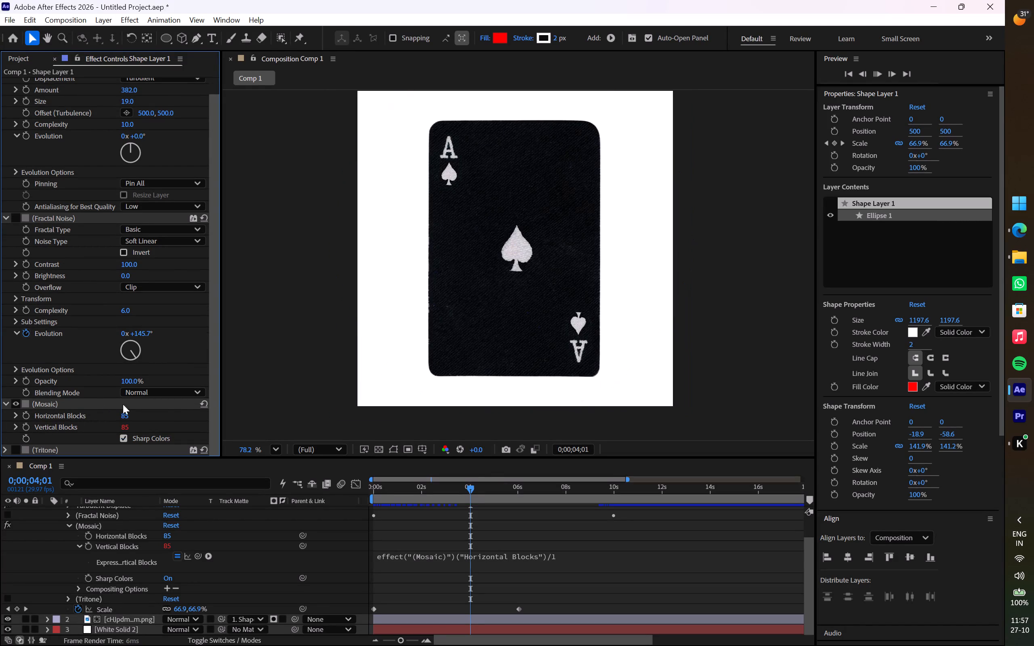
drag(470, 488, 374, 503)
key(space)
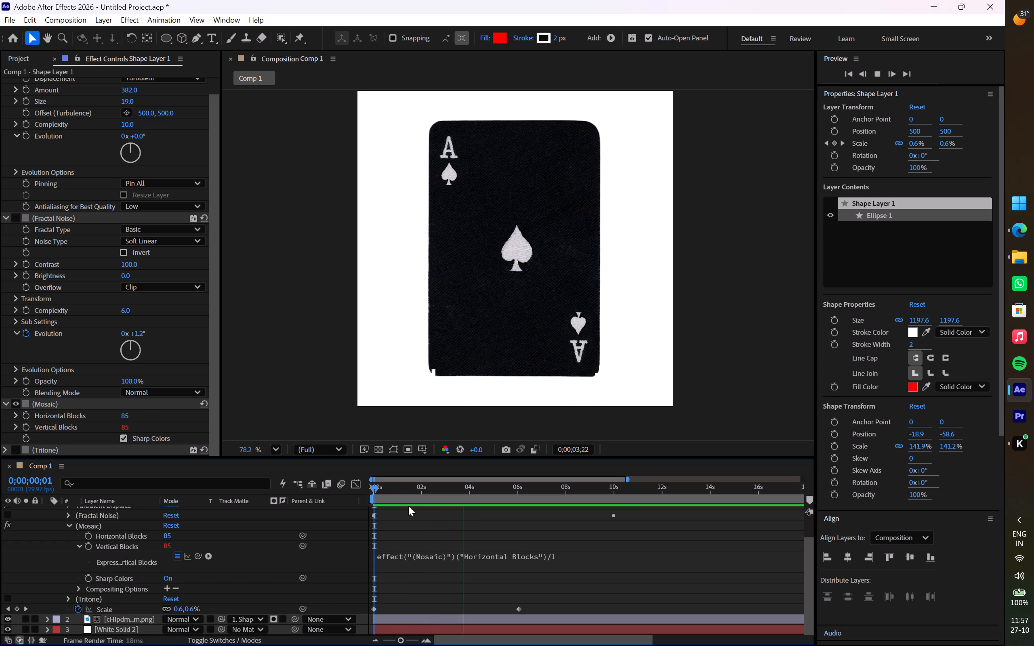
key(space)
Set the Mosaic effect's Horizontal Blocks to 60 on Shape Layer 1.
click(119, 418)
drag(122, 418, 116, 419)
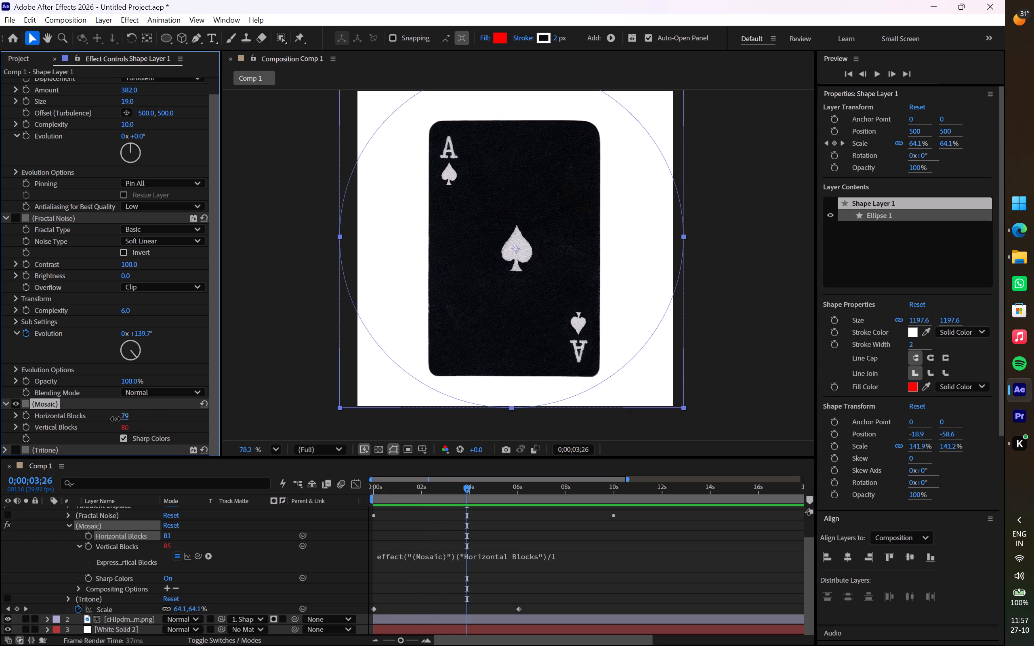
drag(116, 419, 114, 419)
drag(120, 415, 116, 415)
drag(124, 414, 115, 414)
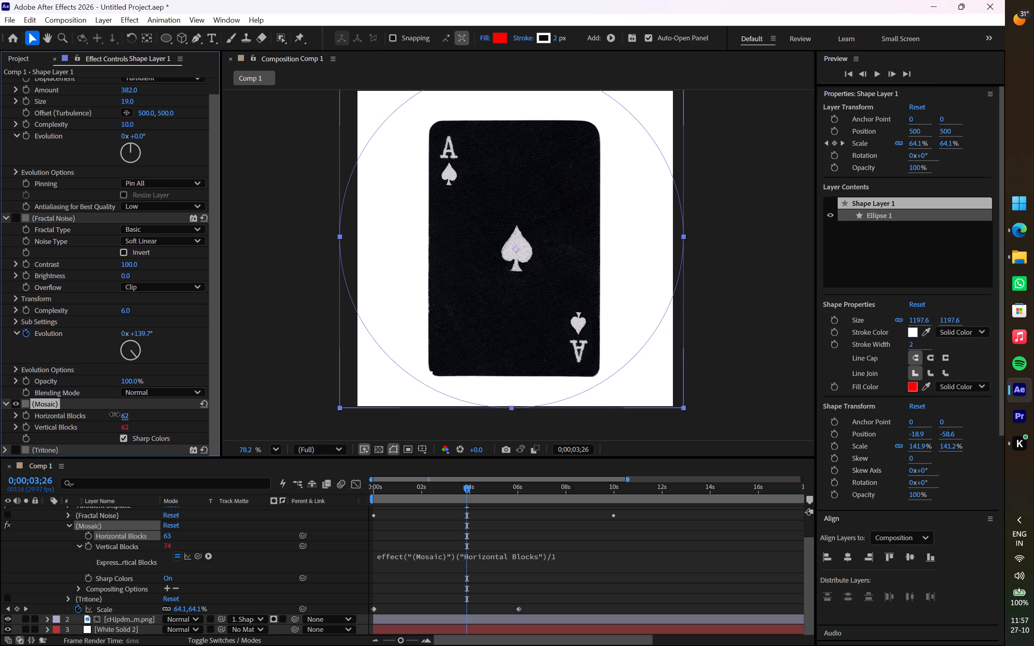
drag(115, 414, 113, 414)
Play the reveal from 0;00;00;00 to examine the larger mosaic blocks, pausing at 0;00;04;11.
drag(464, 489, 443, 493)
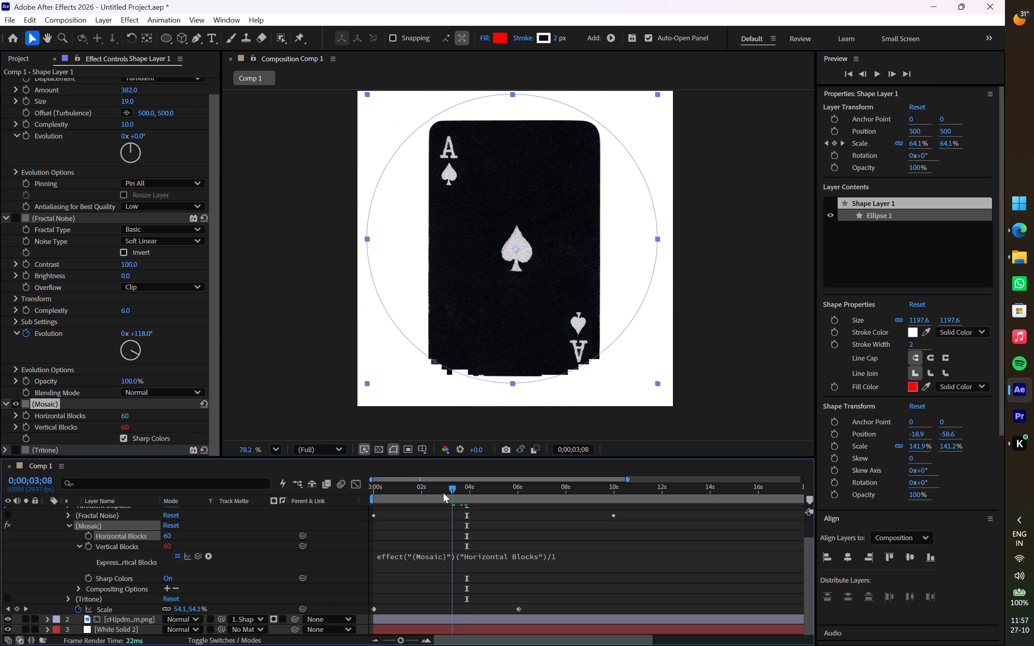
drag(443, 493, 349, 506)
key(space)
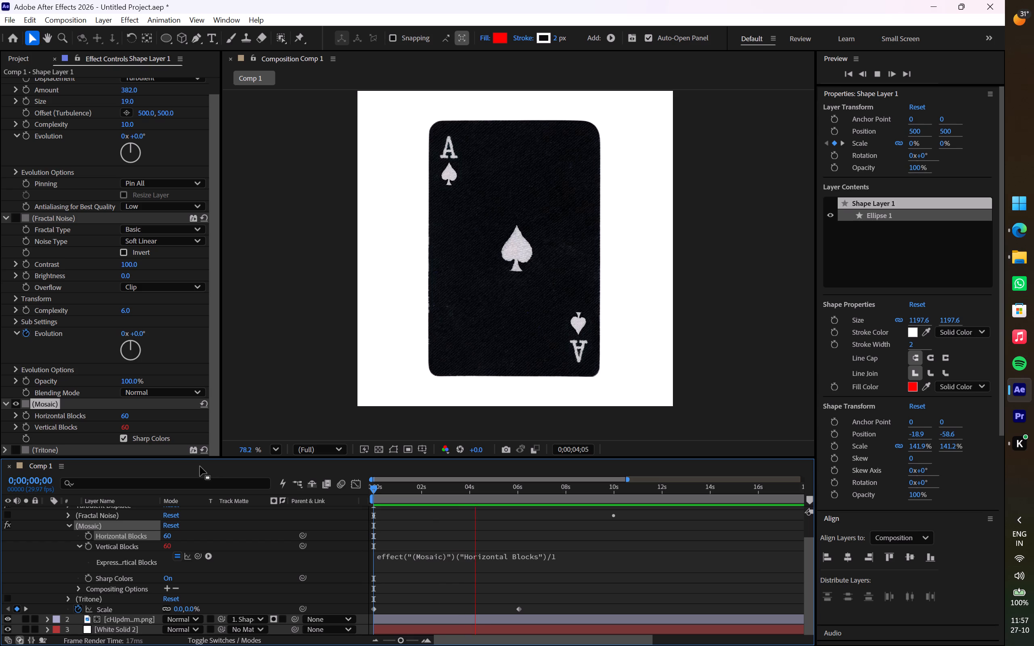
key(space)
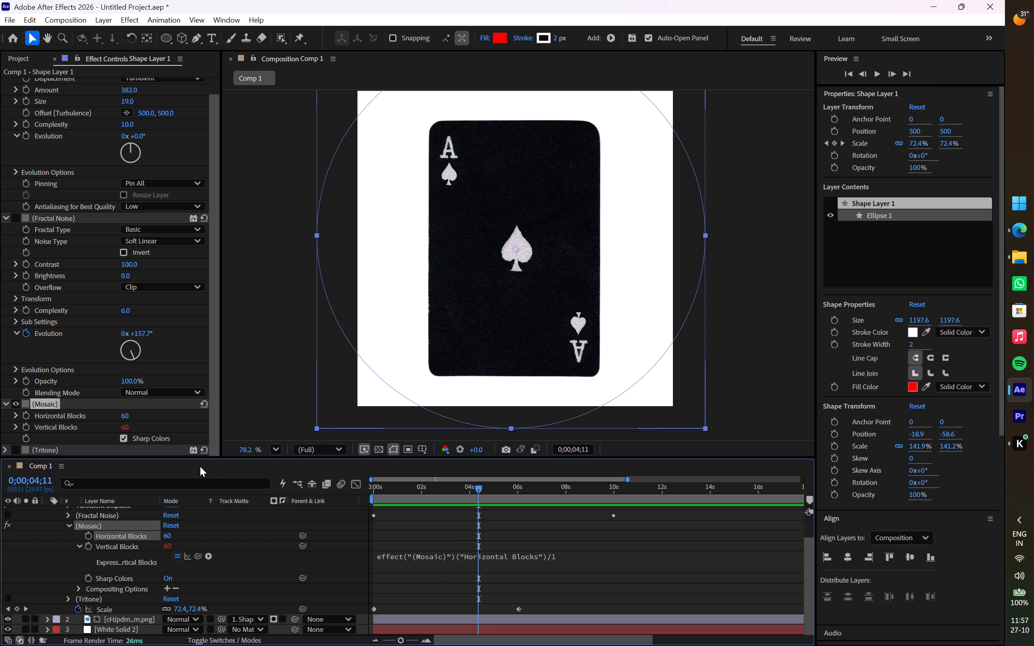
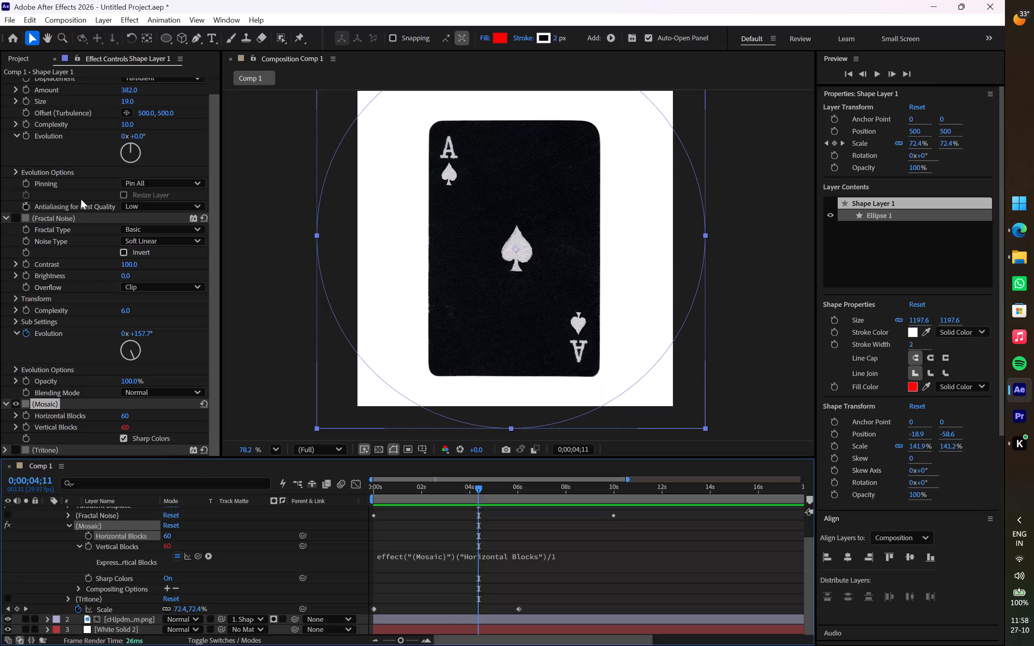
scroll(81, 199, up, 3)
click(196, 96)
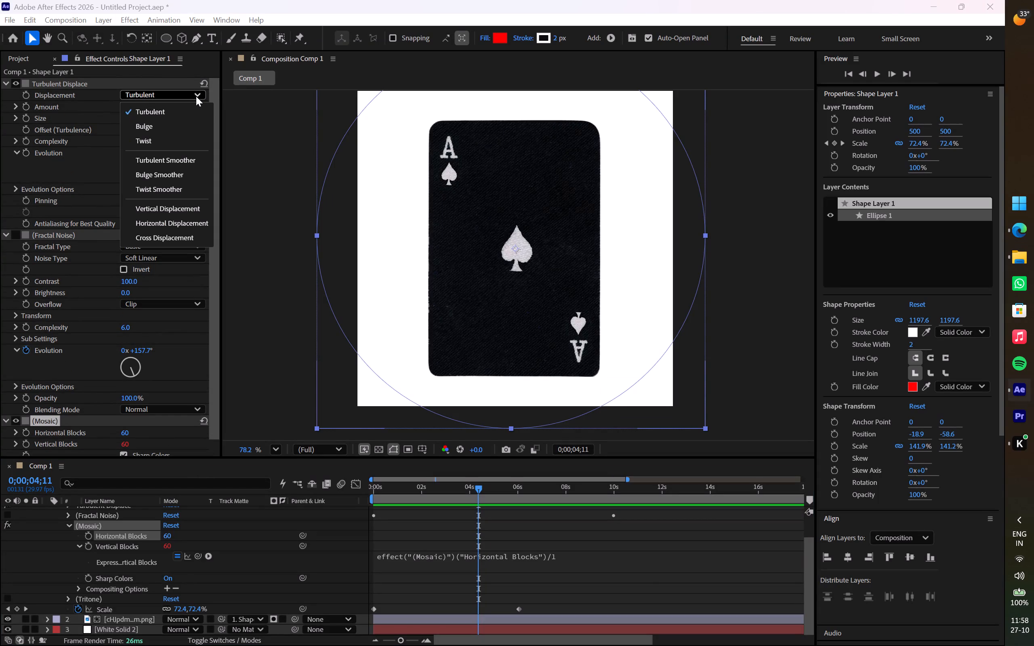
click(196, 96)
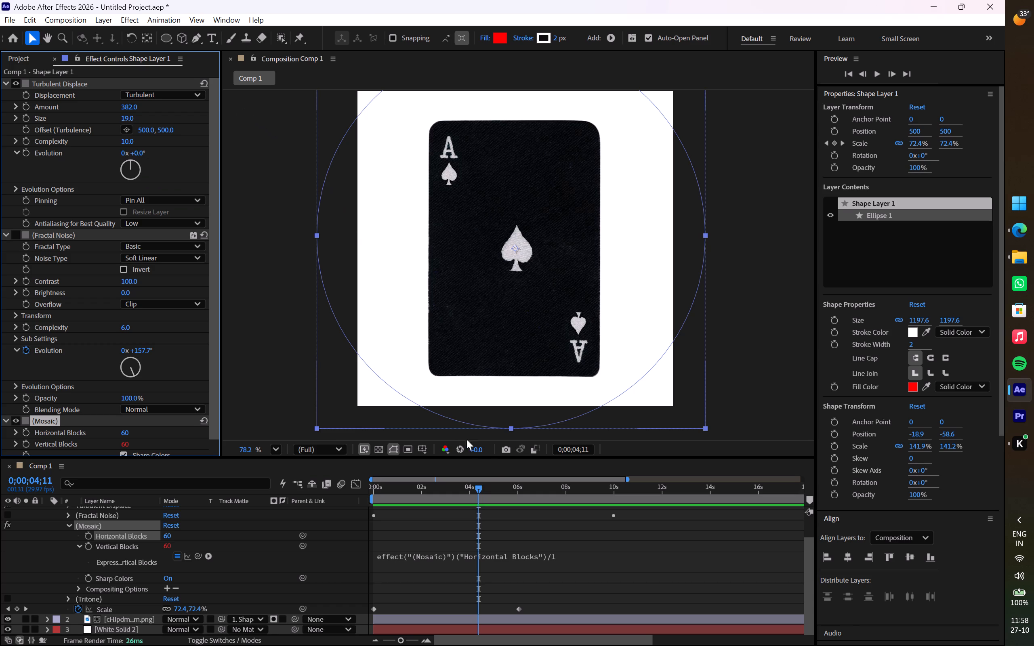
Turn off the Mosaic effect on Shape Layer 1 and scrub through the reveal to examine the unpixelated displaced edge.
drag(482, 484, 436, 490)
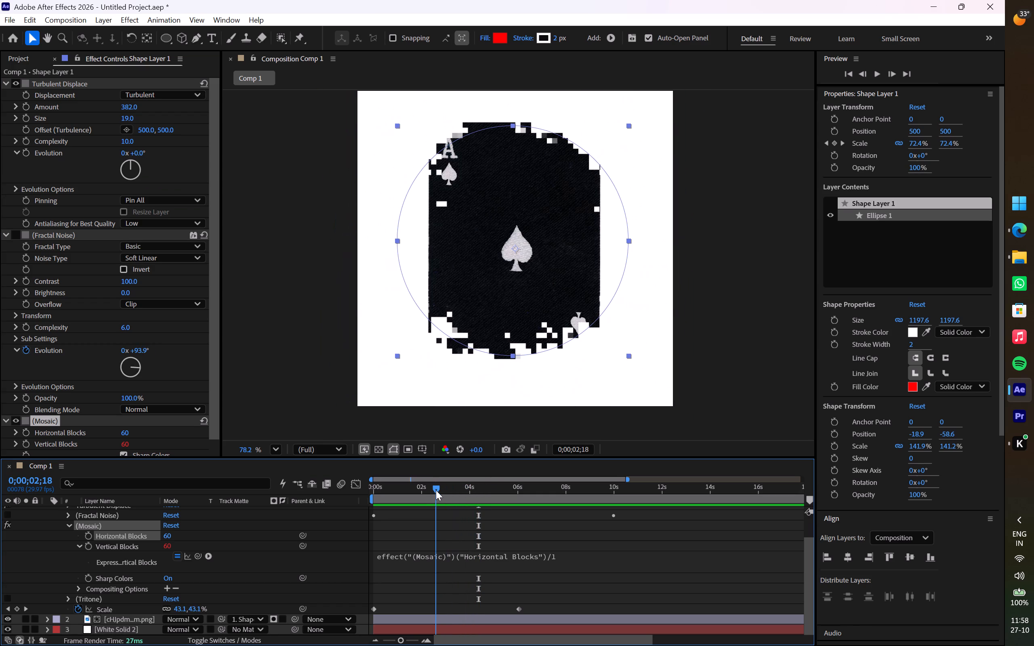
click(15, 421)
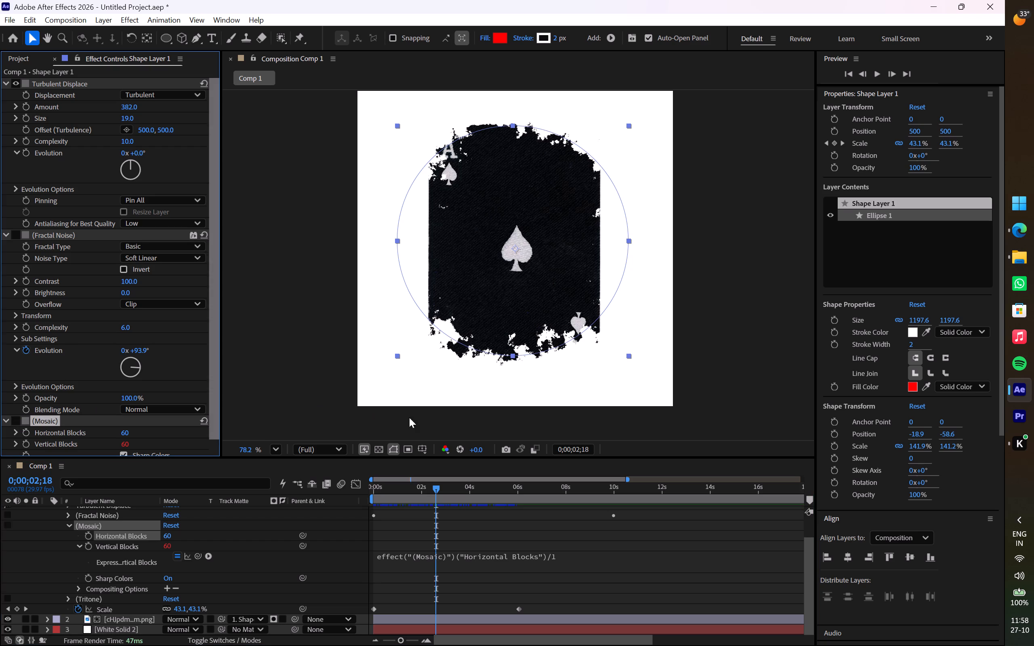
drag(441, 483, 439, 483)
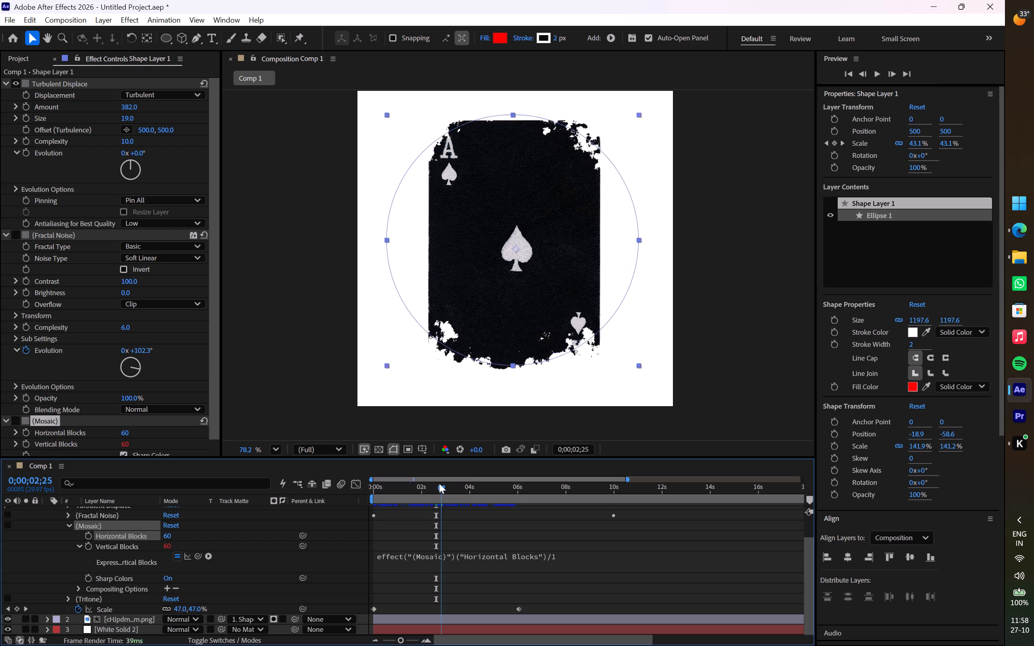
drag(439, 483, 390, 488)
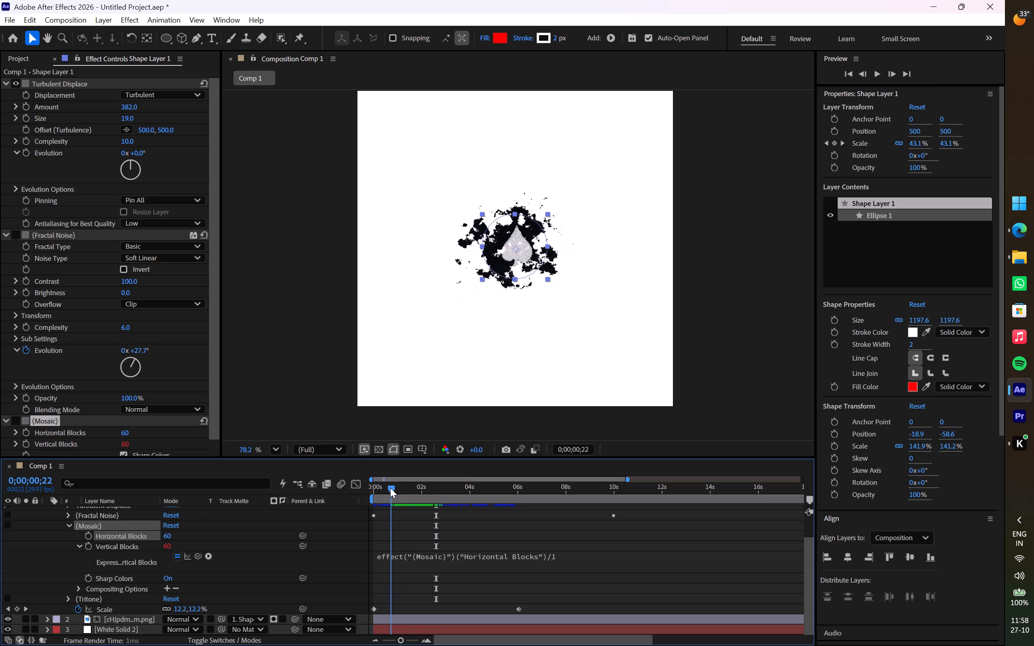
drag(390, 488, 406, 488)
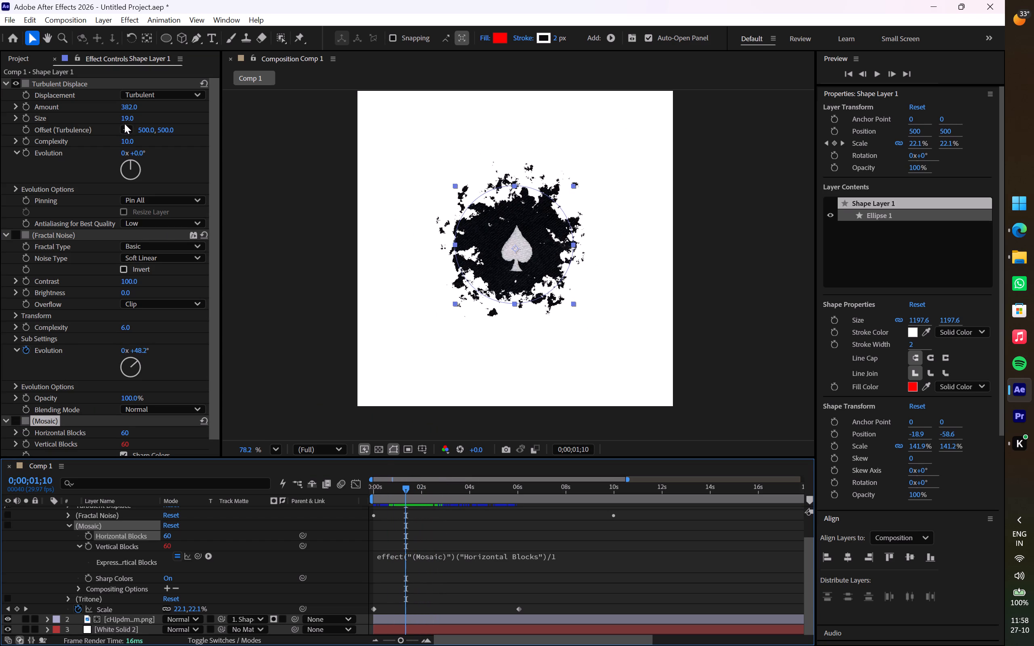
Set the Turbulent Displace Size to 45 and preview the reveal from the start, pausing at 0;00;04;07.
drag(126, 121, 145, 122)
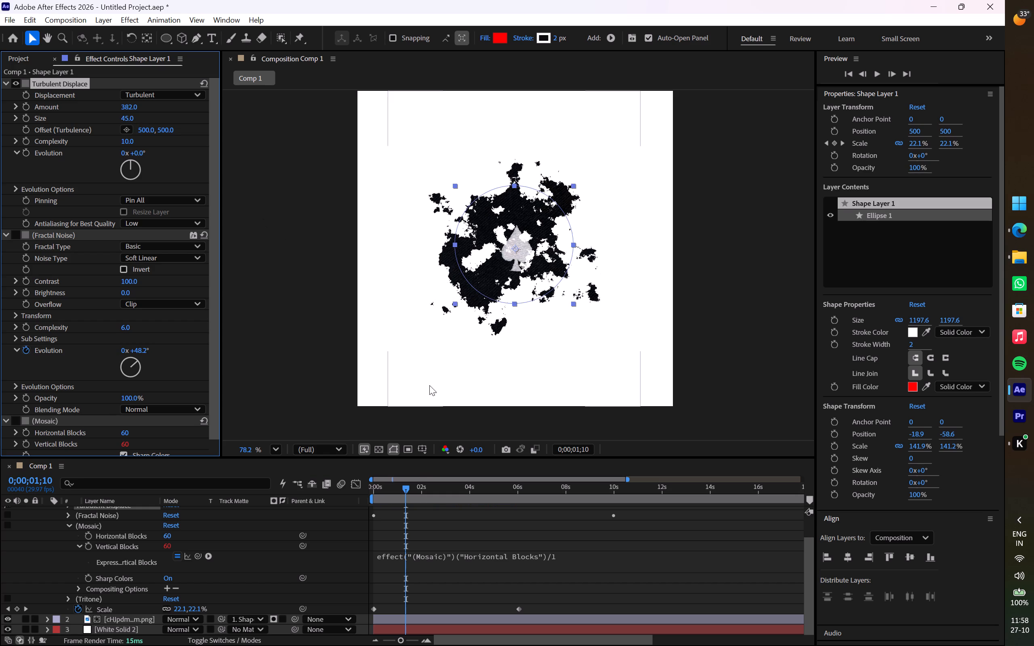
drag(411, 489, 340, 501)
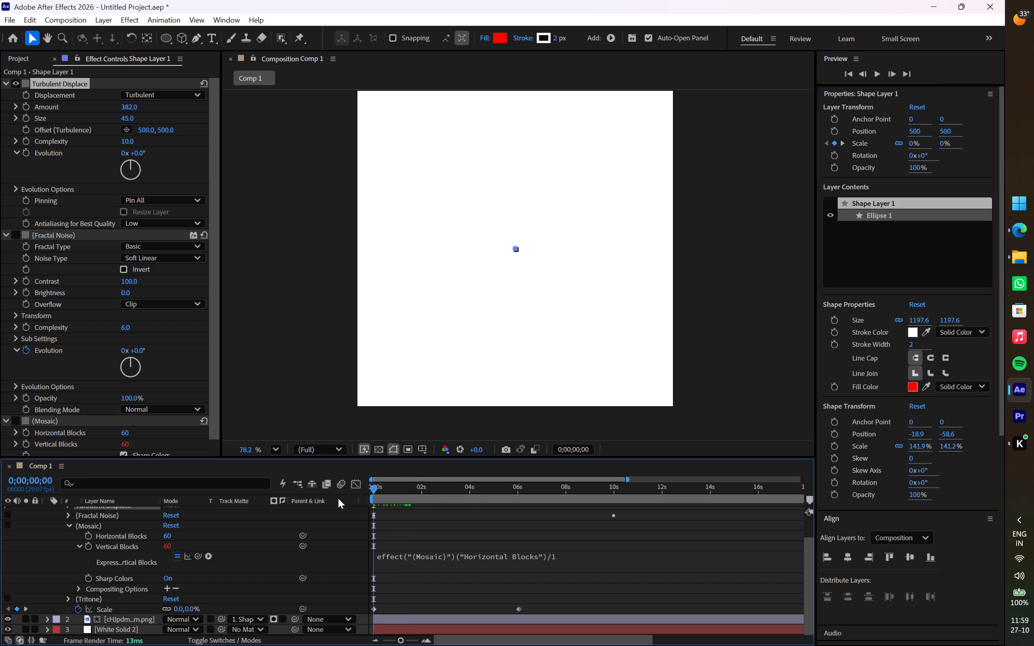
key(space)
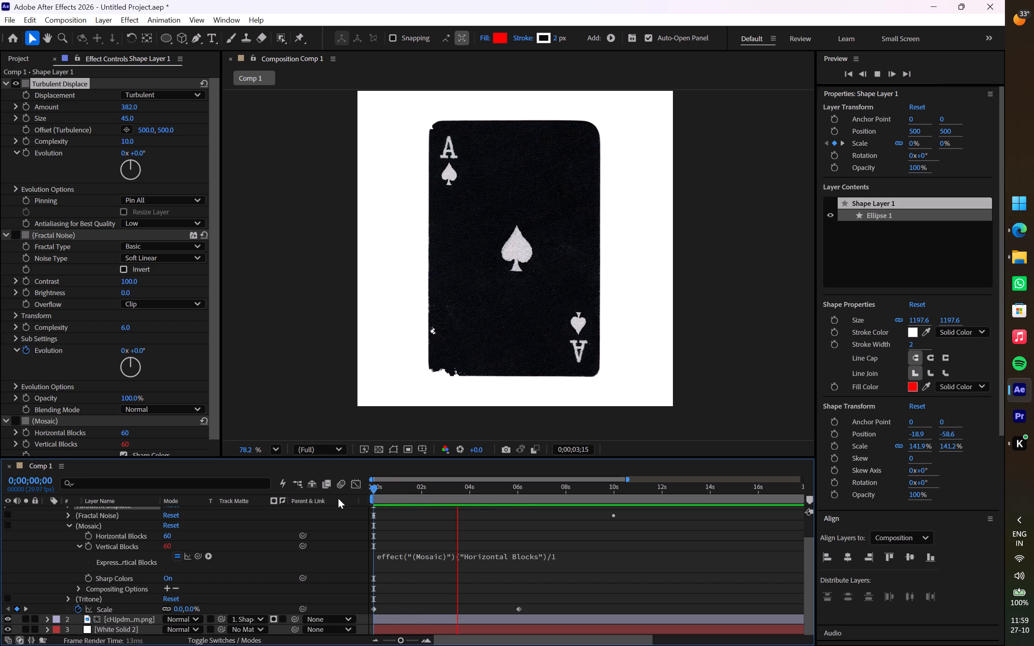
key(space)
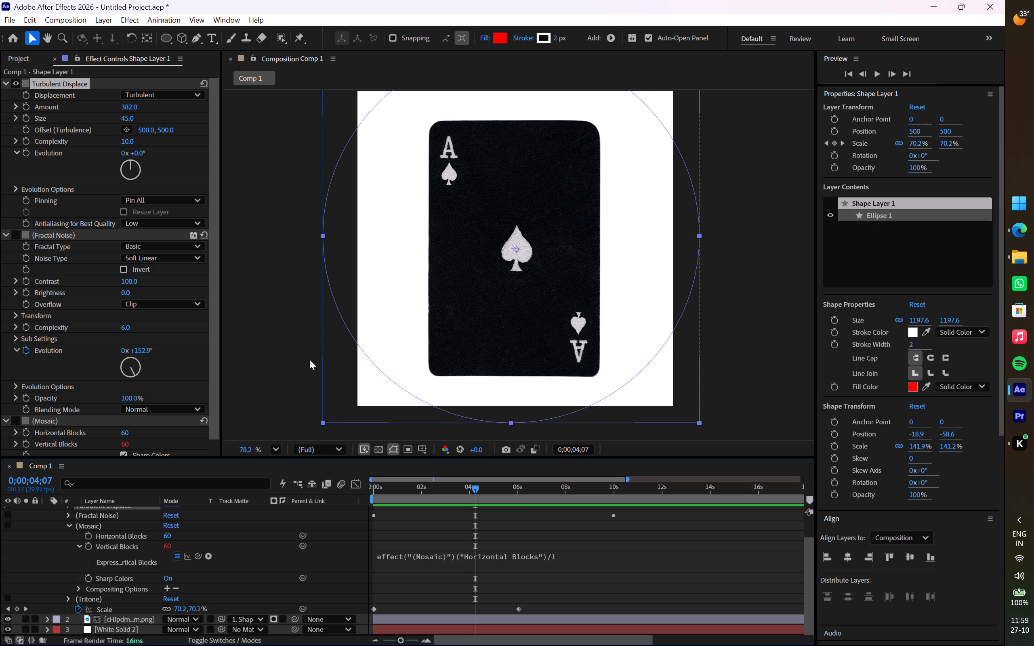
Set the Turbulent Displace Amount to 400 and preview the reveal from 0;00;00;00, pausing at 0;00;03;12.
drag(132, 105, 145, 105)
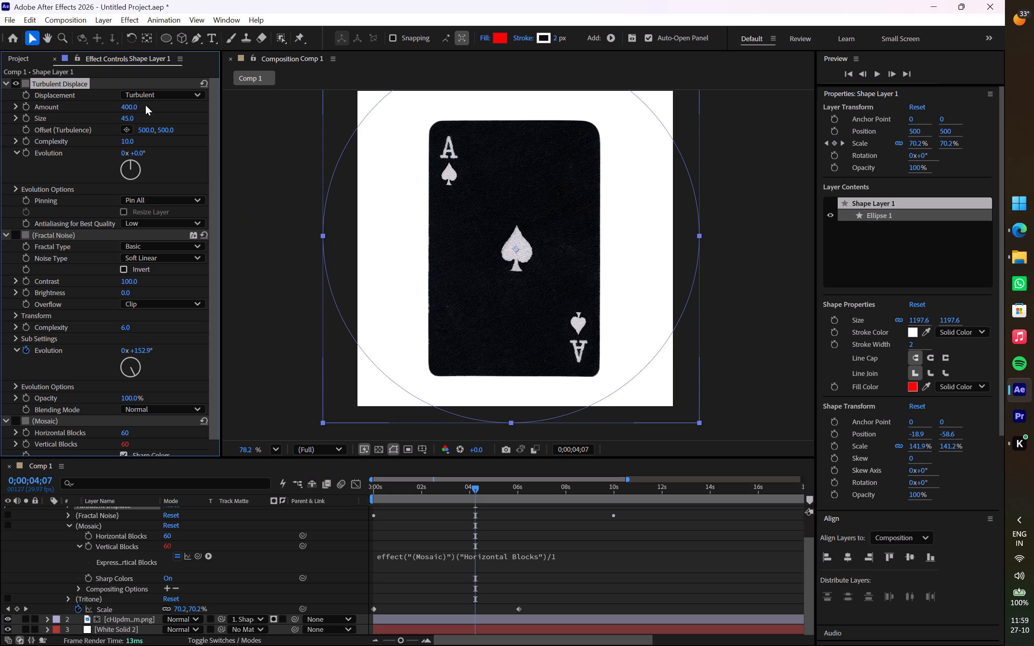
key(space)
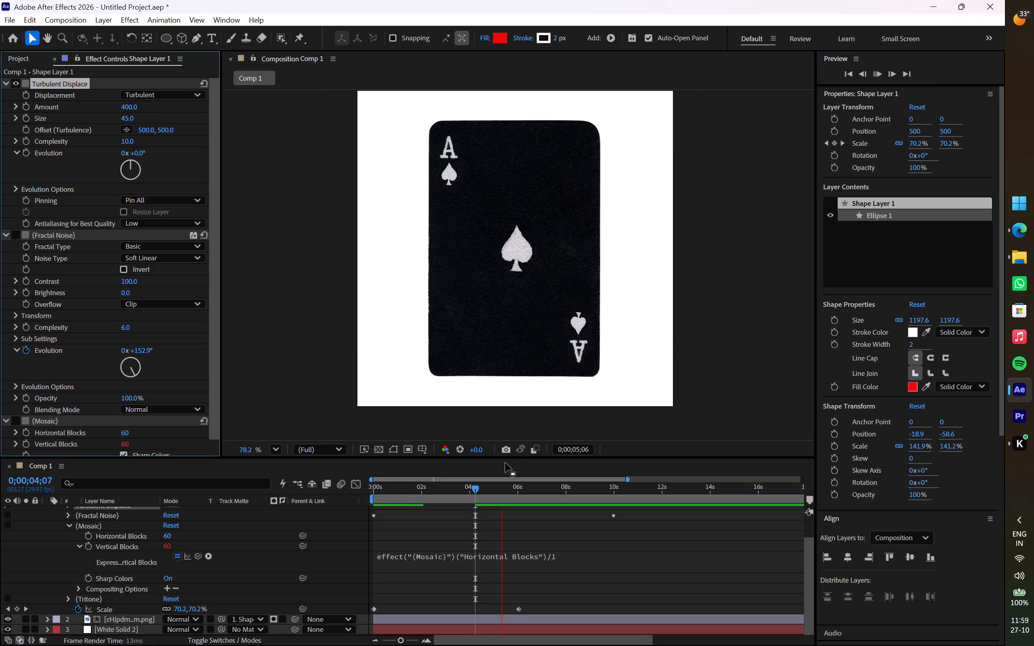
drag(475, 485, 367, 501)
key(space)
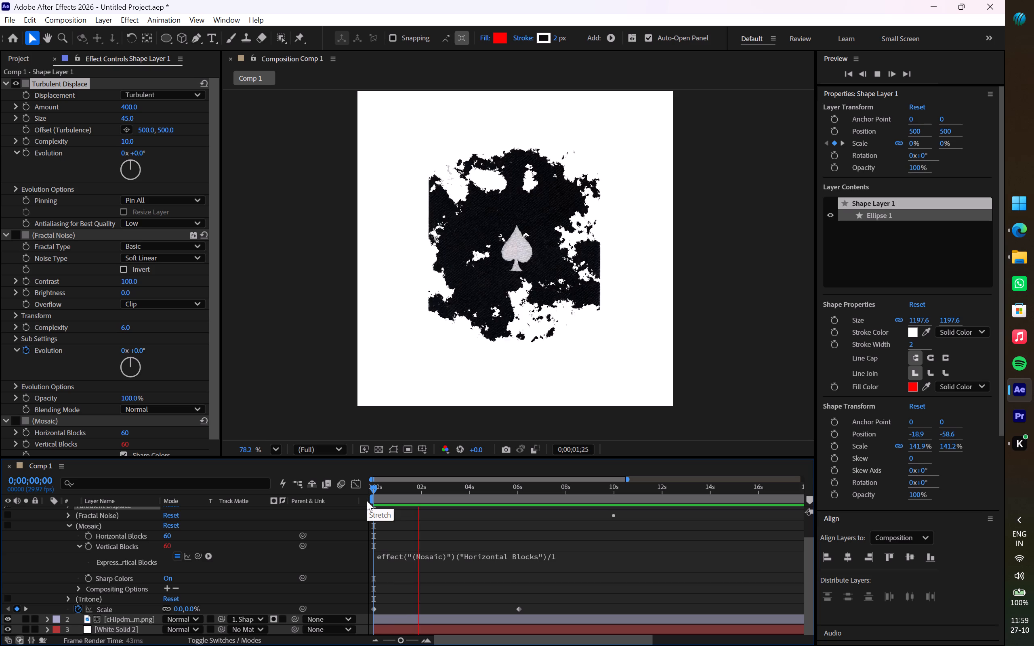
key(space)
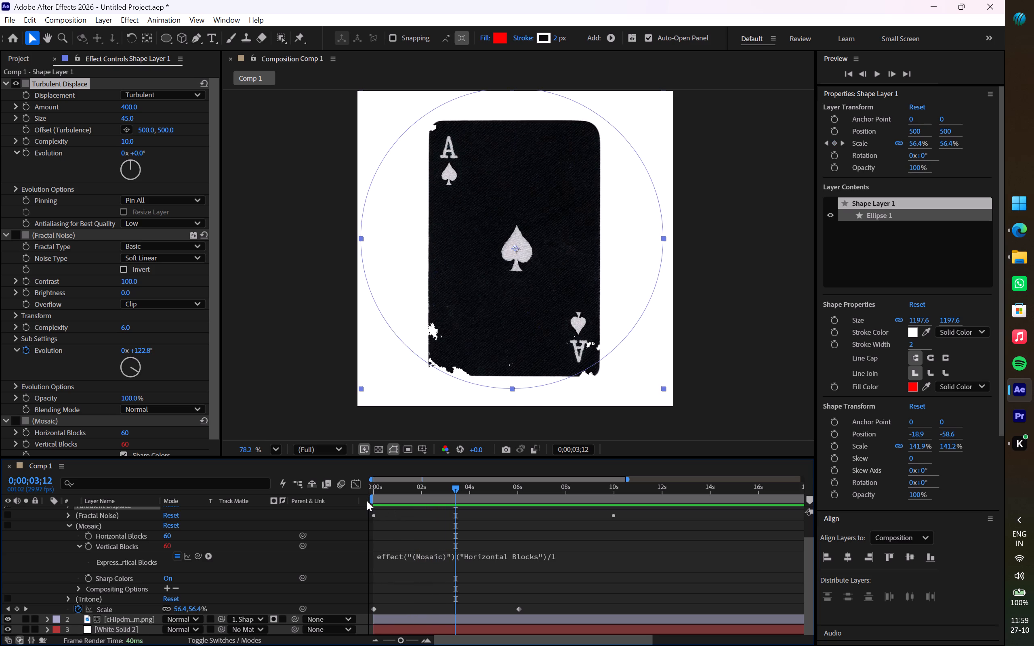
Turn the Mosaic effect back on and play the reveal from the start of the composition.
click(13, 422)
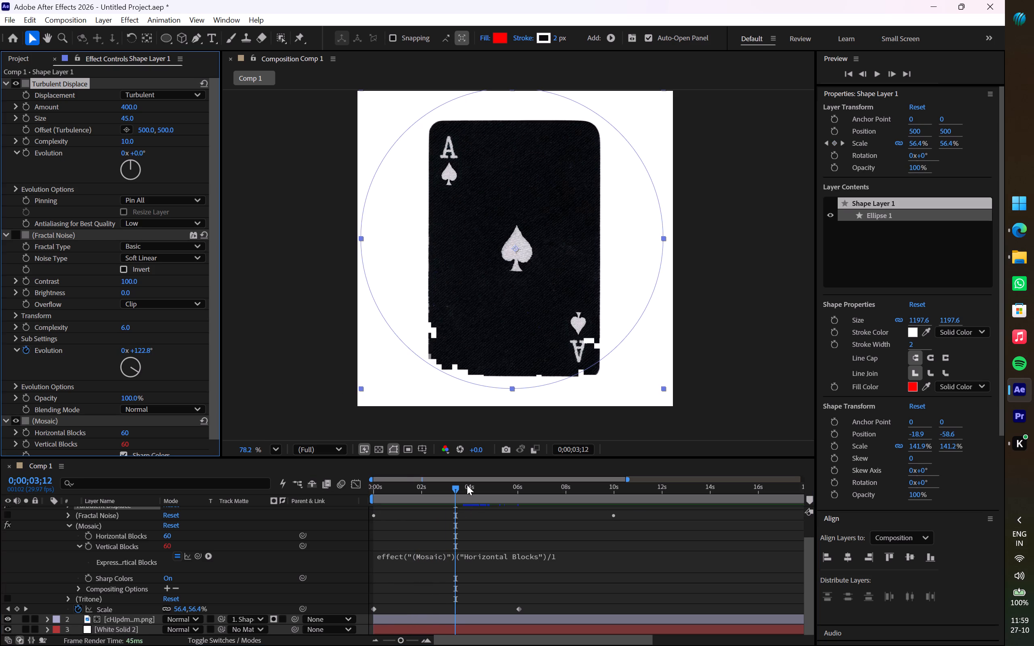
drag(456, 486, 330, 501)
key(space)
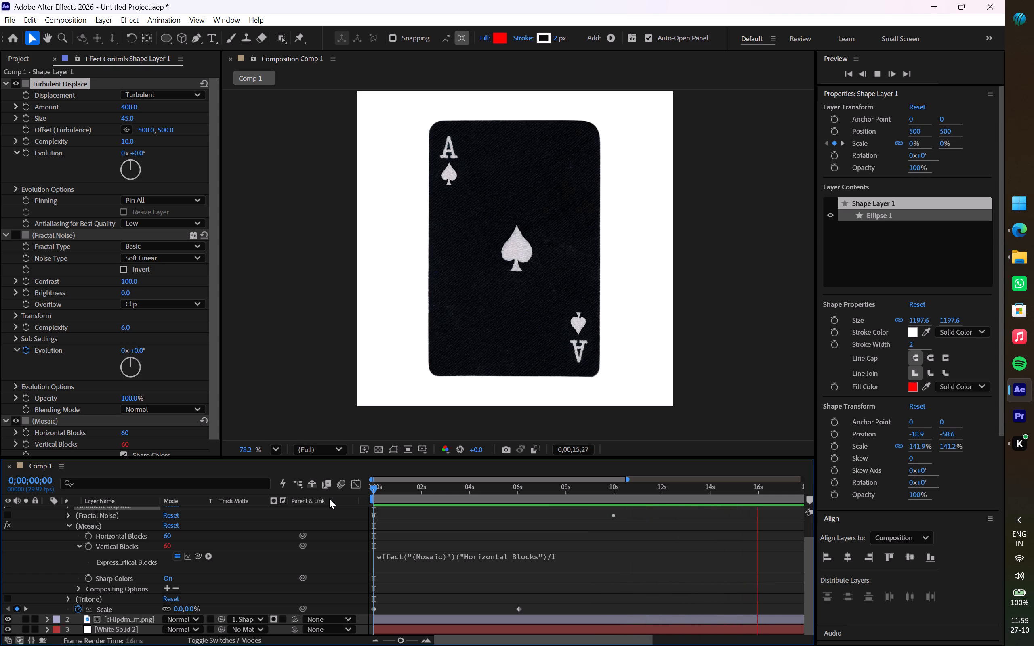
Delete the disabled Fractal Noise and Tritone effects from Shape Layer 1.
click(115, 231)
right_click(113, 234)
scroll(155, 328, down, 3)
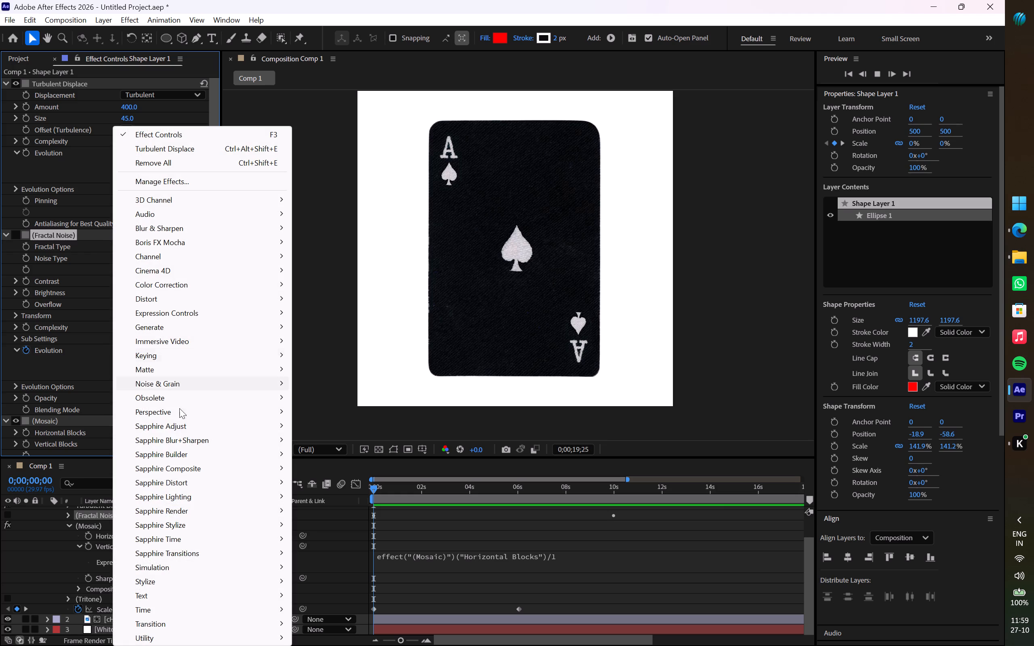
scroll(179, 408, down, 7)
click(74, 227)
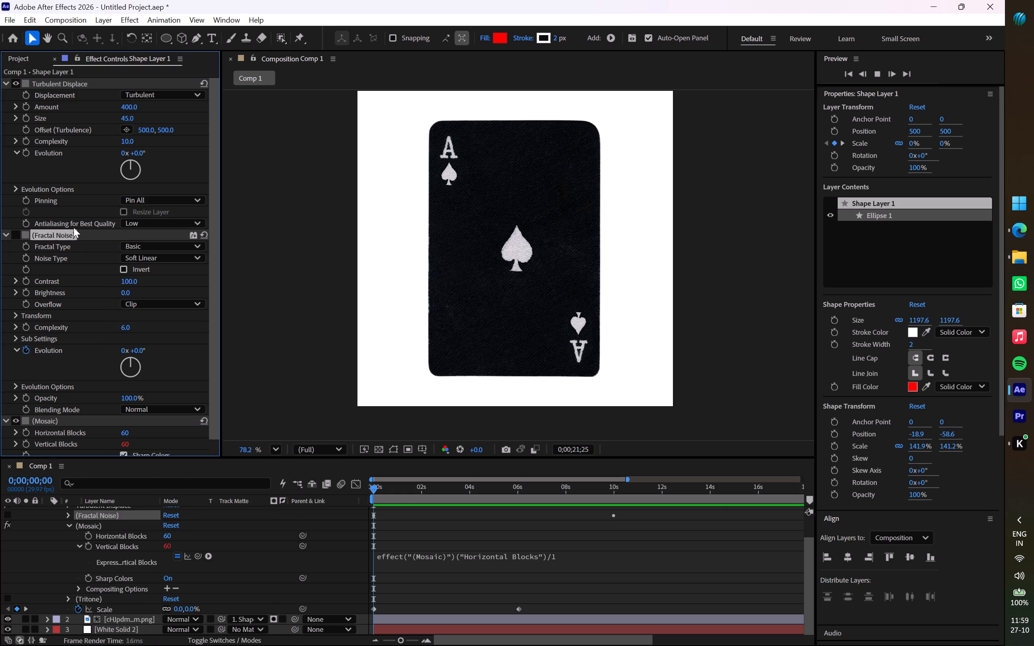
click(82, 233)
key(Delete)
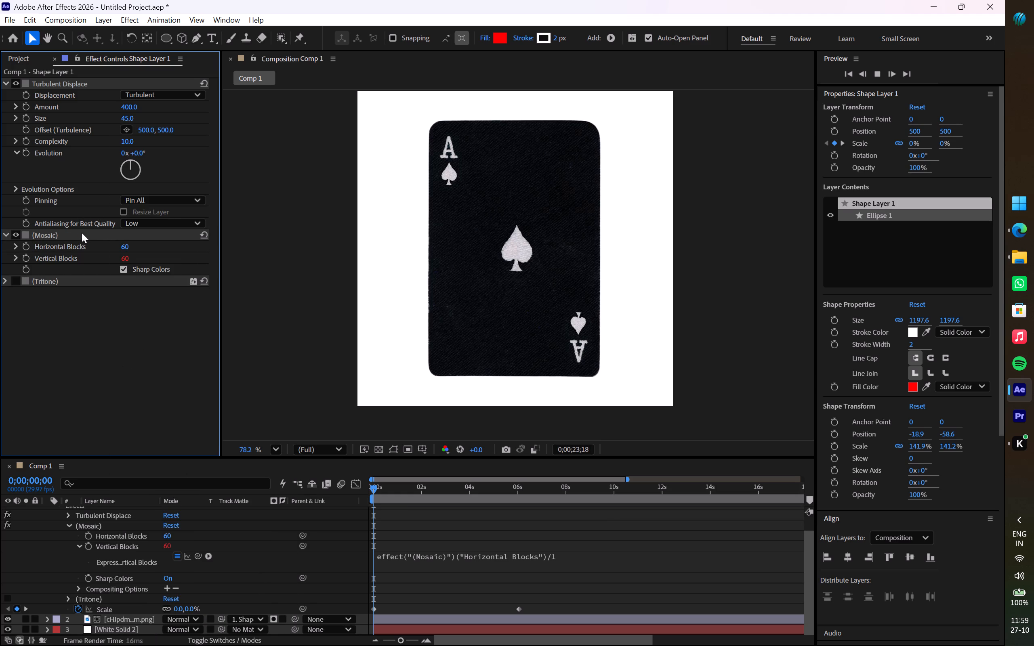
click(56, 282)
key(Delete)
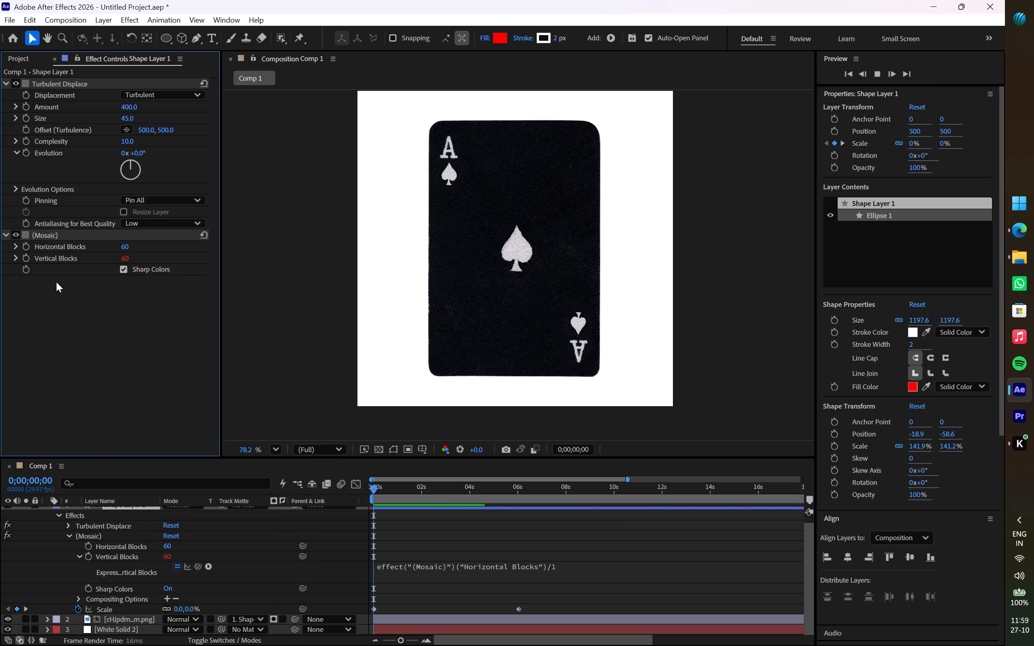
Return to 0;00;00;00 and preview the reveal with only Turbulent Displace and Mosaic, pausing at 0;00;04;13.
key(space)
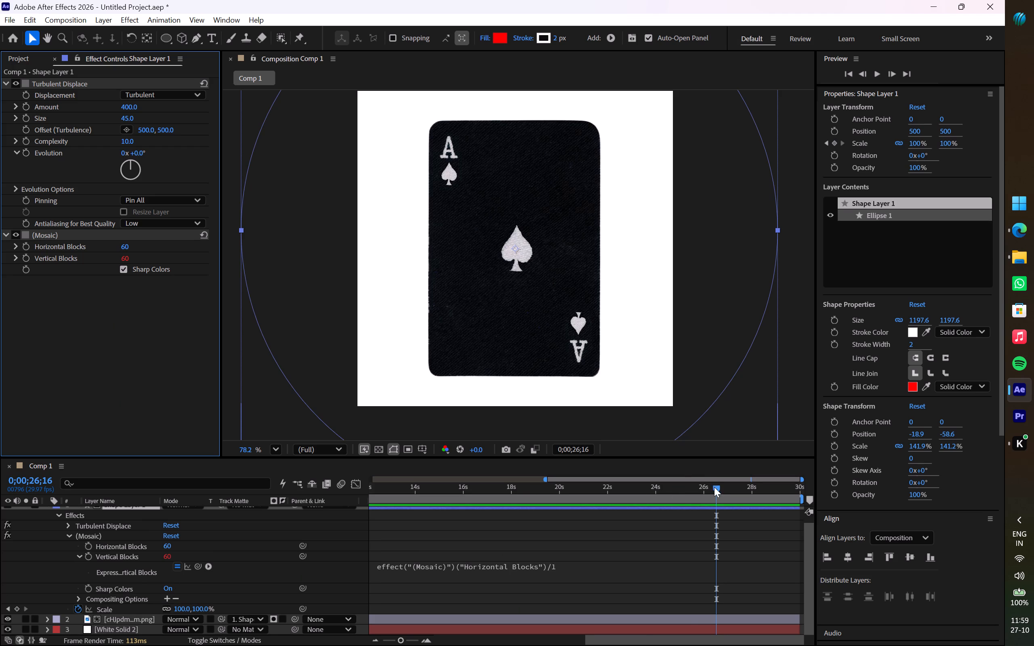
drag(715, 490, 364, 541)
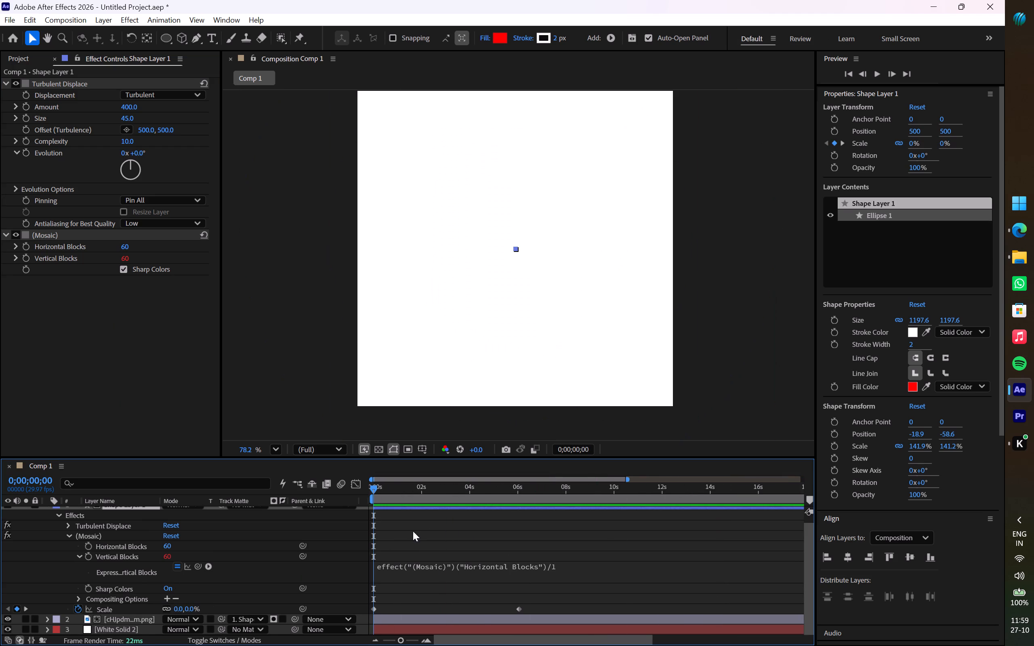
drag(375, 483, 338, 489)
key(space)
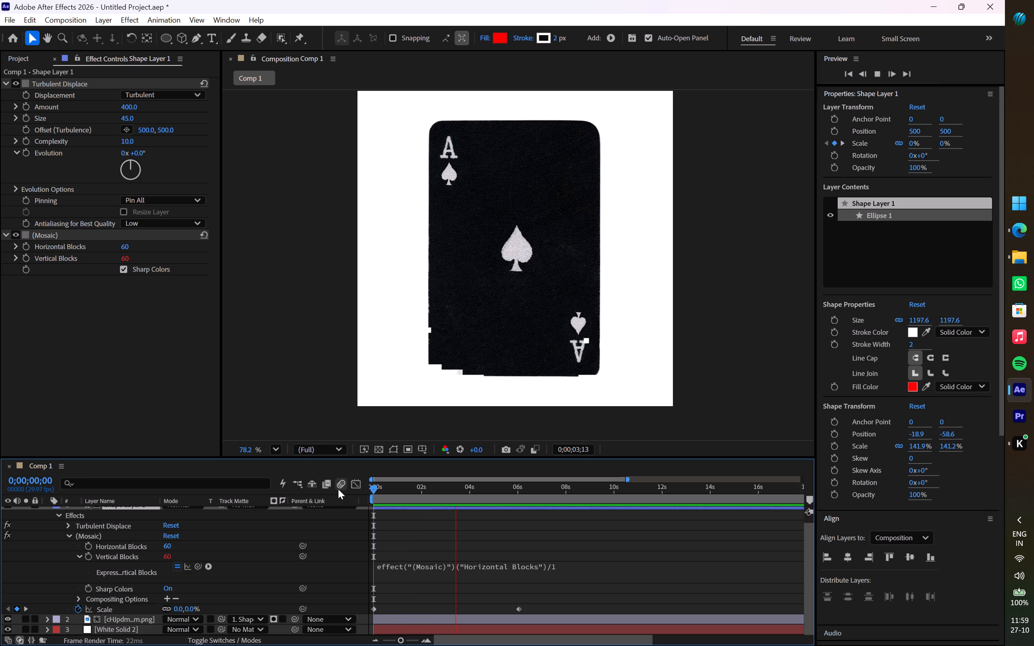
key(space)
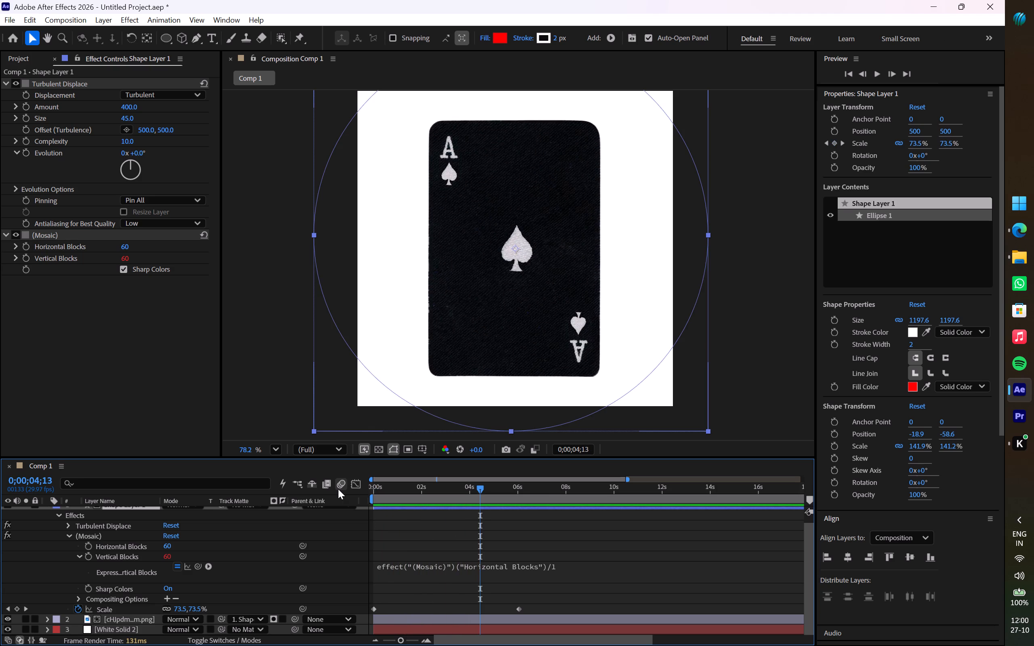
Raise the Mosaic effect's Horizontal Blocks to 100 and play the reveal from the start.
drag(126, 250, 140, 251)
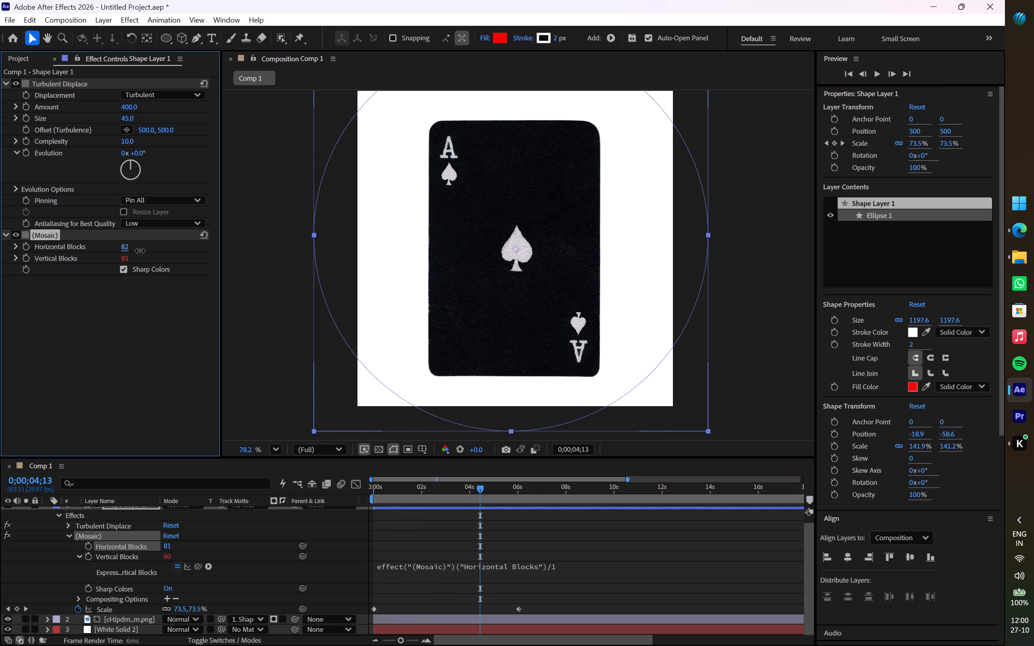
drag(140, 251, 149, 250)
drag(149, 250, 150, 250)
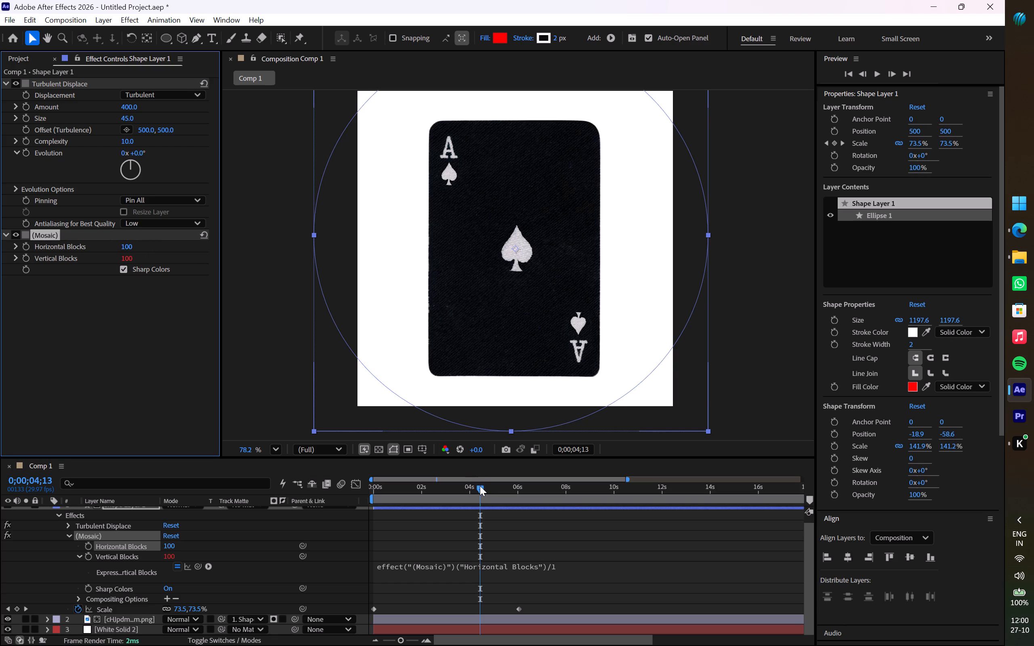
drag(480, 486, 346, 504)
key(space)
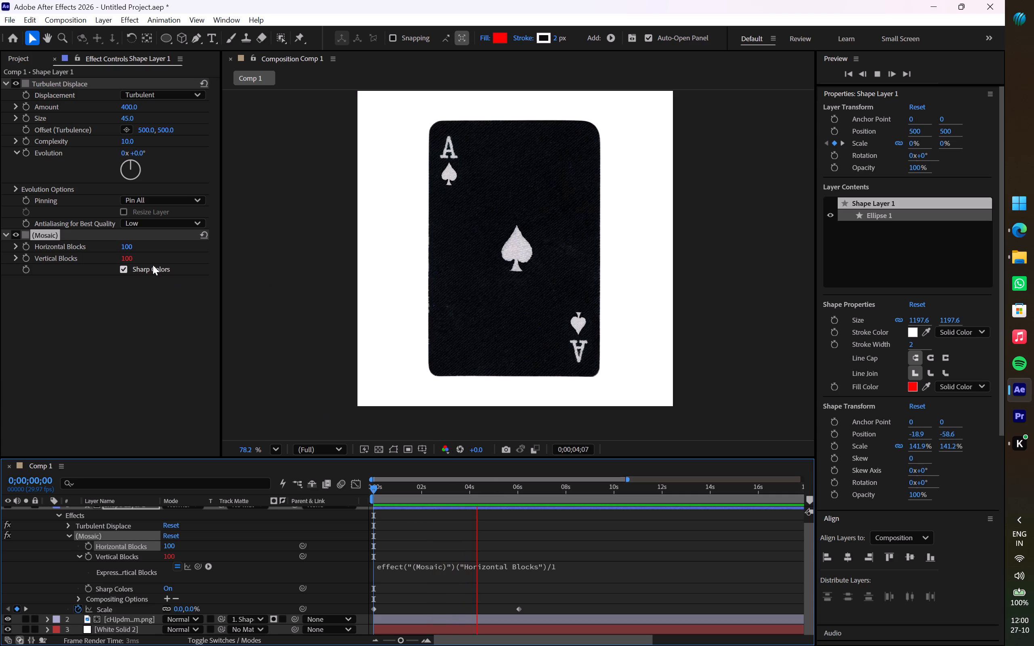
Set the Mosaic effect's Horizontal Blocks to 49 and preview the reveal from 0;00;00;00, pausing at 0;00;02;26.
drag(130, 249, 104, 253)
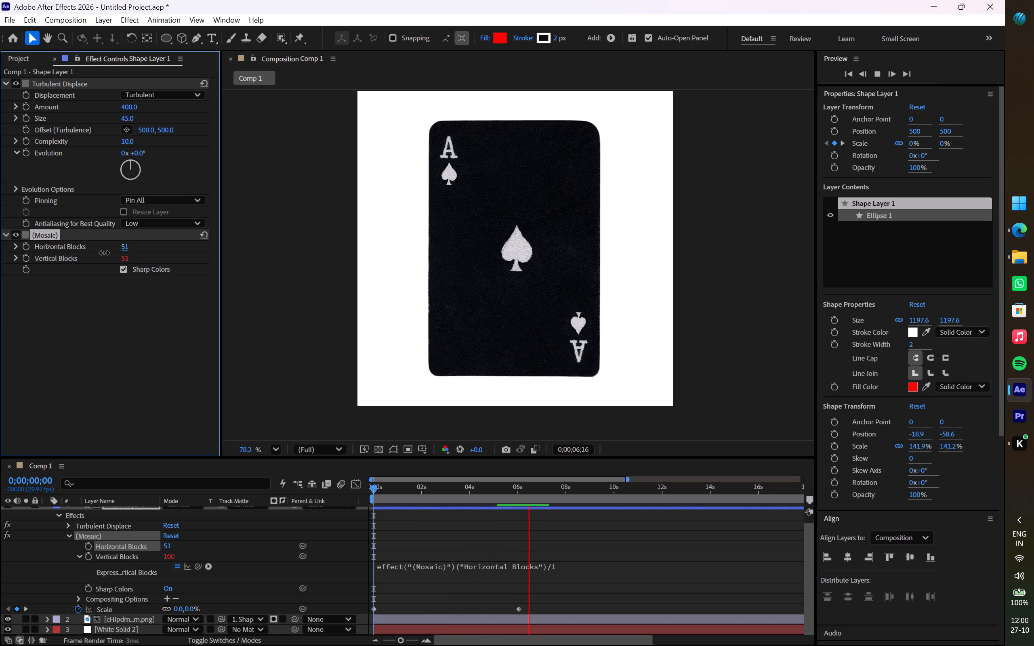
drag(104, 253, 103, 253)
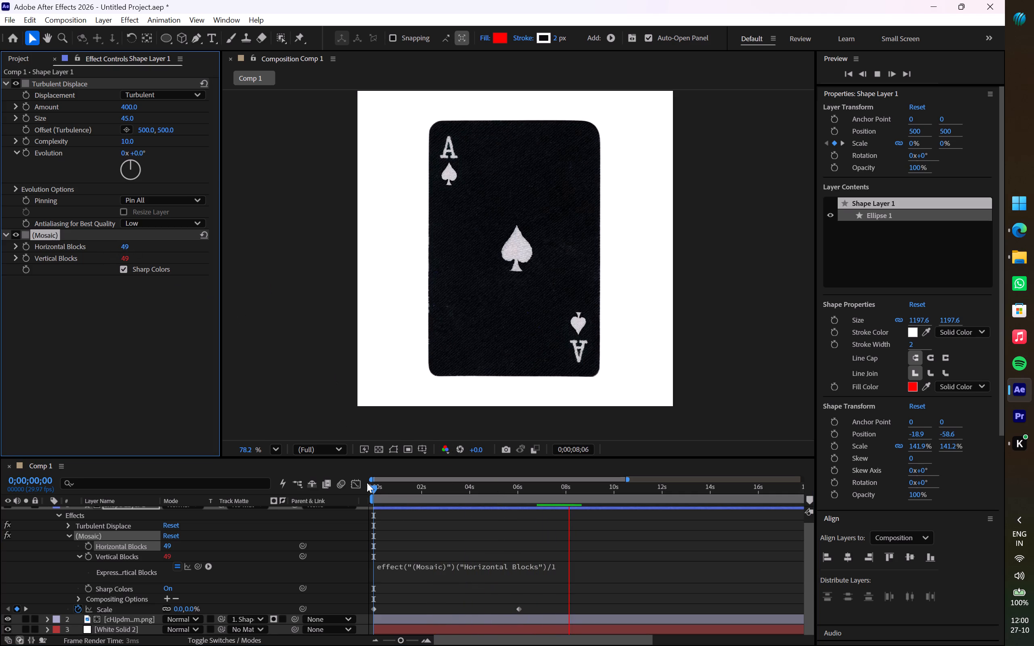
drag(377, 484, 359, 489)
key(space)
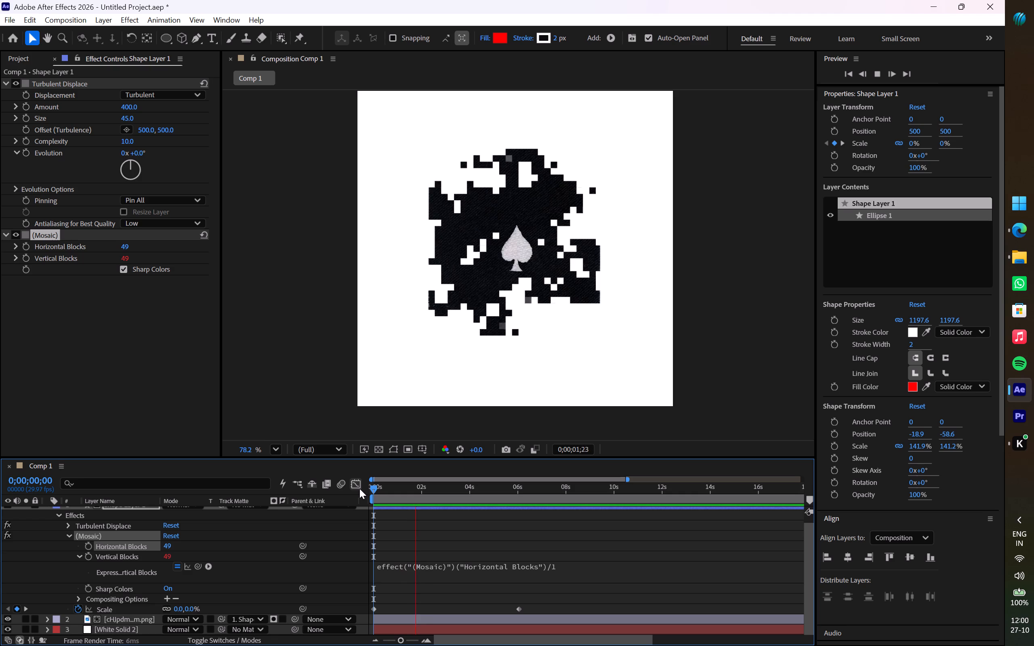
key(space)
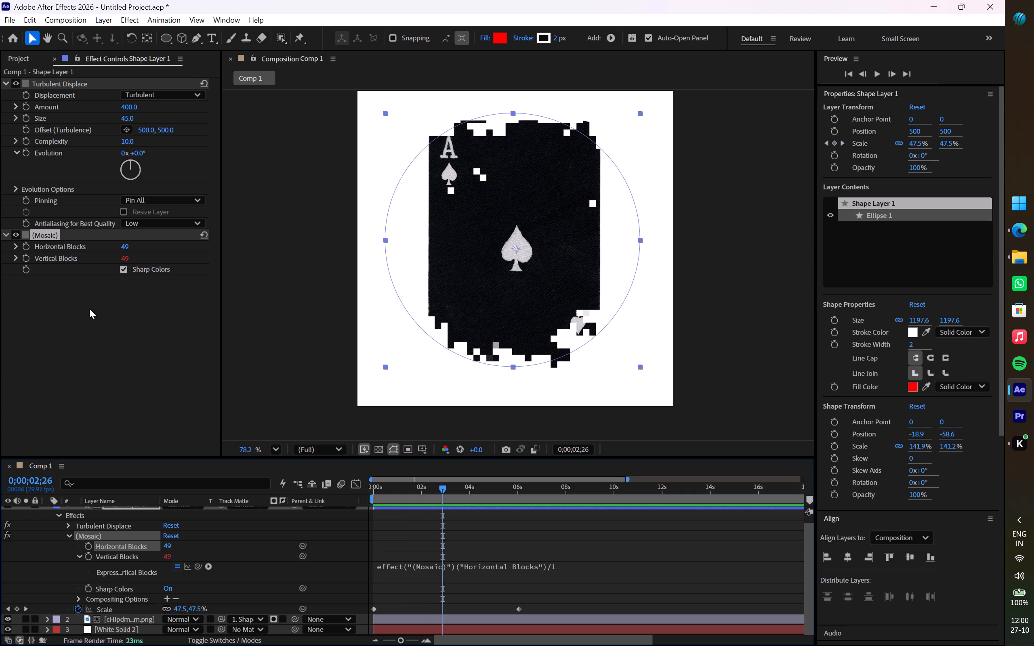
Set Turbulent Displace's Antialiasing for Best Quality to High.
click(158, 223)
click(159, 254)
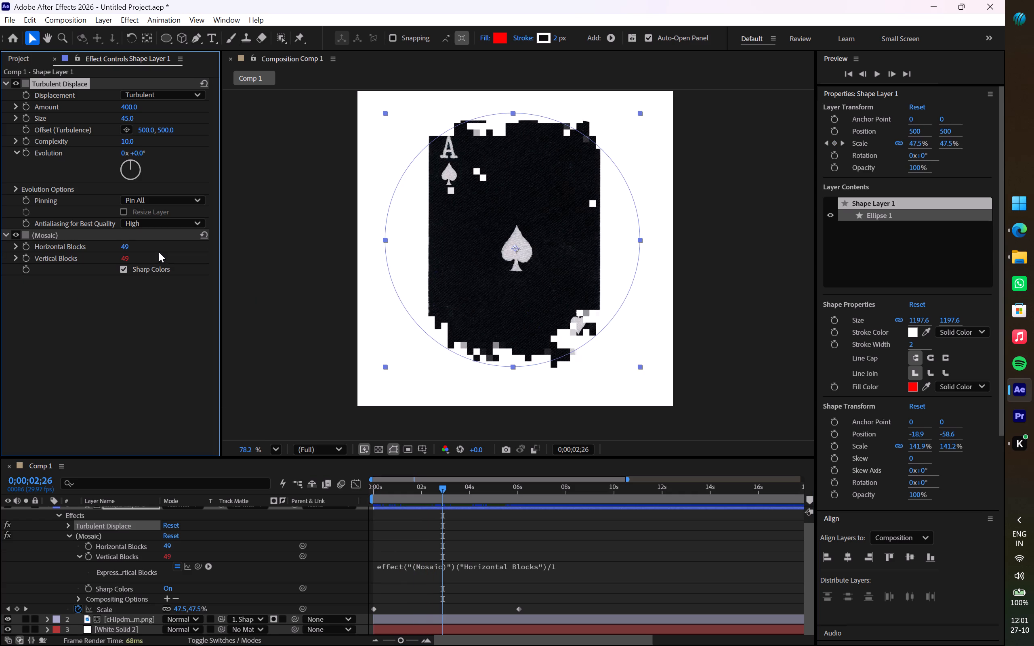
Preview the reveal from 0;00;00;00 with the High antialiasing setting, pausing at 0;00;04;03.
drag(439, 484, 399, 488)
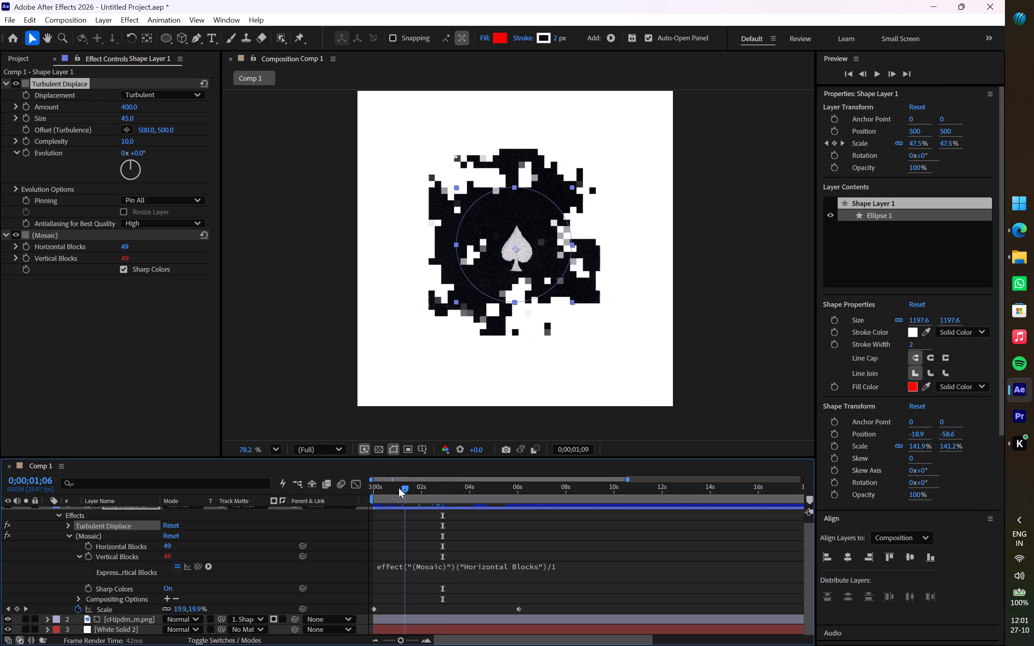
drag(399, 488, 358, 494)
key(space)
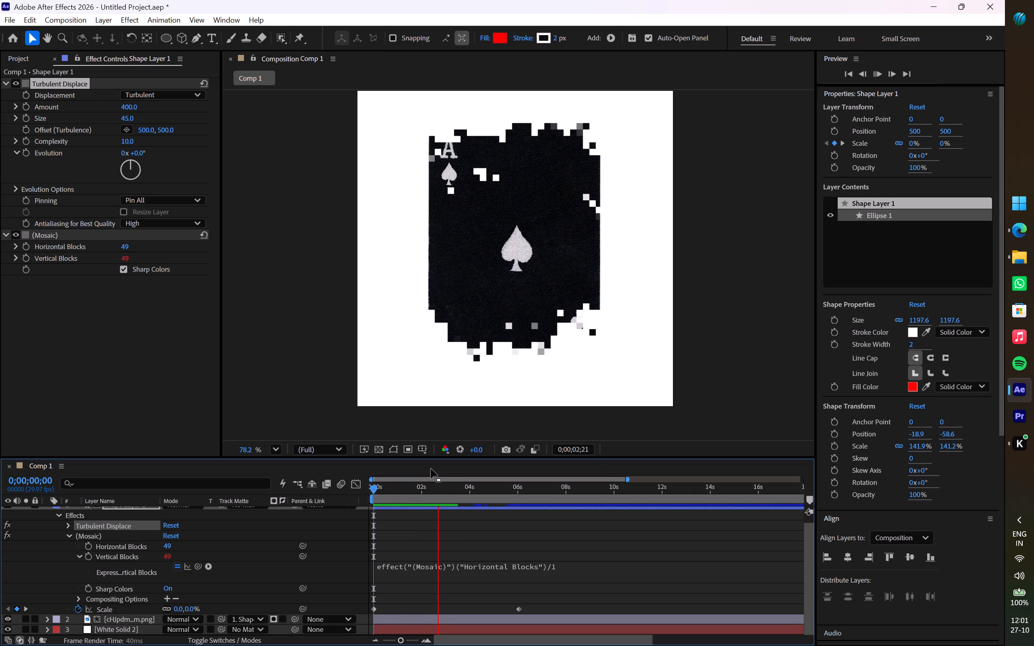
key(space)
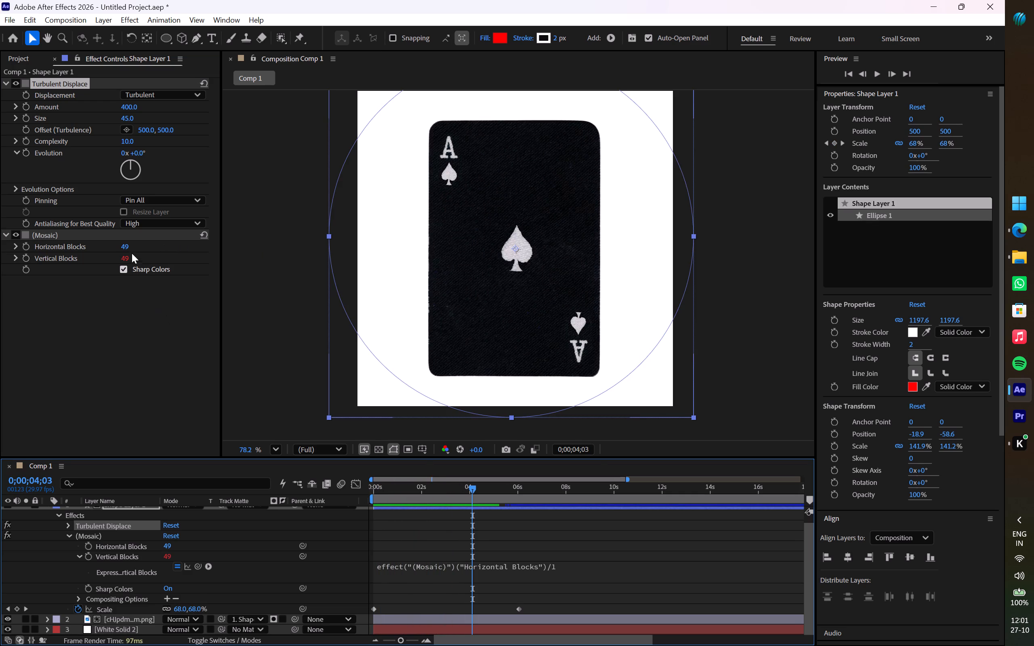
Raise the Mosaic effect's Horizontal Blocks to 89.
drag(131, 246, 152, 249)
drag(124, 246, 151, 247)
Reduce Turbulent Displace's Size to 15 and play the reveal from 0;00;00;00.
drag(128, 117, 110, 120)
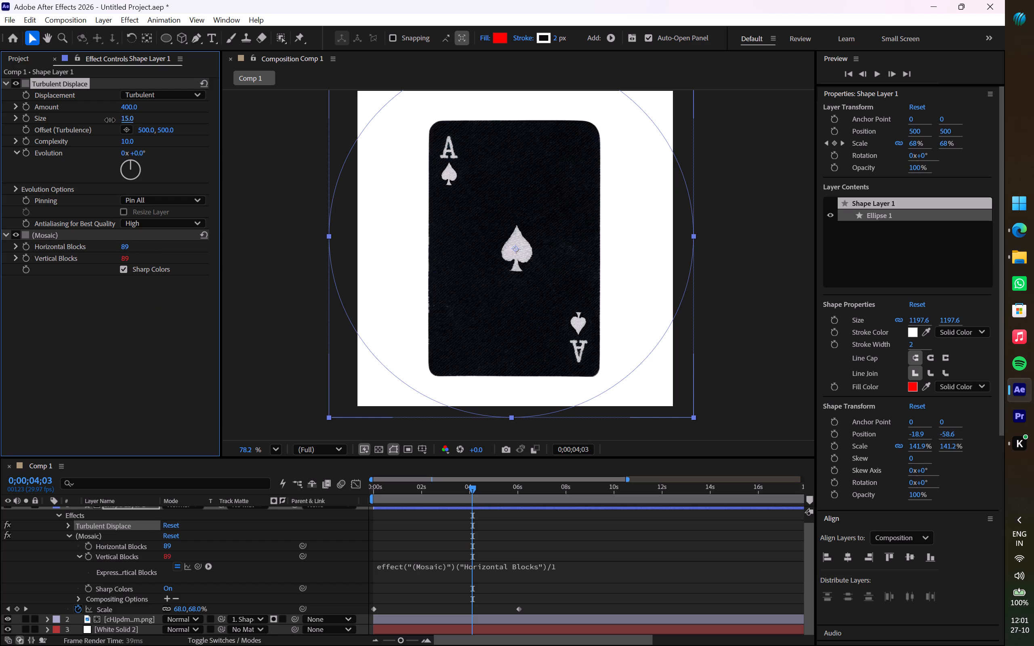
drag(110, 120, 103, 120)
drag(103, 120, 111, 120)
drag(466, 487, 369, 494)
key(space)
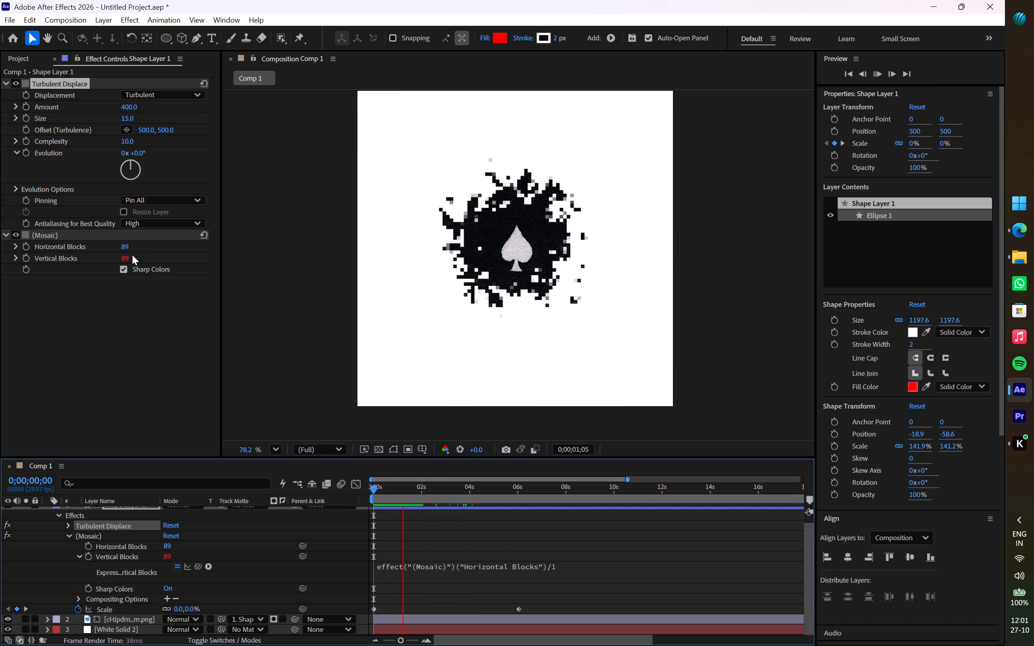
Set the Mosaic effect's Horizontal Blocks to 49 and preview the reveal from 0;00;00;00, pausing at 0;00;04;07.
drag(126, 245, 103, 248)
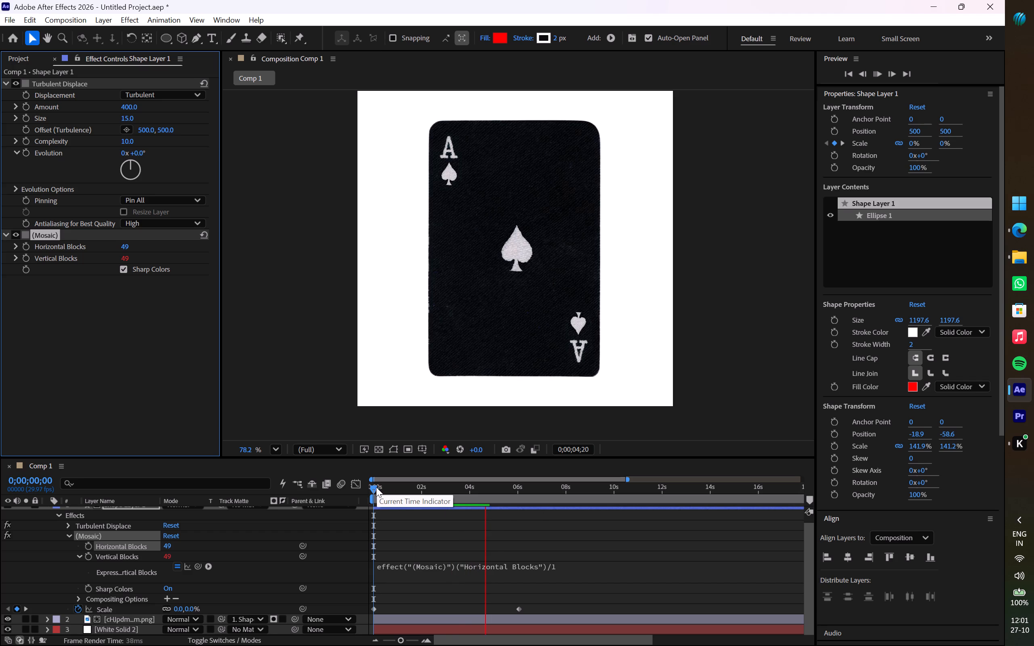
drag(372, 487, 358, 494)
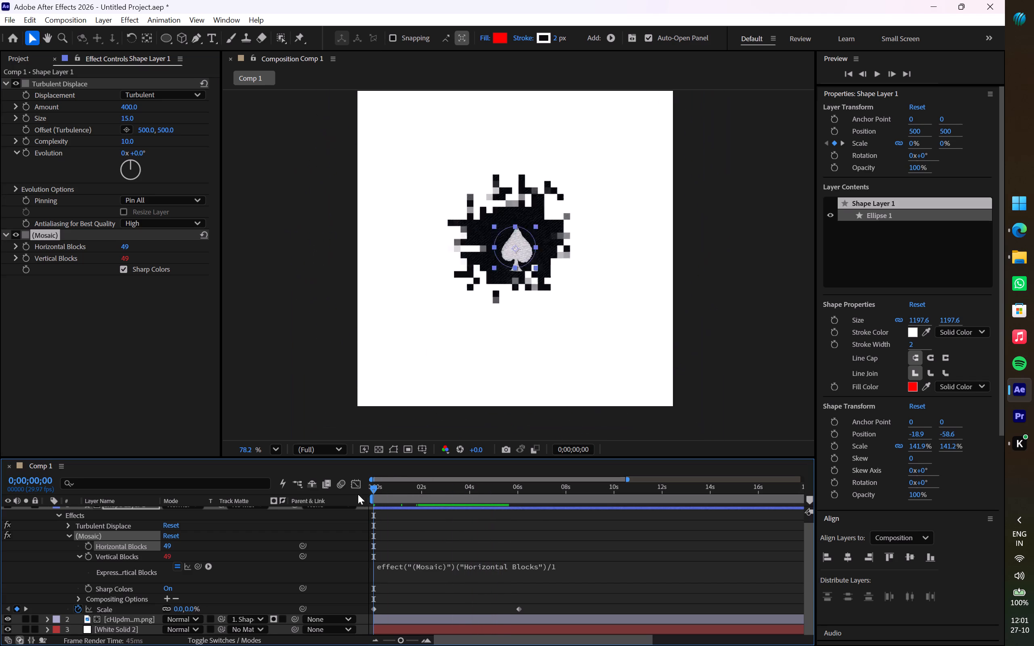
drag(358, 494, 347, 494)
key(space)
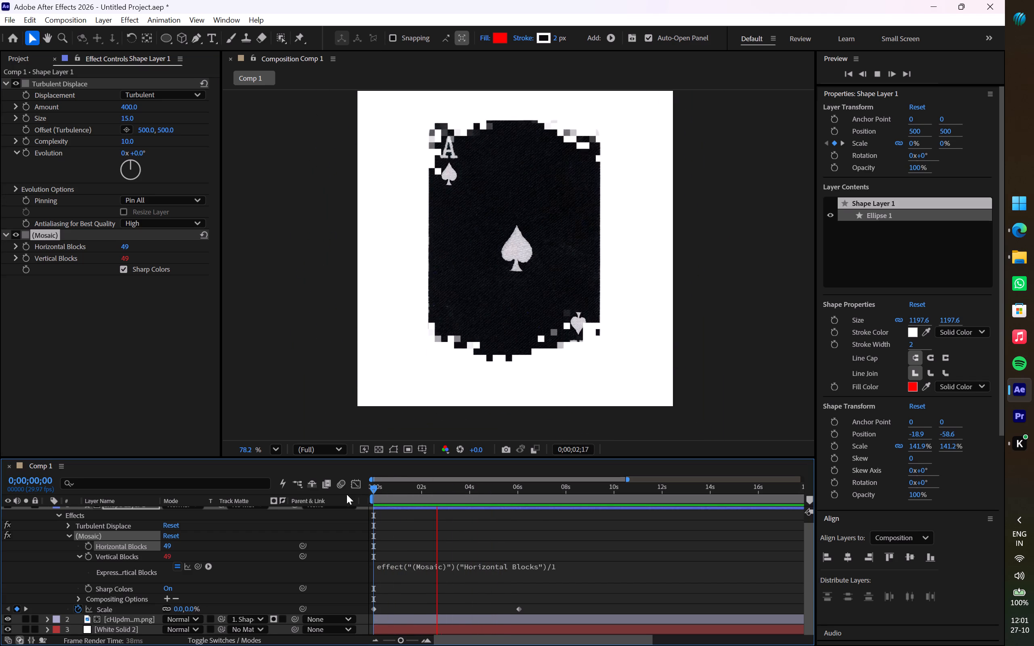
key(space)
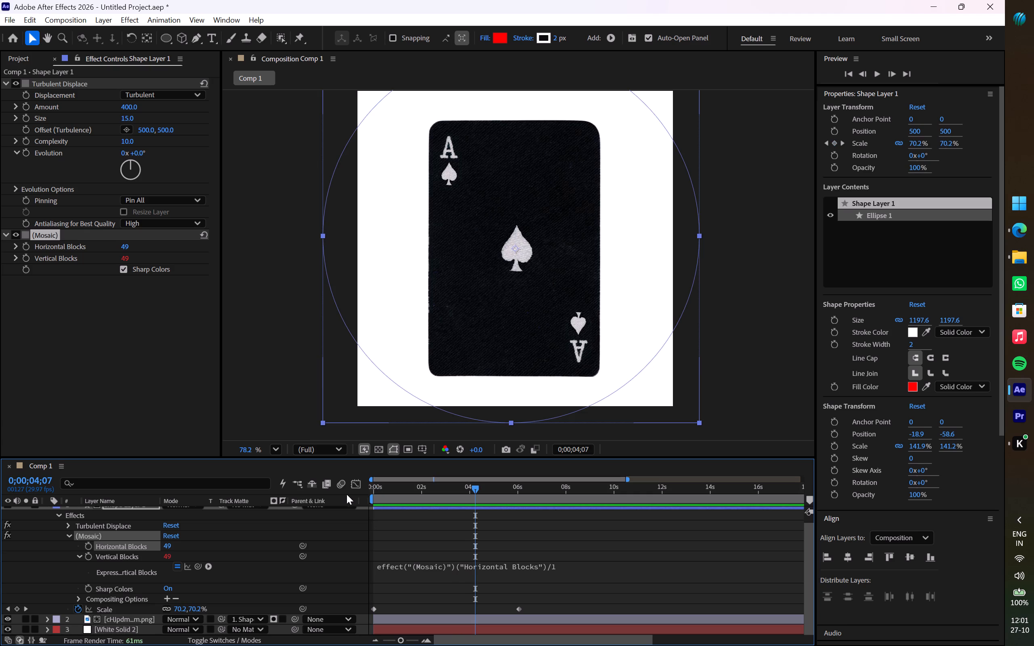
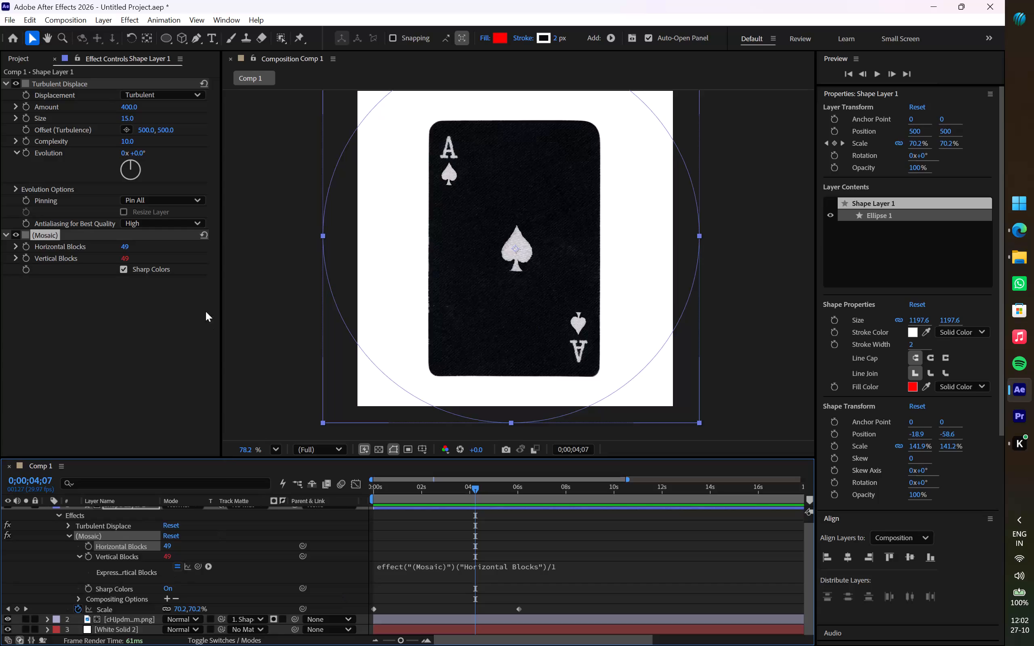
Collapse Shape Layer 1's properties in the timeline and select all three layers of Comp 1.
click(189, 302)
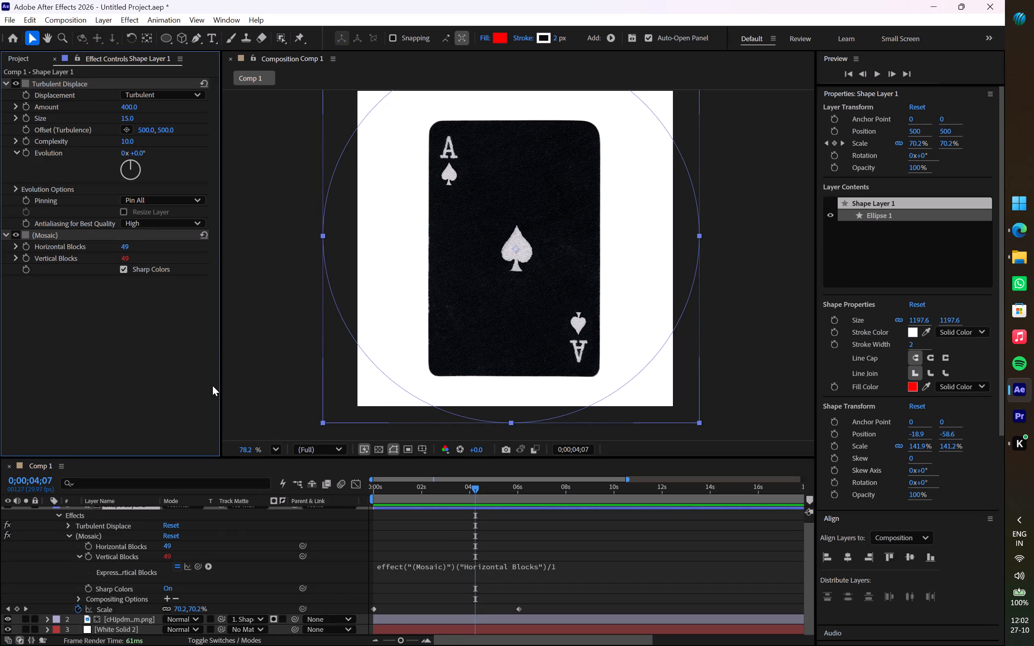
scroll(241, 566, up, 3)
click(48, 513)
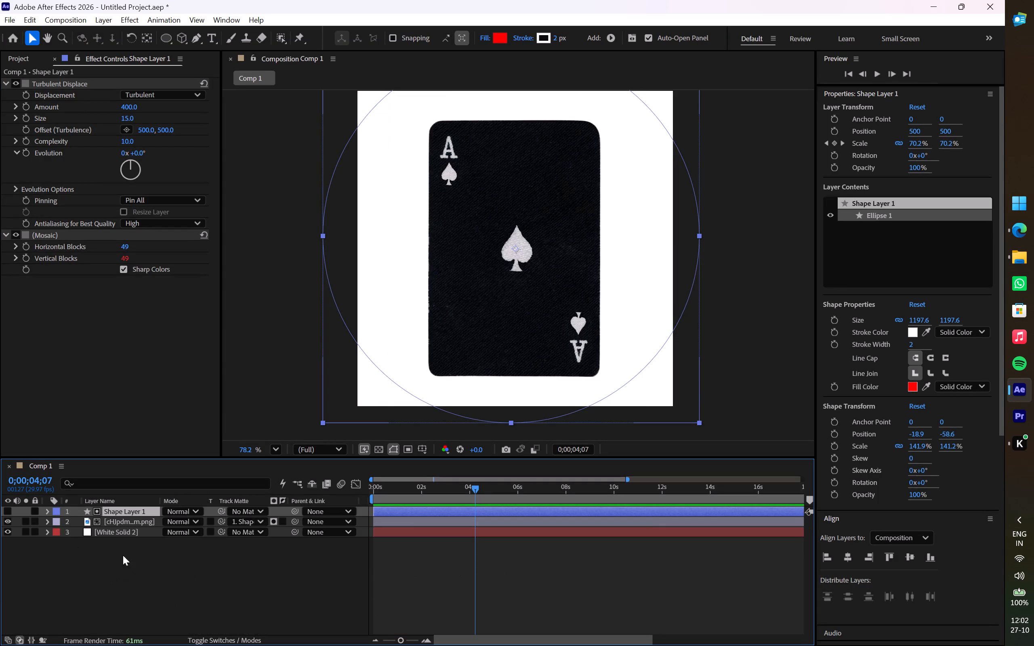
drag(133, 556, 125, 504)
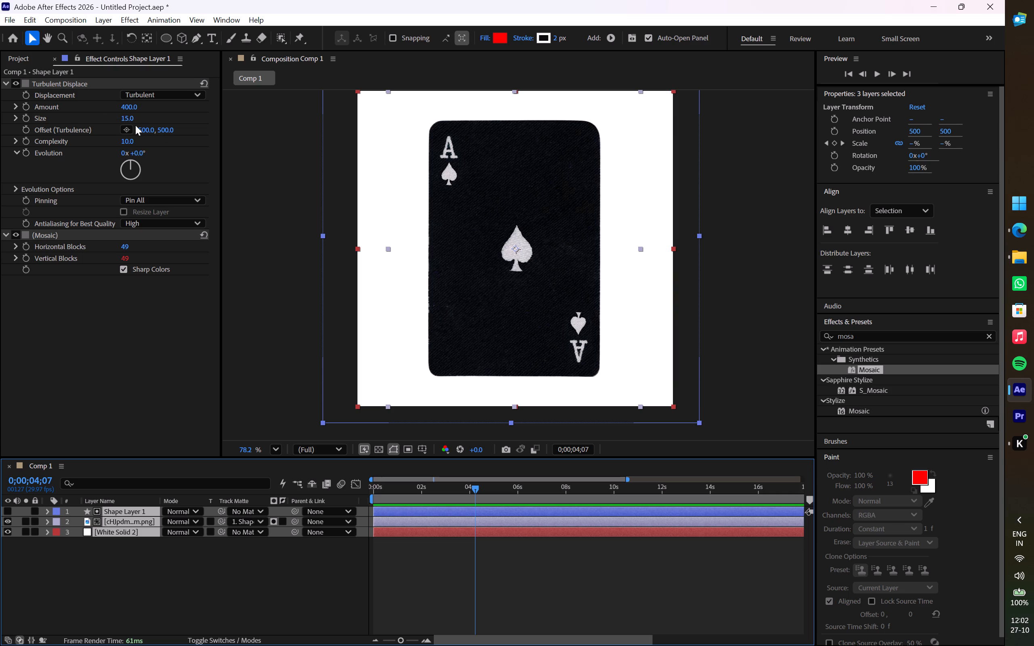
Set Turbulent Displace's Size to 25 and Amount to 362, and preview the reveal from 0;00;00;00, pausing at 0;00;04;05.
drag(128, 120, 137, 120)
drag(130, 107, 115, 111)
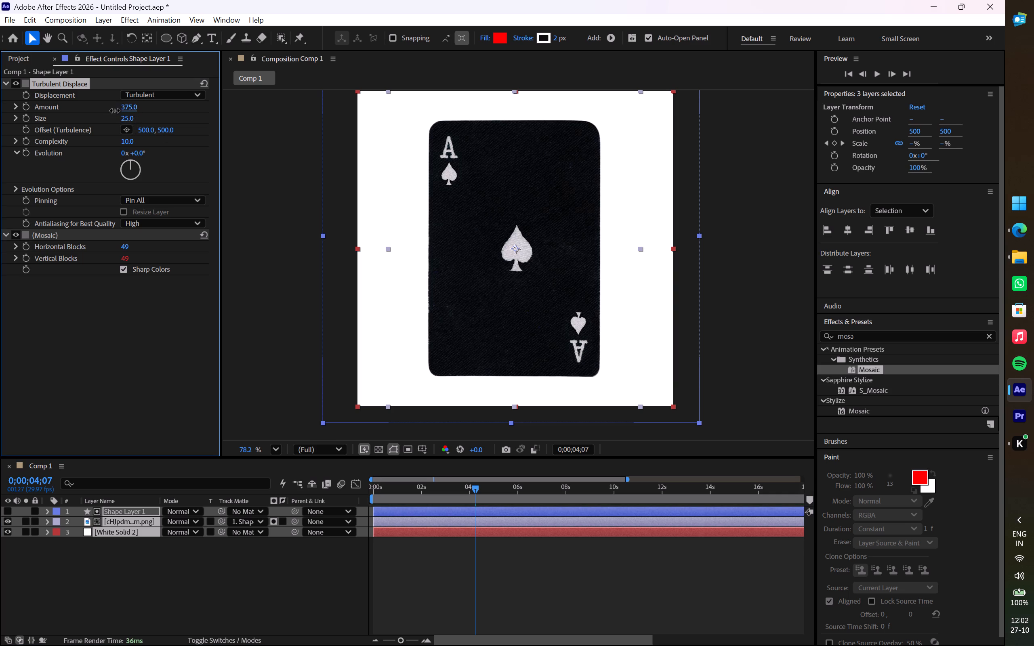
drag(115, 111, 109, 111)
drag(475, 485, 363, 498)
key(space)
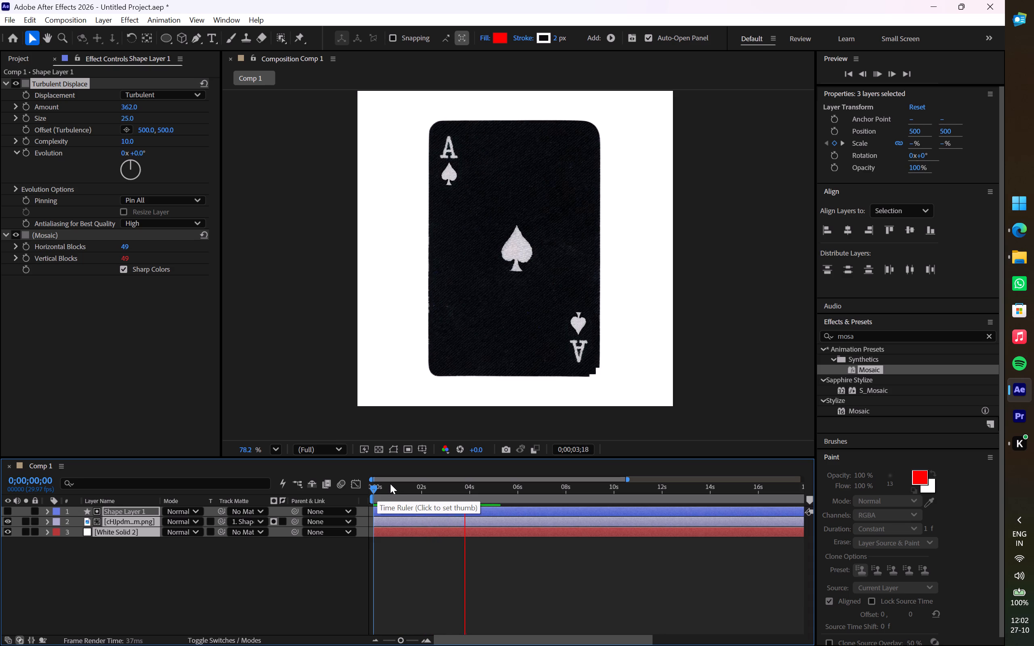
key(space)
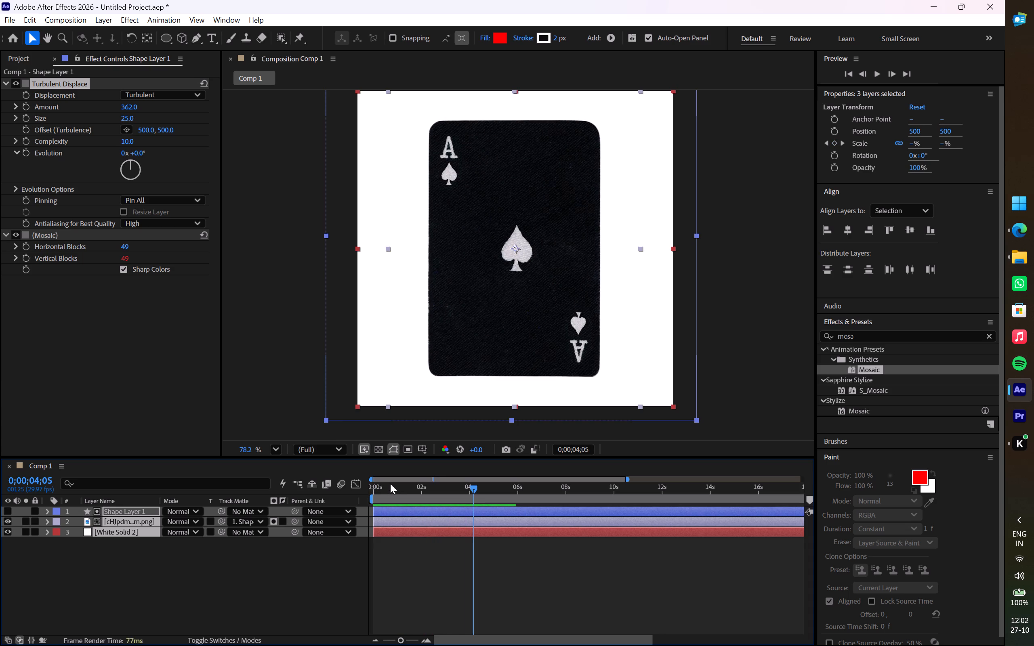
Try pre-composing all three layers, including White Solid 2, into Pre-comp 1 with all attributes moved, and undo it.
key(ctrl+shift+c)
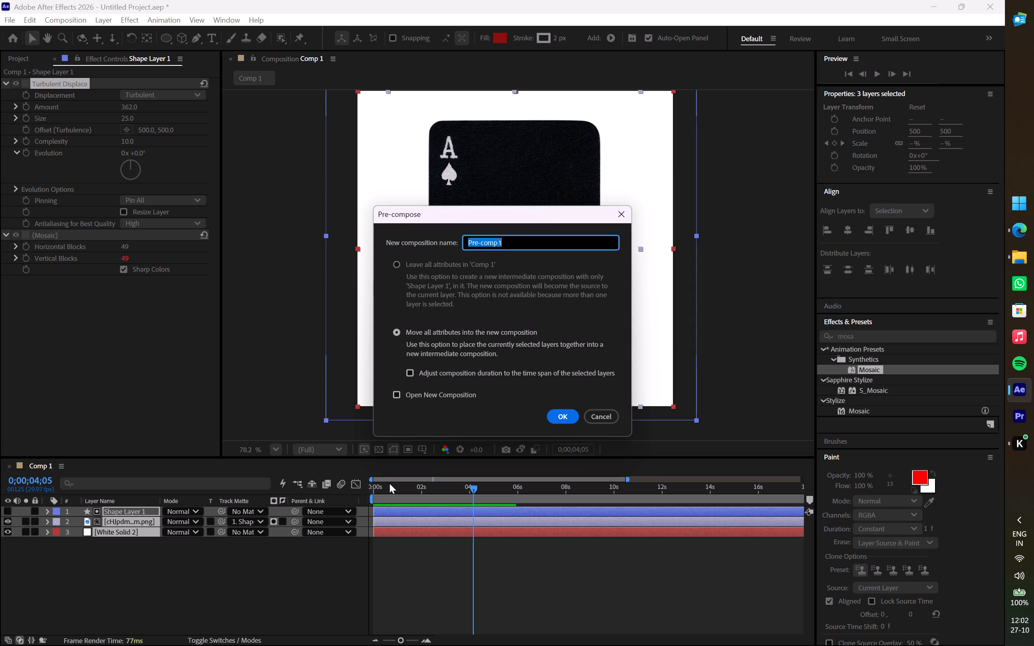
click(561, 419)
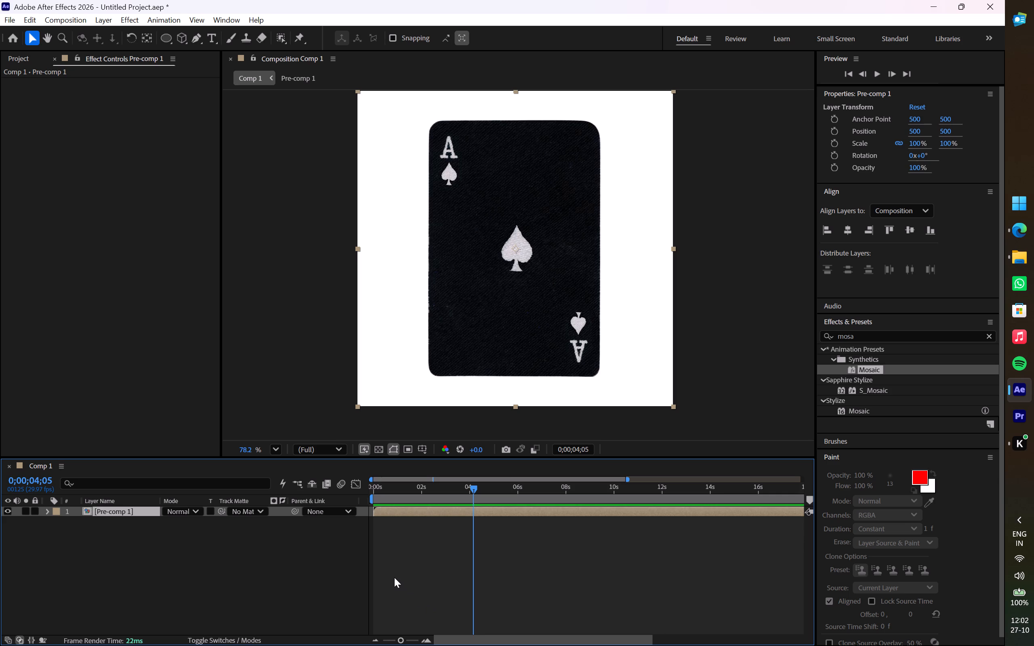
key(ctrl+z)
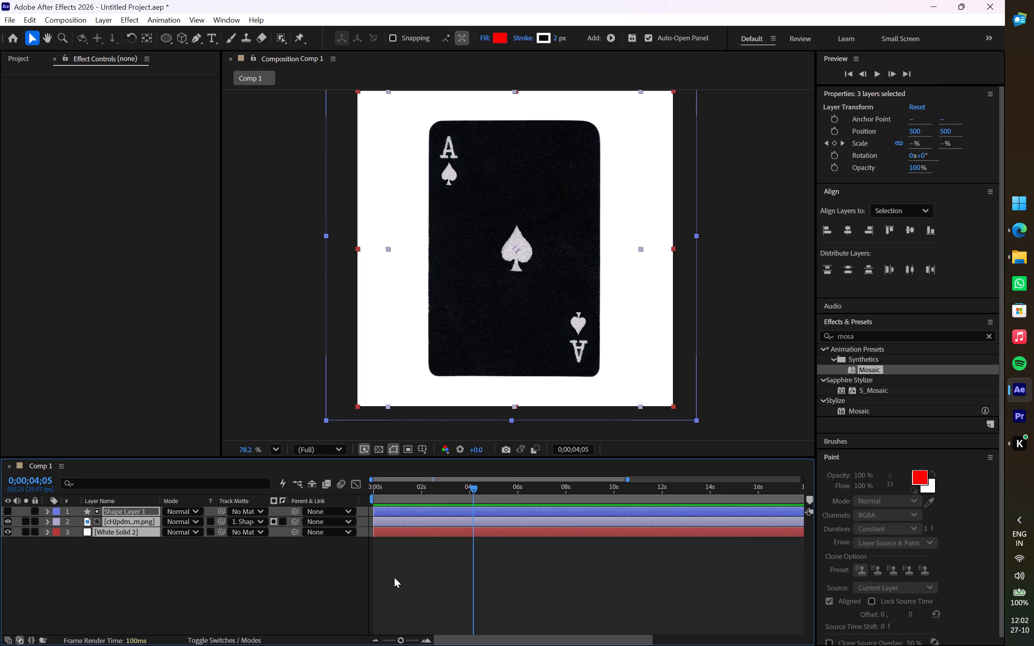
Undo one more edit, made before the pre-compose attempt.
click(149, 570)
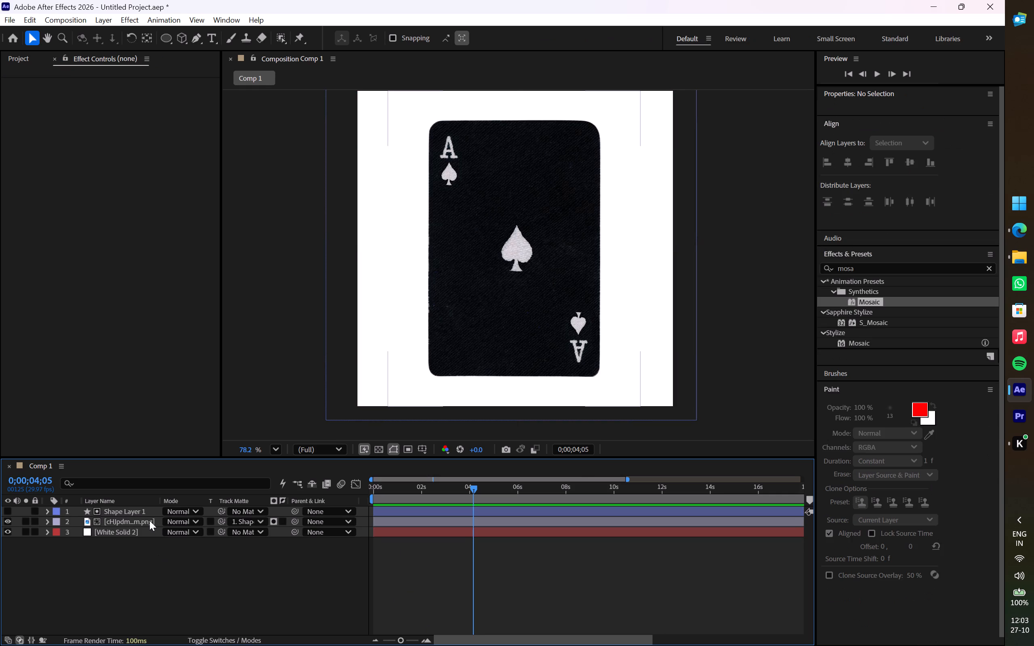
shift+click(148, 520)
shift+click(139, 505)
shift+click(139, 513)
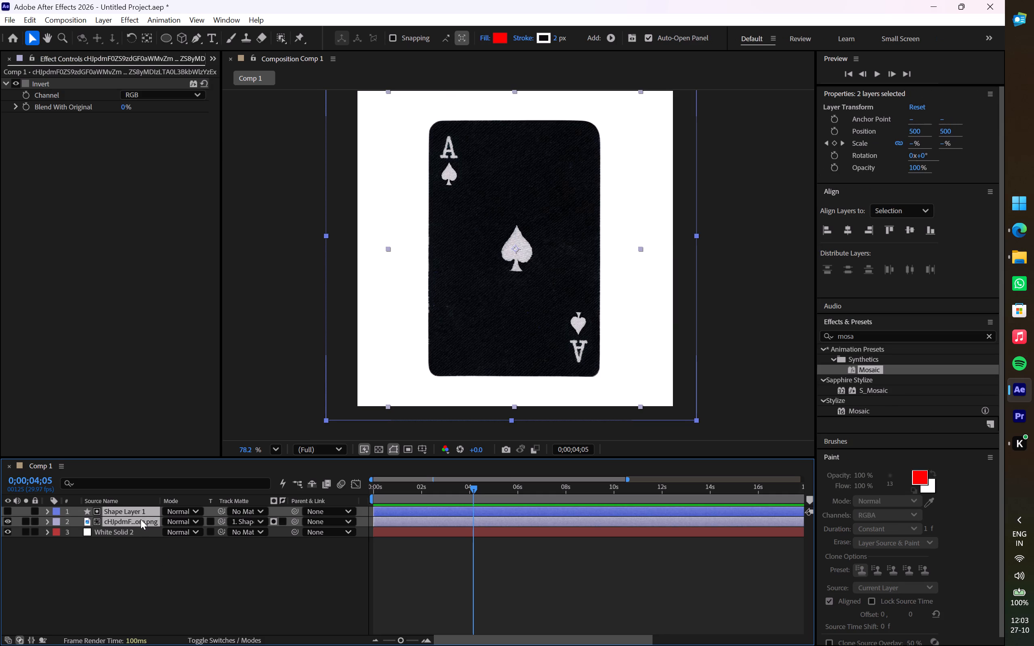
key(ctrl+z)
Pre-compose Shape Layer 1 and the card image into Pre-comp 1, moving all attributes and adjusting the duration to the selected layers.
click(142, 539)
shift+click(138, 524)
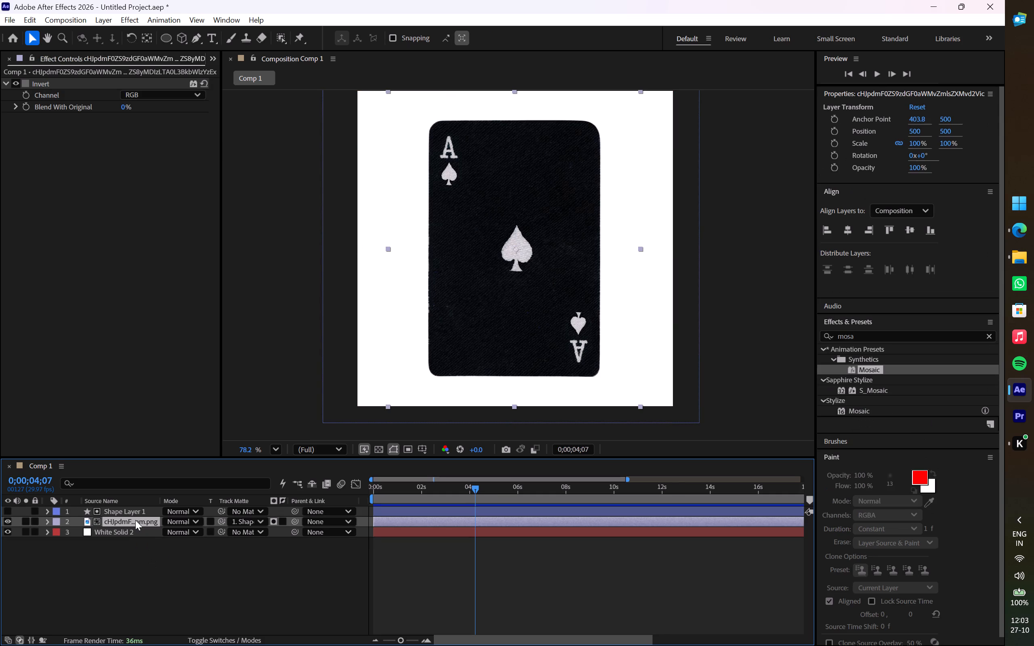
shift+click(135, 520)
shift+click(137, 516)
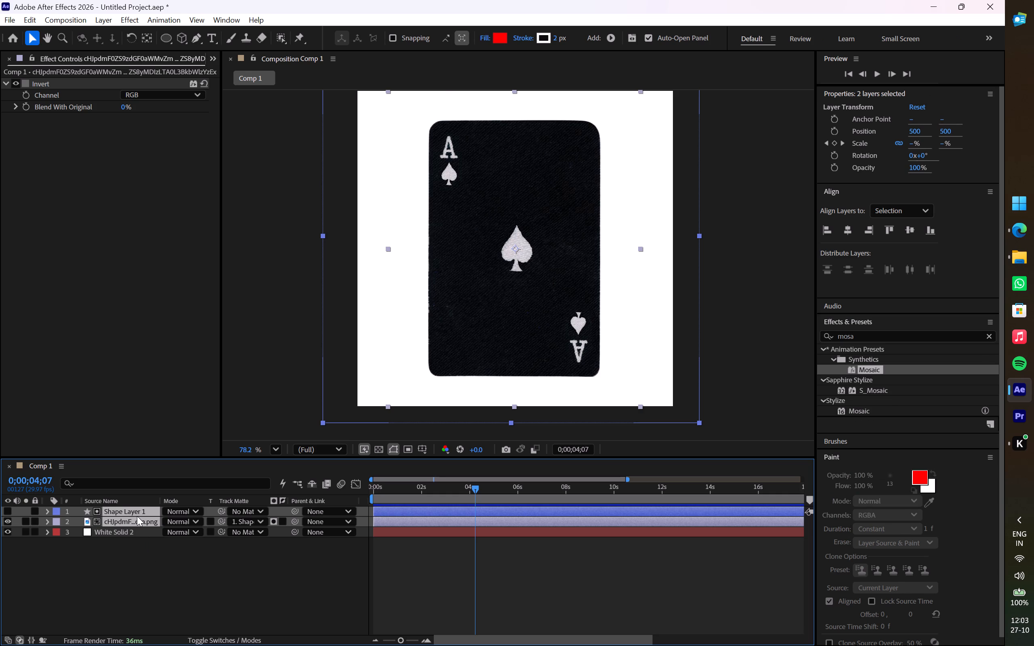
key(ctrl+shift+c)
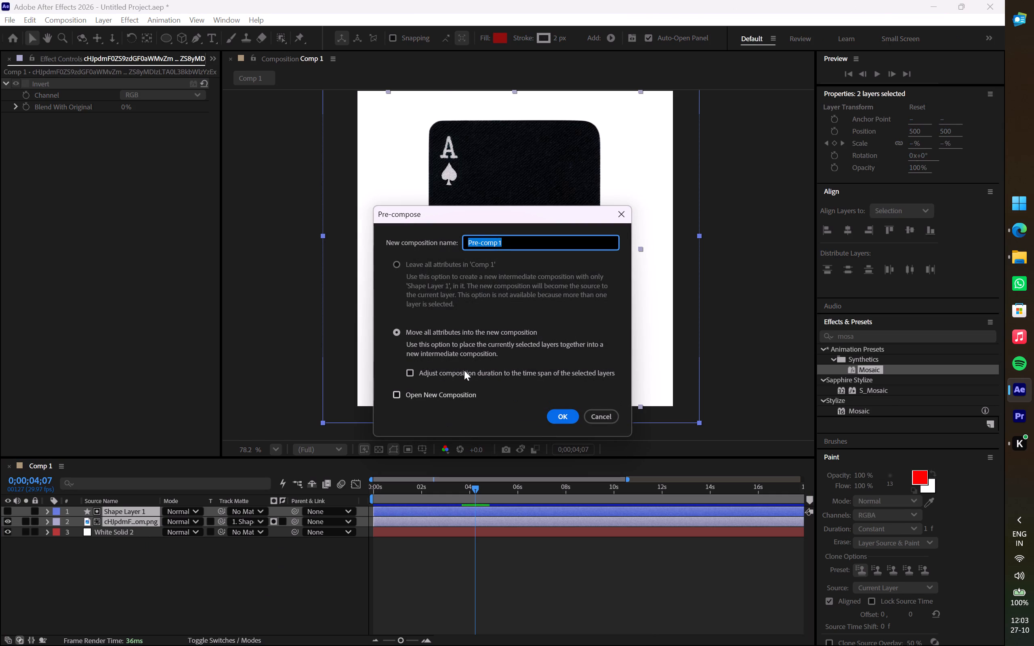
click(431, 372)
click(563, 417)
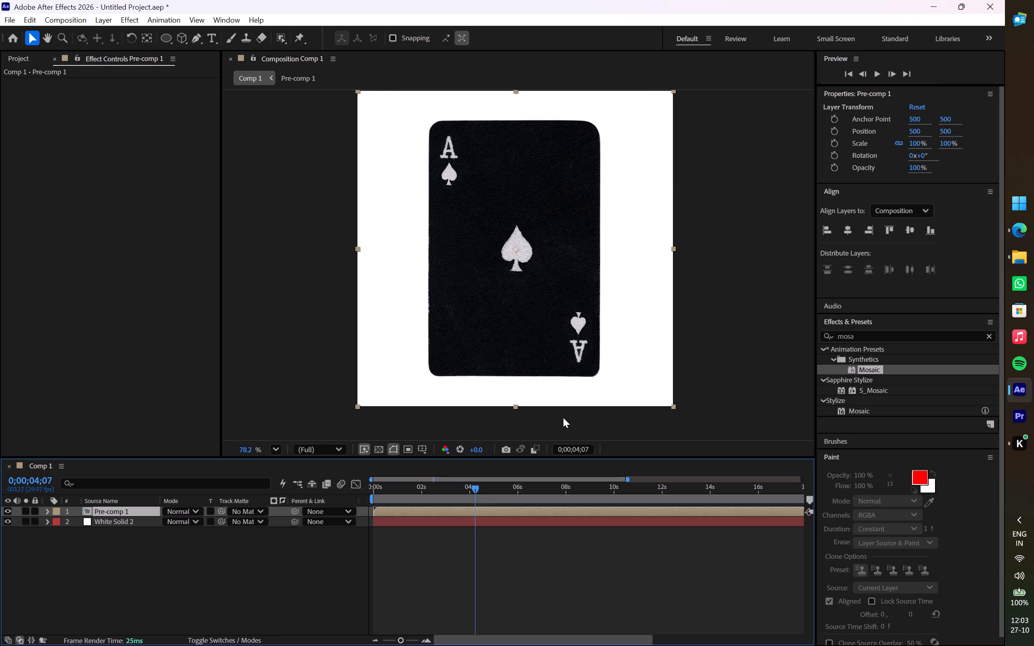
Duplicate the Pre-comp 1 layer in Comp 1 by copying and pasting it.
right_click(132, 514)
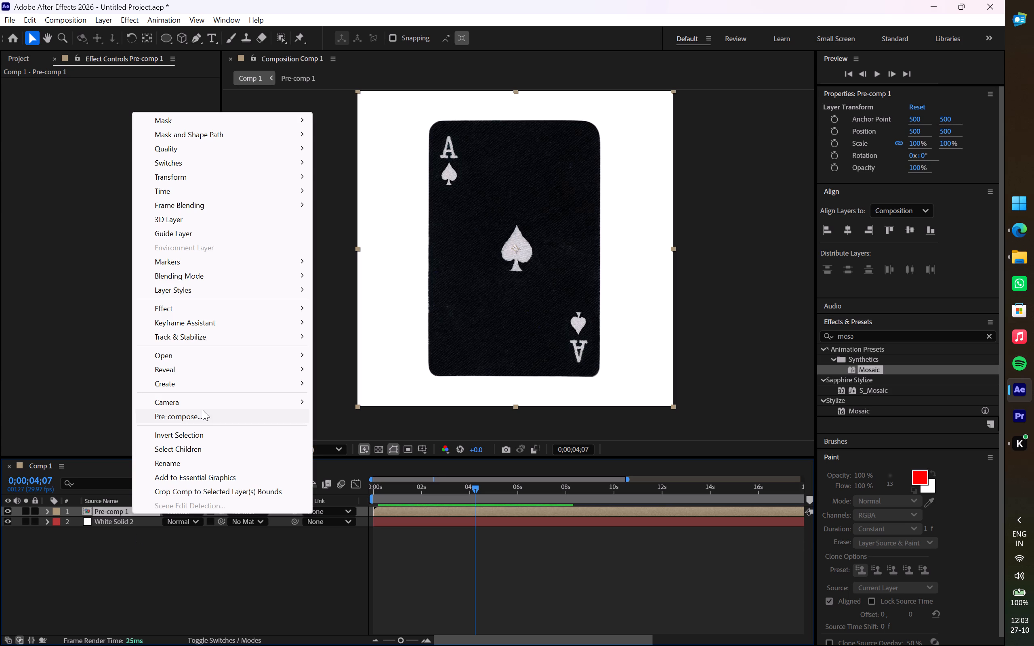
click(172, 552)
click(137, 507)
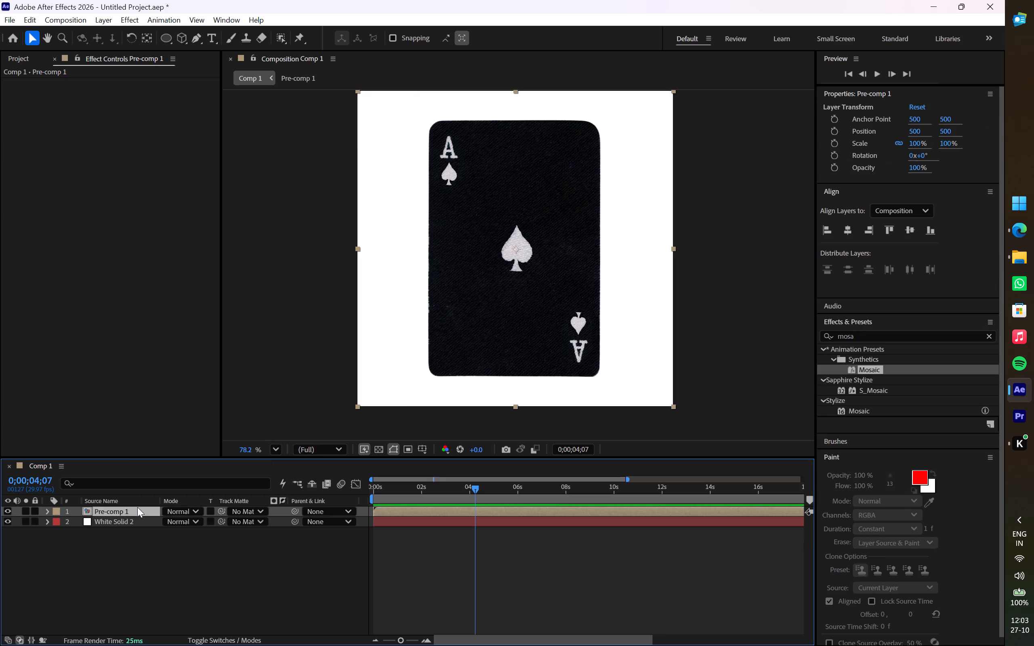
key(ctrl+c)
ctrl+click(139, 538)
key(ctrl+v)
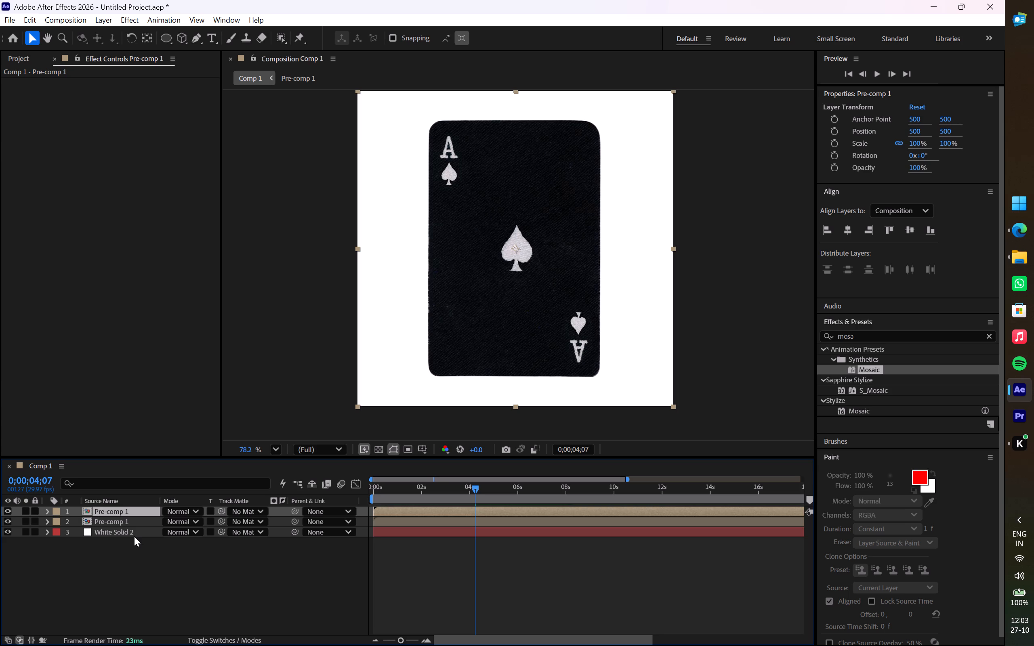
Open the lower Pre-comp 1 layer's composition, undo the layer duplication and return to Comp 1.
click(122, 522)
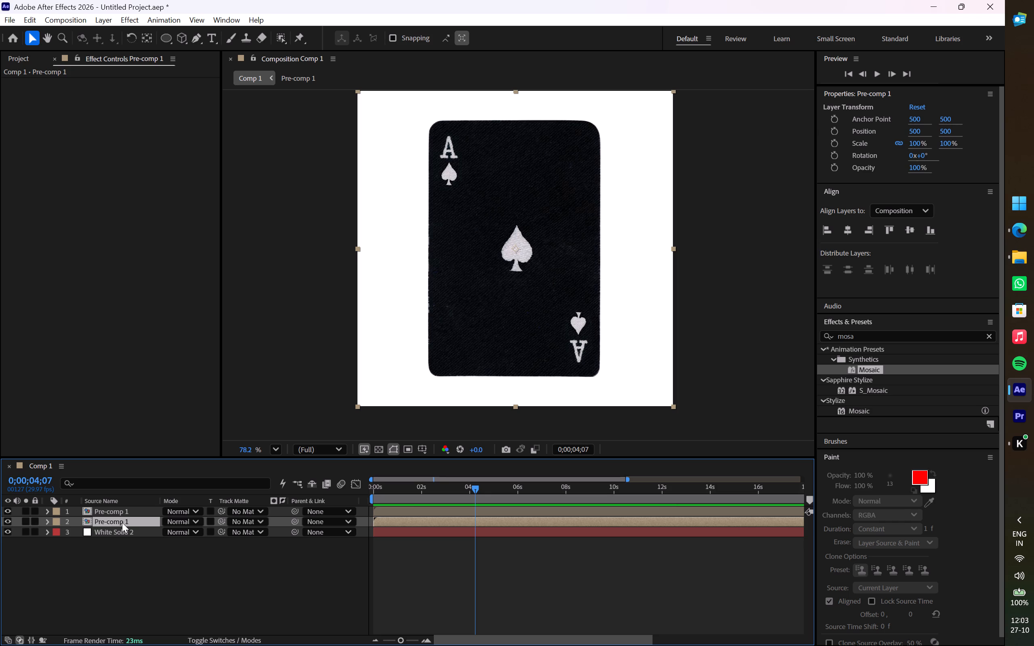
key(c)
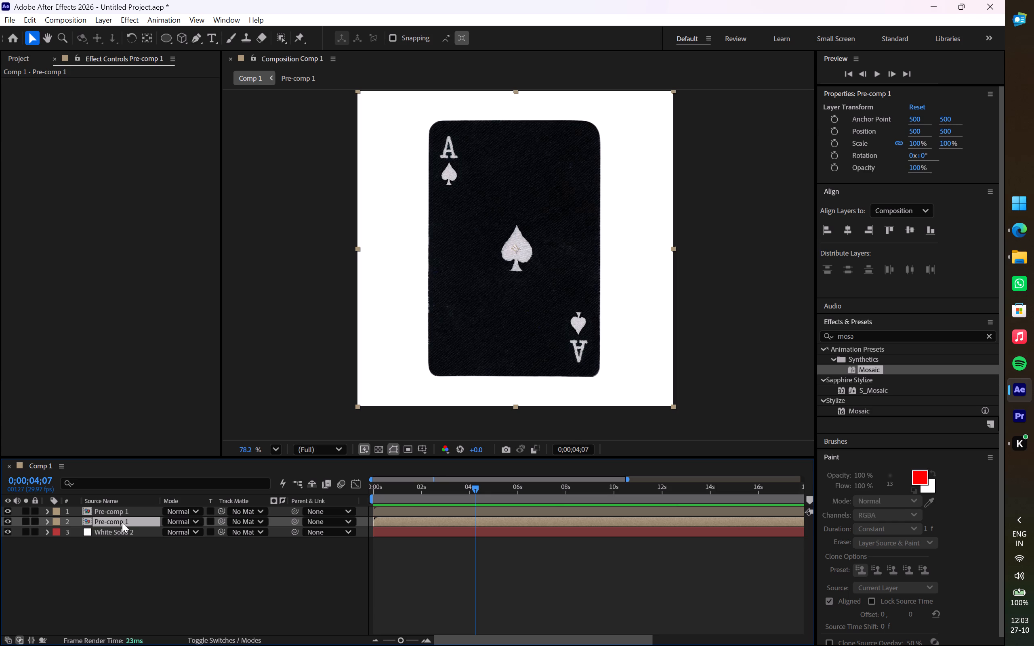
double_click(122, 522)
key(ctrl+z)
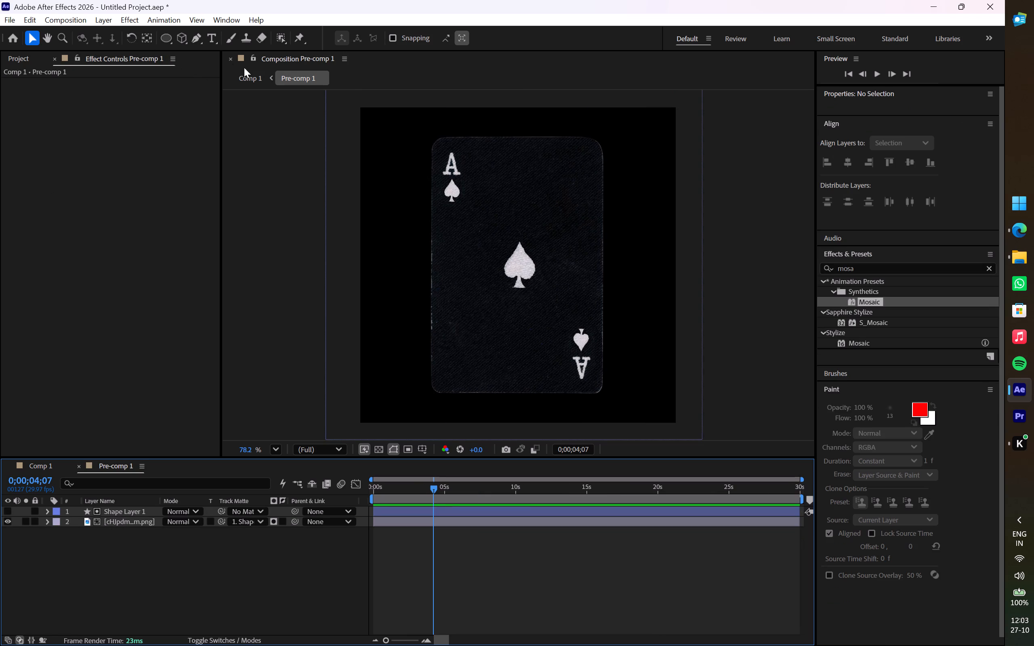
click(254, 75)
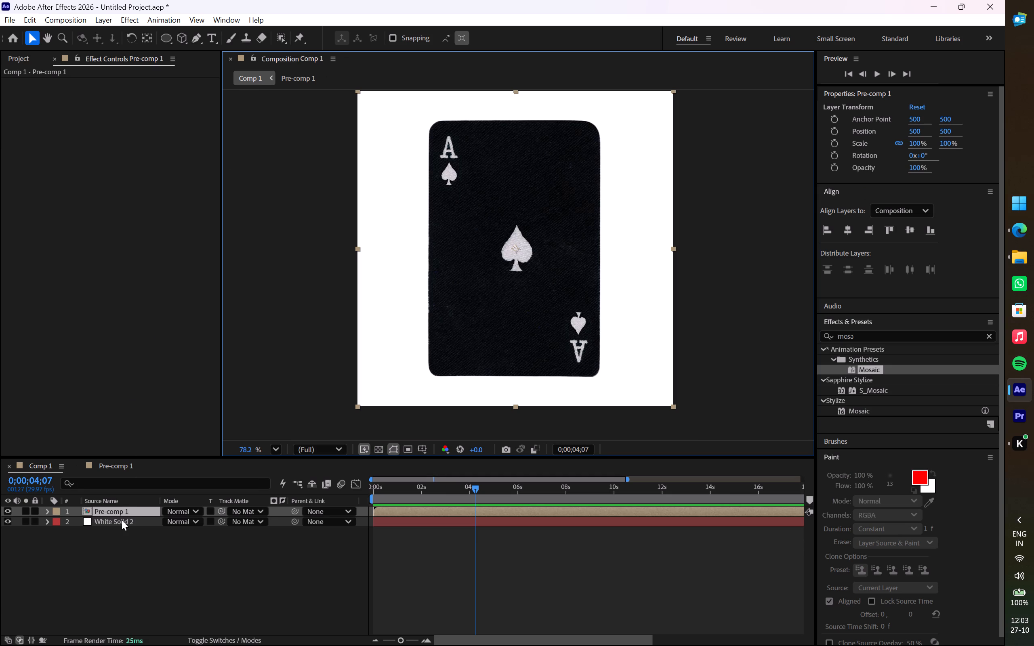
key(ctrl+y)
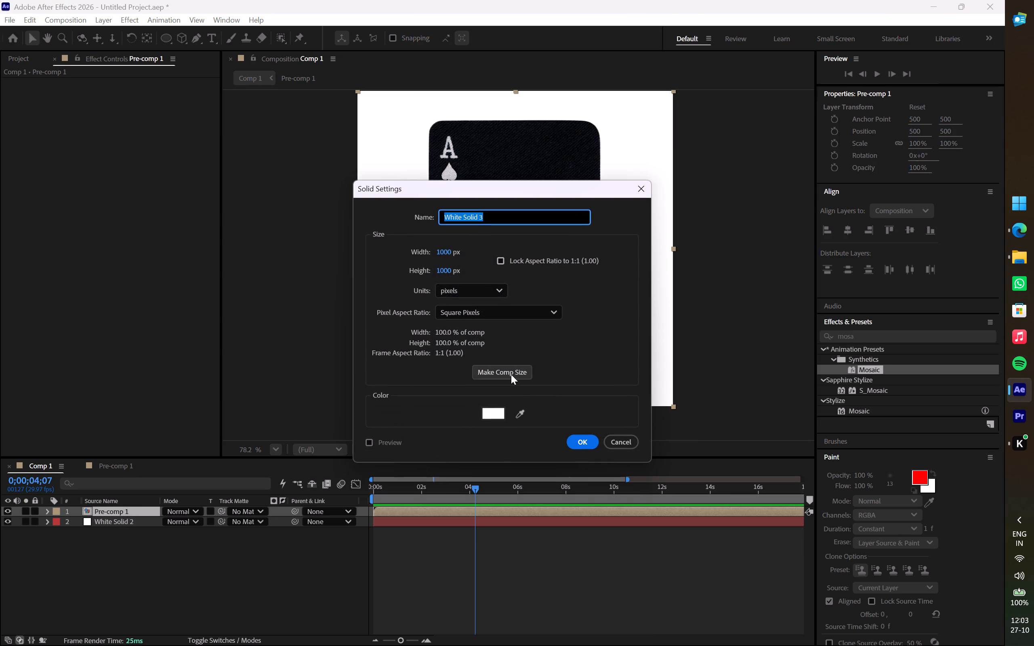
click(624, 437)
Copy the Pre-comp 1 layer and paste a duplicate above it in Comp 1.
click(120, 515)
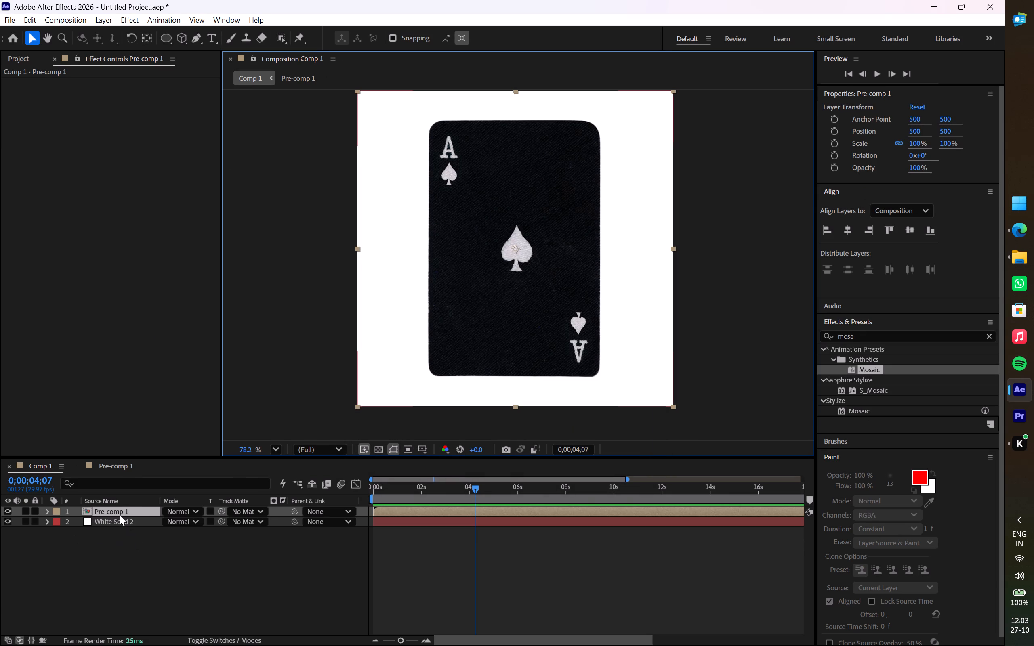
key(ctrl+c)
click(122, 531)
key(ctrl+v)
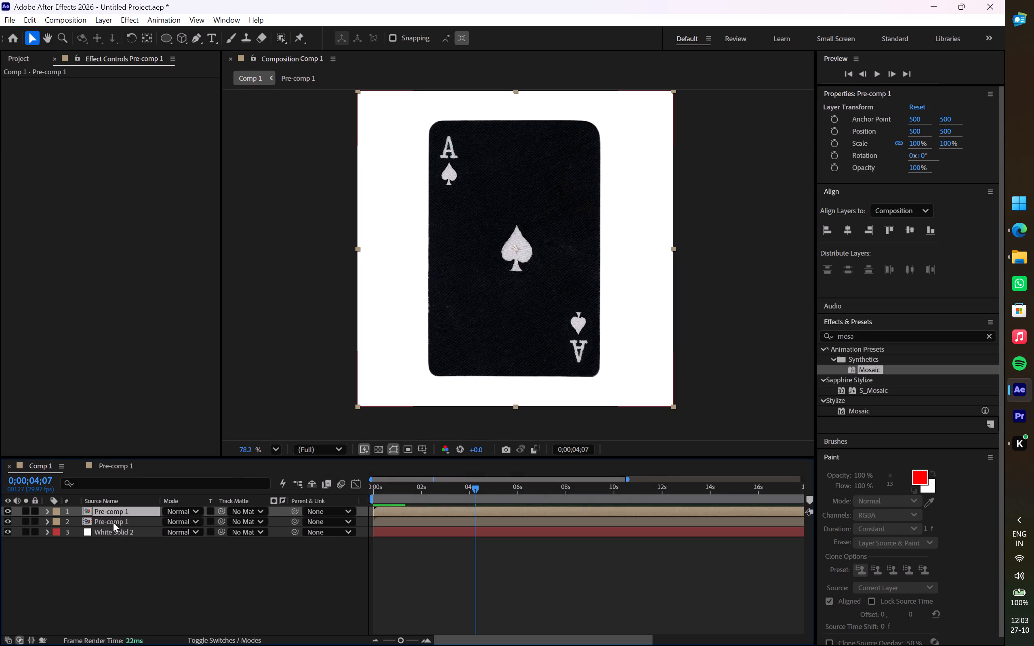
Rename the lower Pre-comp 1 layer as card.
click(113, 522)
right_click(113, 522)
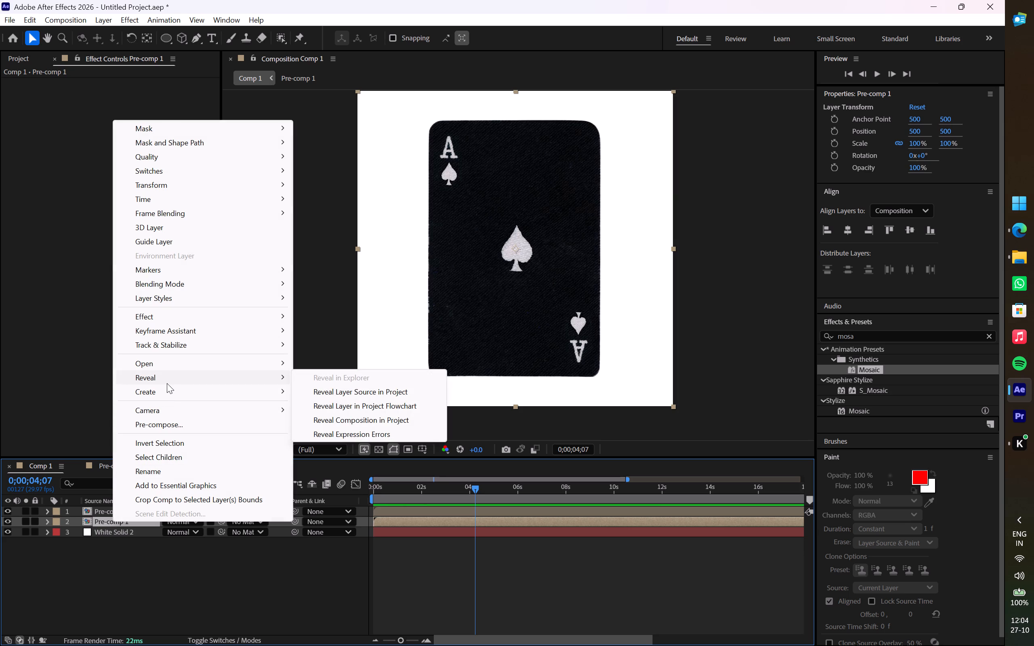
click(169, 468)
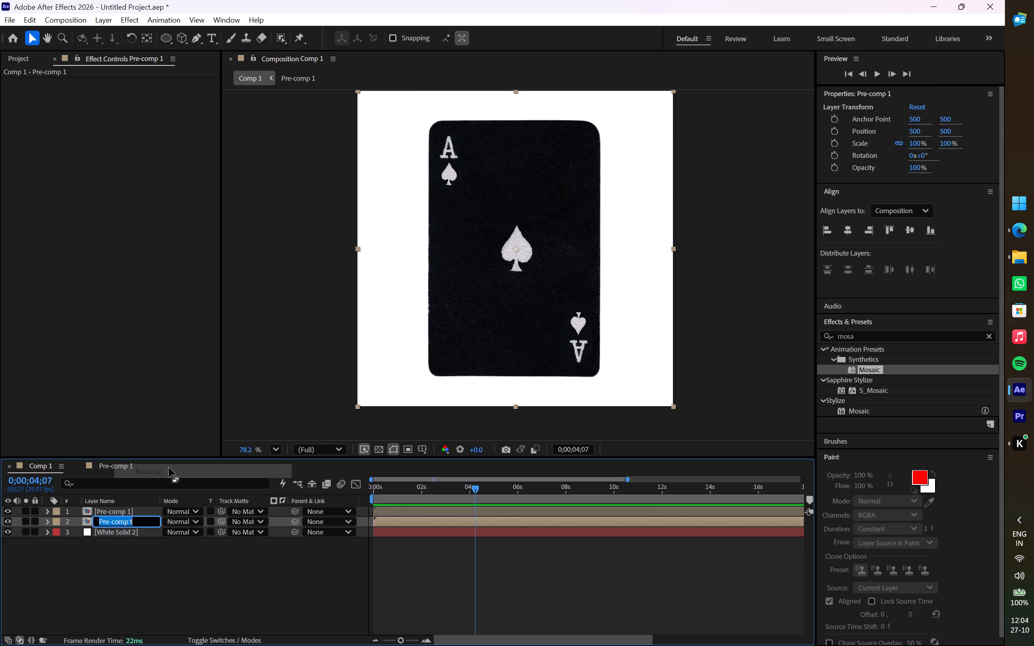
text(ca)
text(rd)
click(121, 565)
Rename the upper Pre-comp 1 layer as card 2.
click(122, 514)
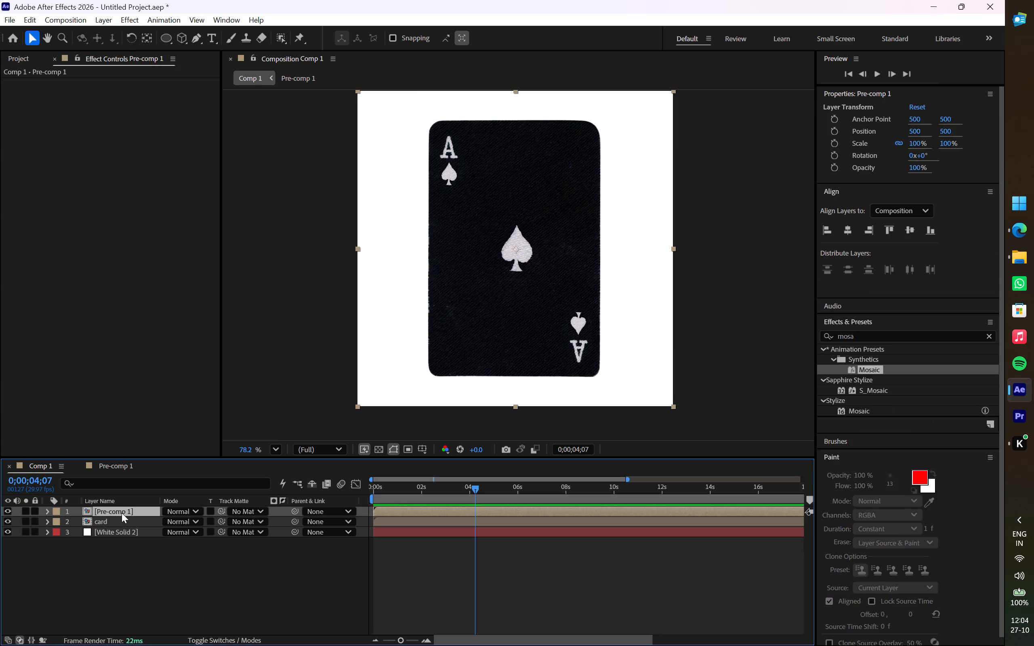
key(F2)
click(122, 513)
key(F2)
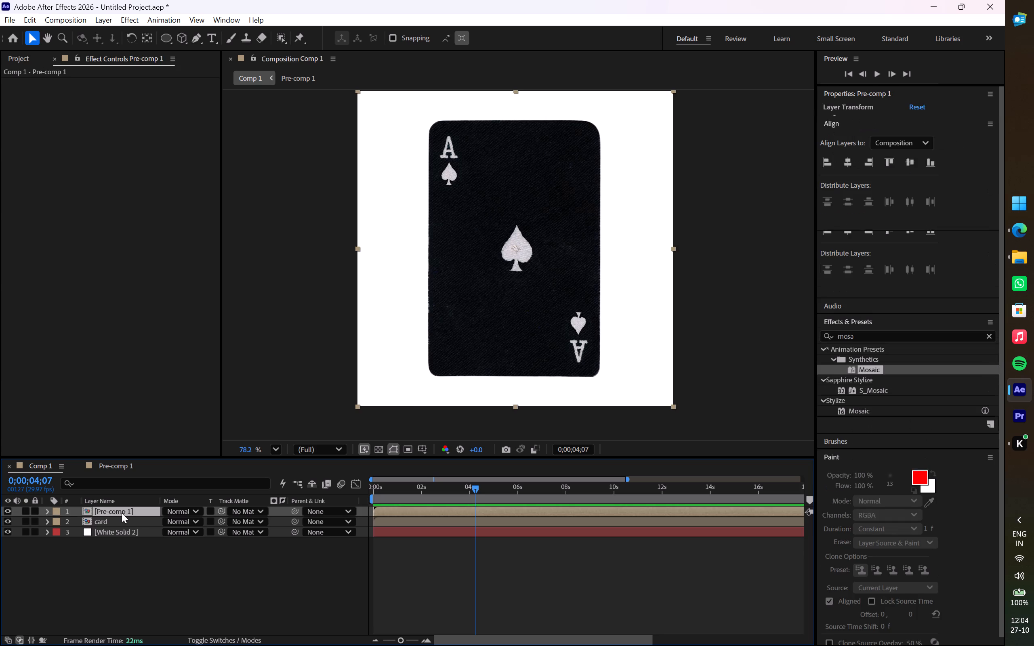
click(122, 513)
right_click(122, 513)
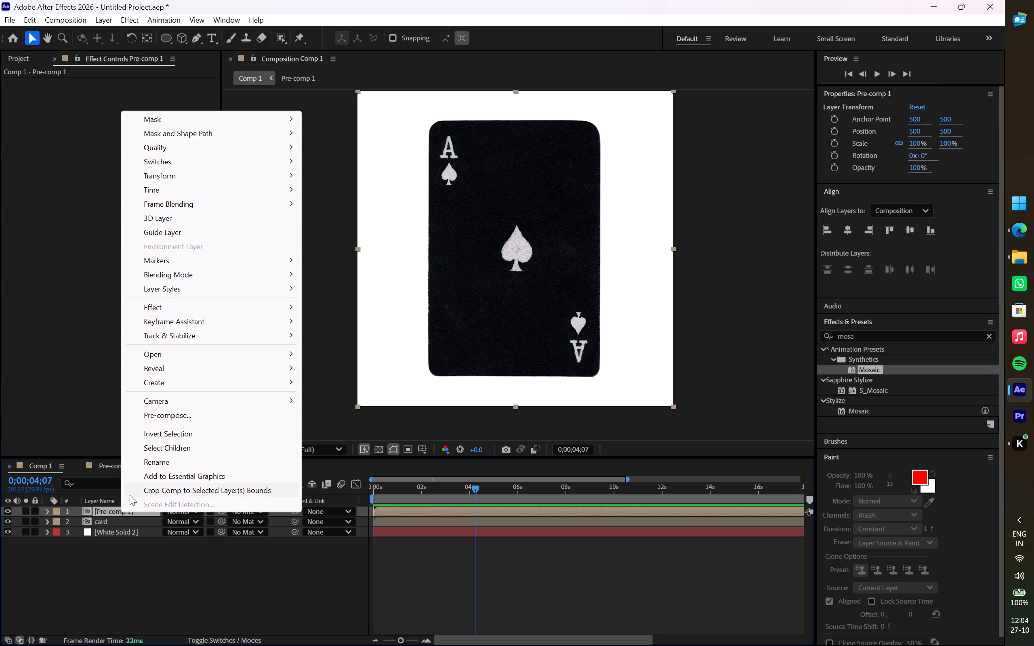
click(139, 465)
text(card 2)
key(Return)
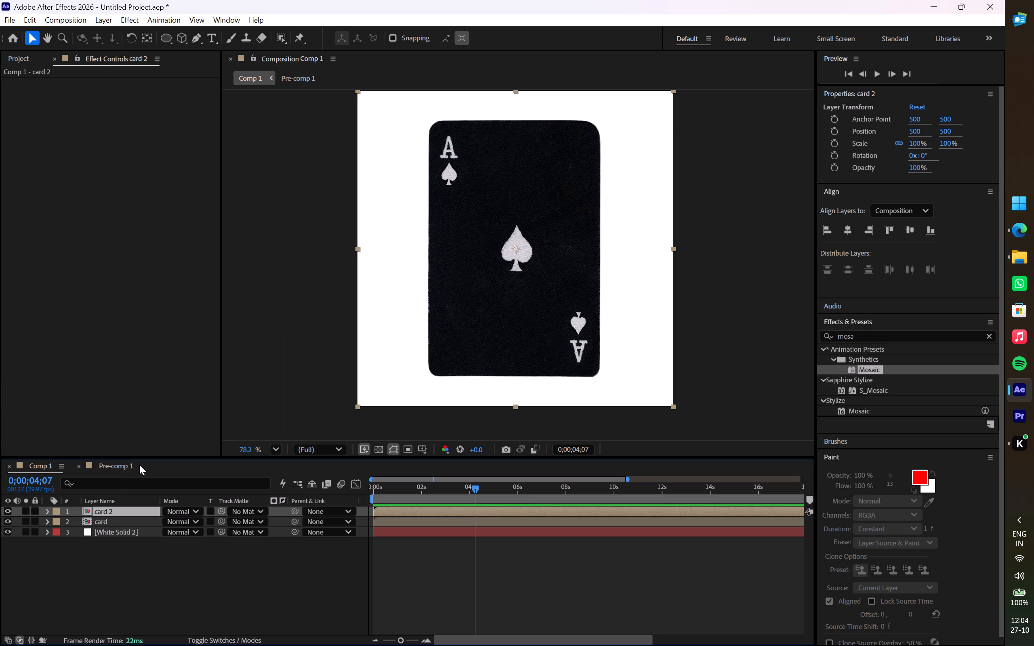
Set the card 2 layer as the track matte of the card layer.
drag(223, 521, 183, 514)
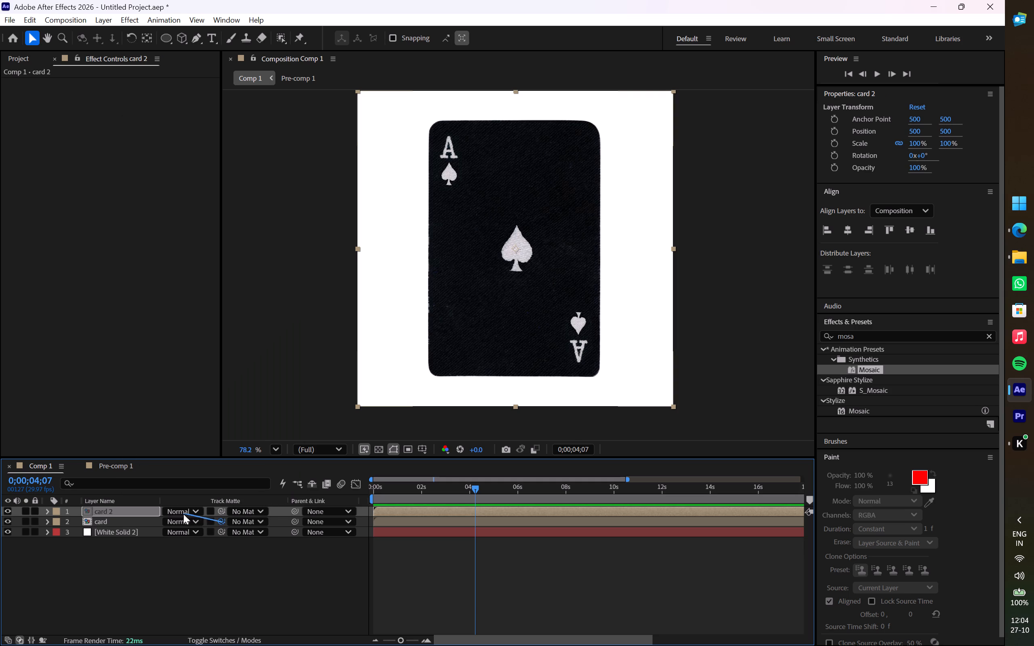
drag(183, 514, 179, 514)
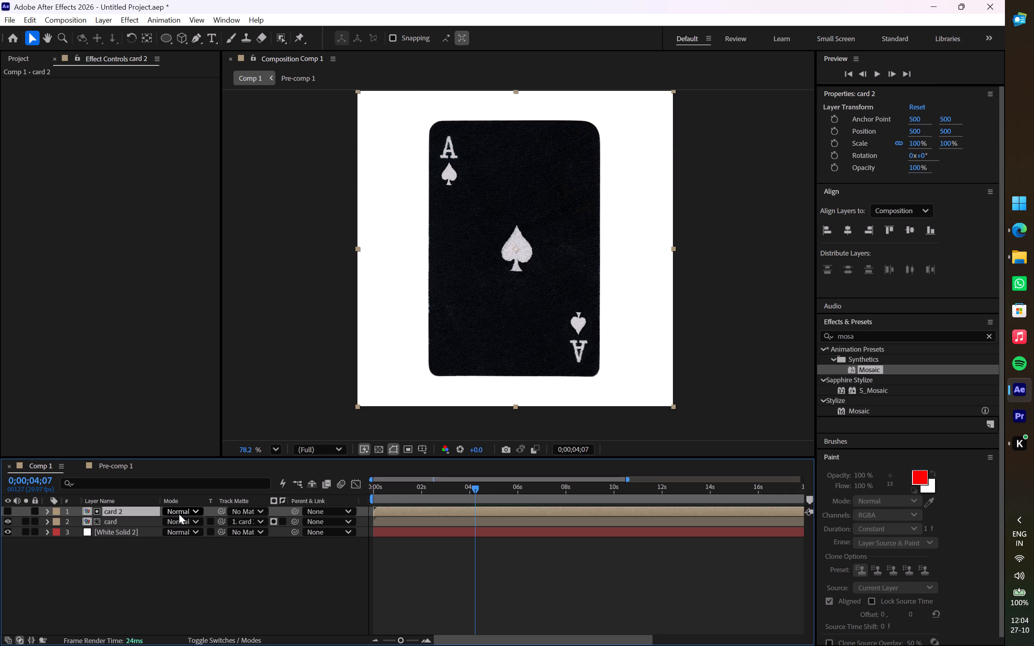
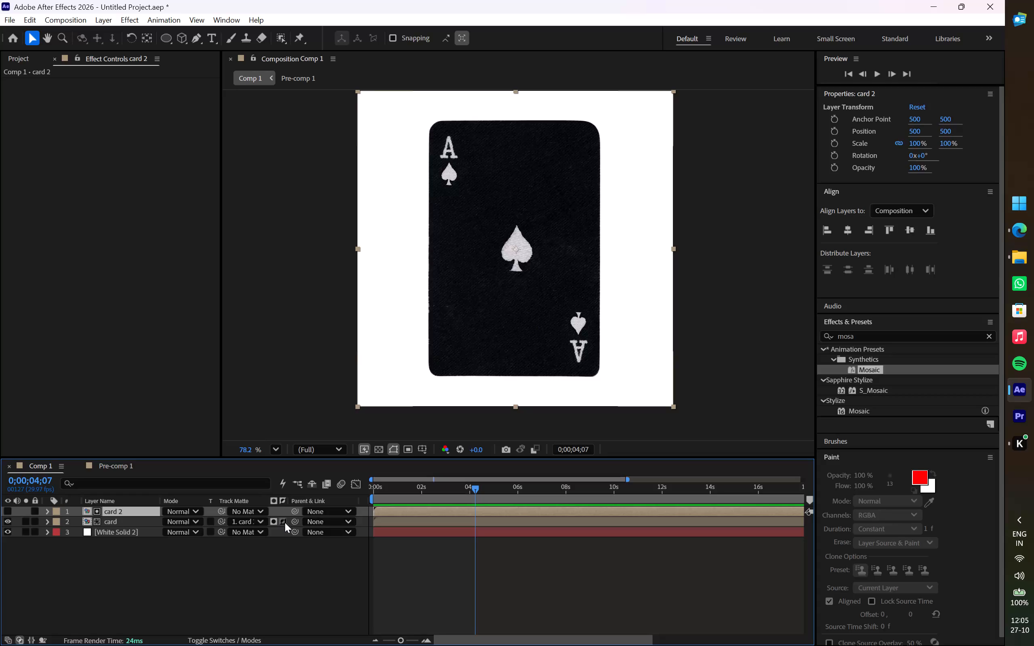
Invert the track matte applied to the card layer.
click(280, 520)
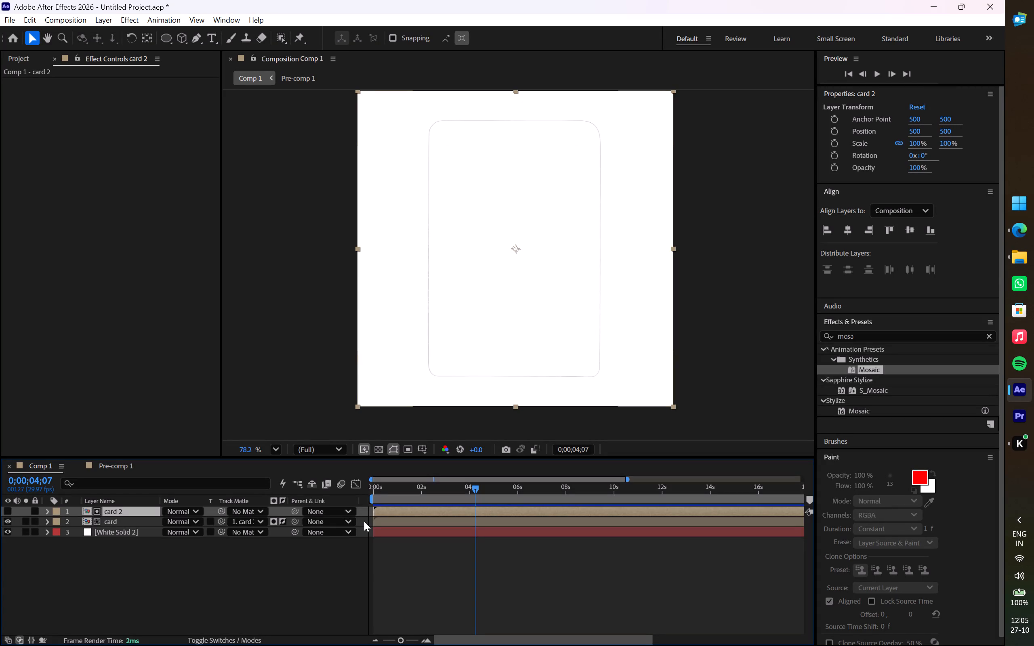
Preview Comp 1 from the first frame.
drag(475, 495, 356, 506)
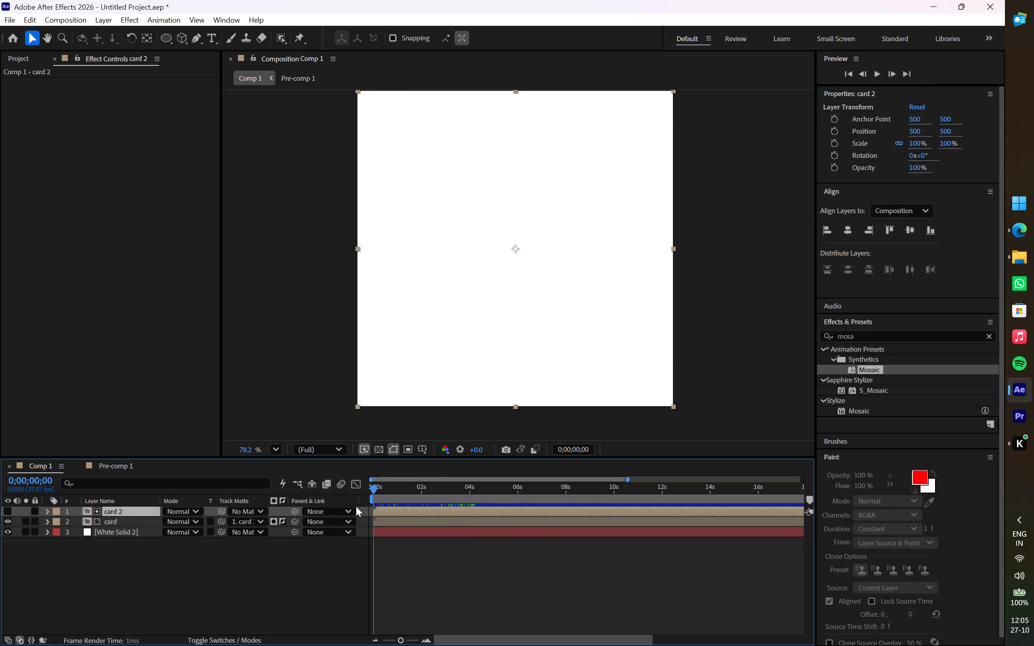
drag(356, 506, 352, 506)
key(space)
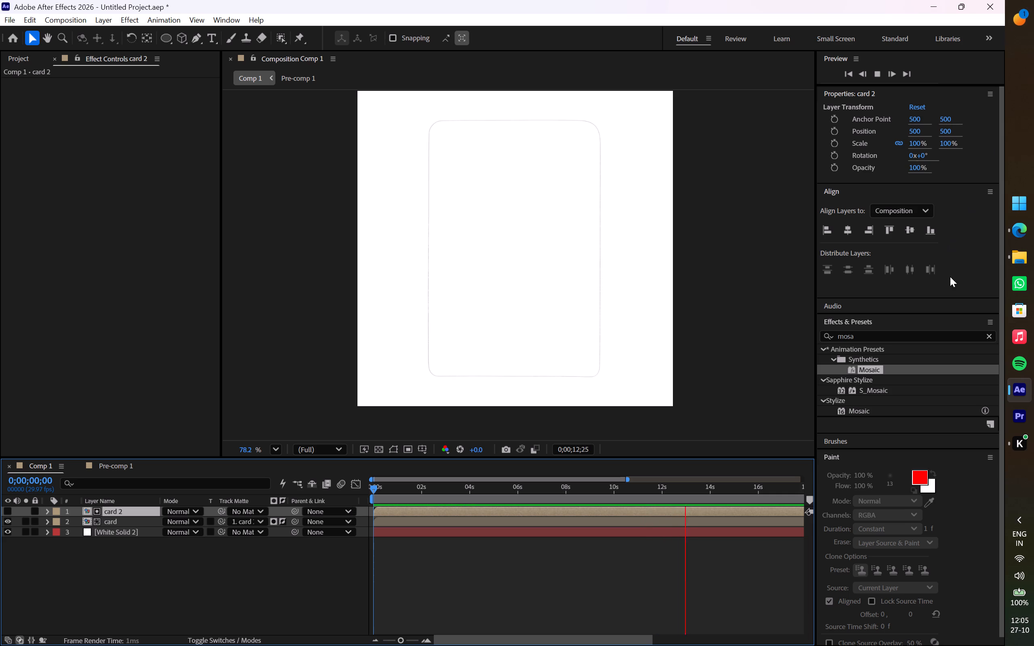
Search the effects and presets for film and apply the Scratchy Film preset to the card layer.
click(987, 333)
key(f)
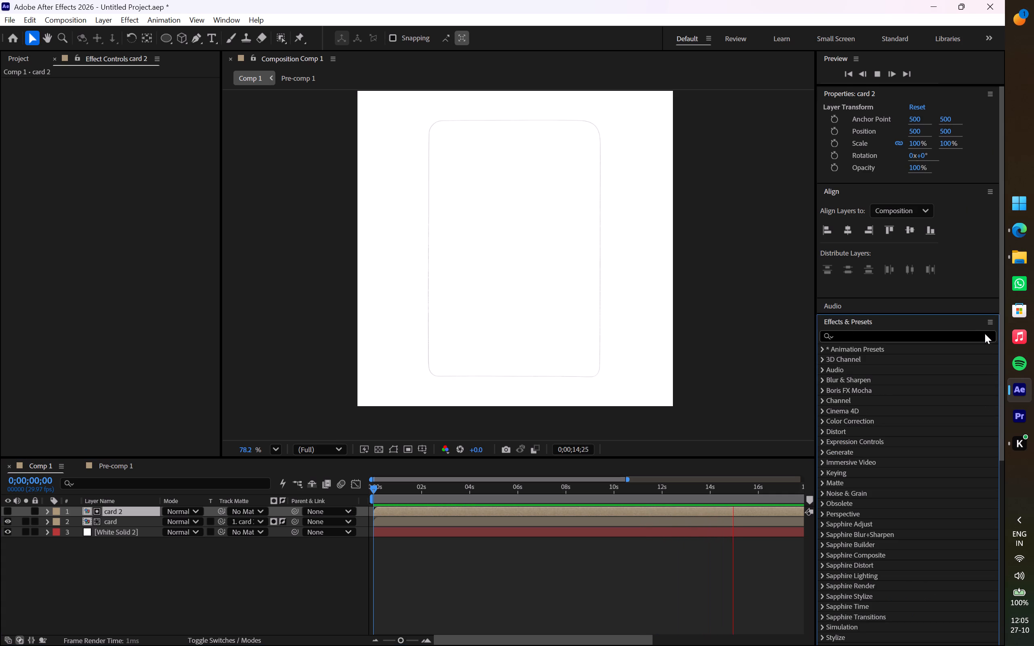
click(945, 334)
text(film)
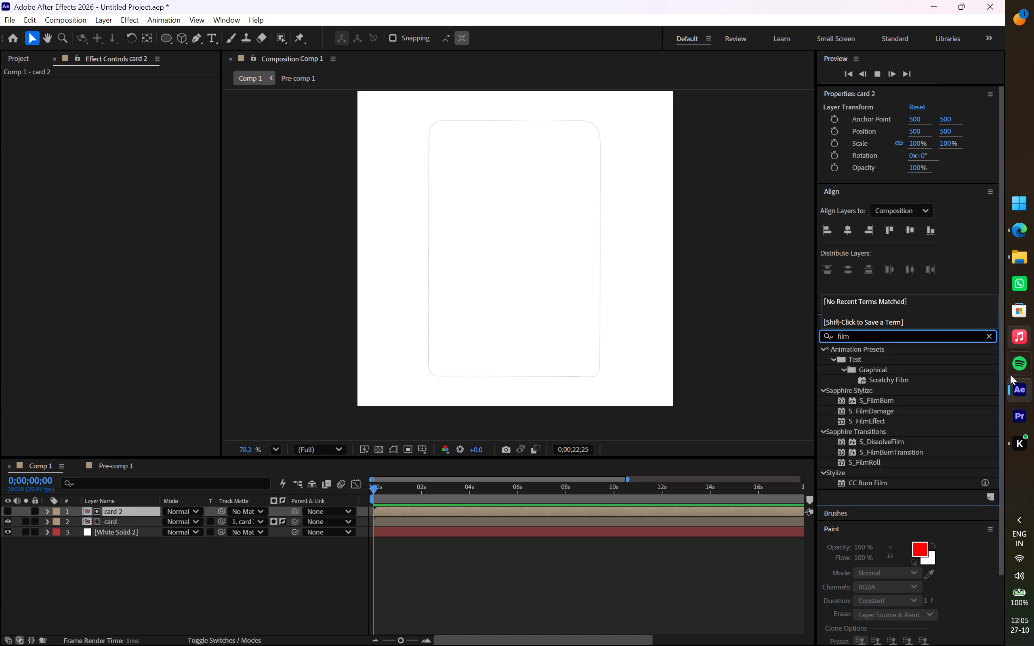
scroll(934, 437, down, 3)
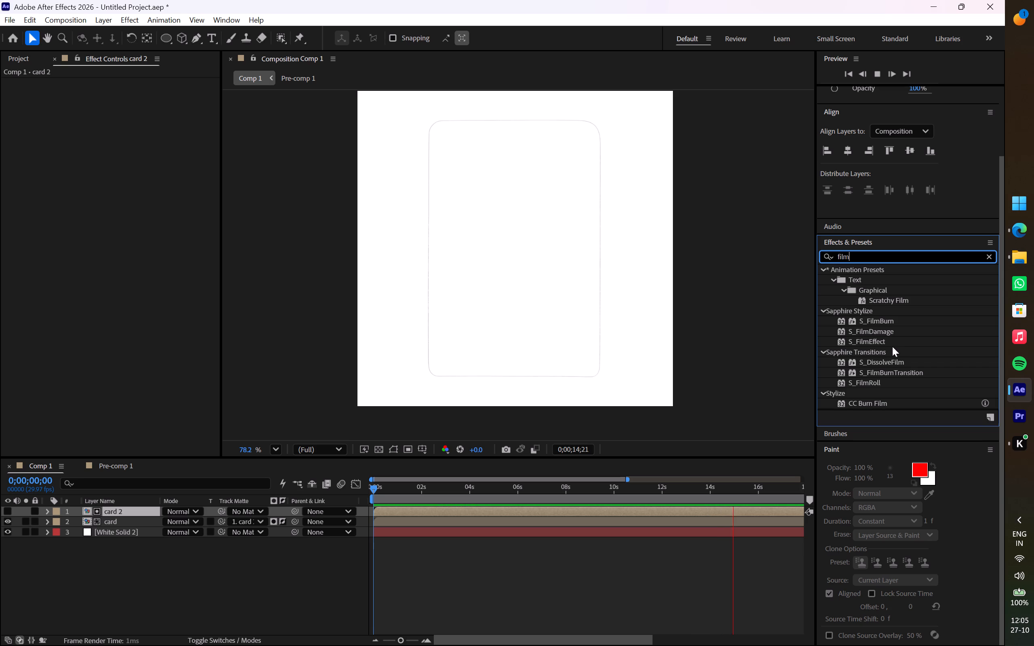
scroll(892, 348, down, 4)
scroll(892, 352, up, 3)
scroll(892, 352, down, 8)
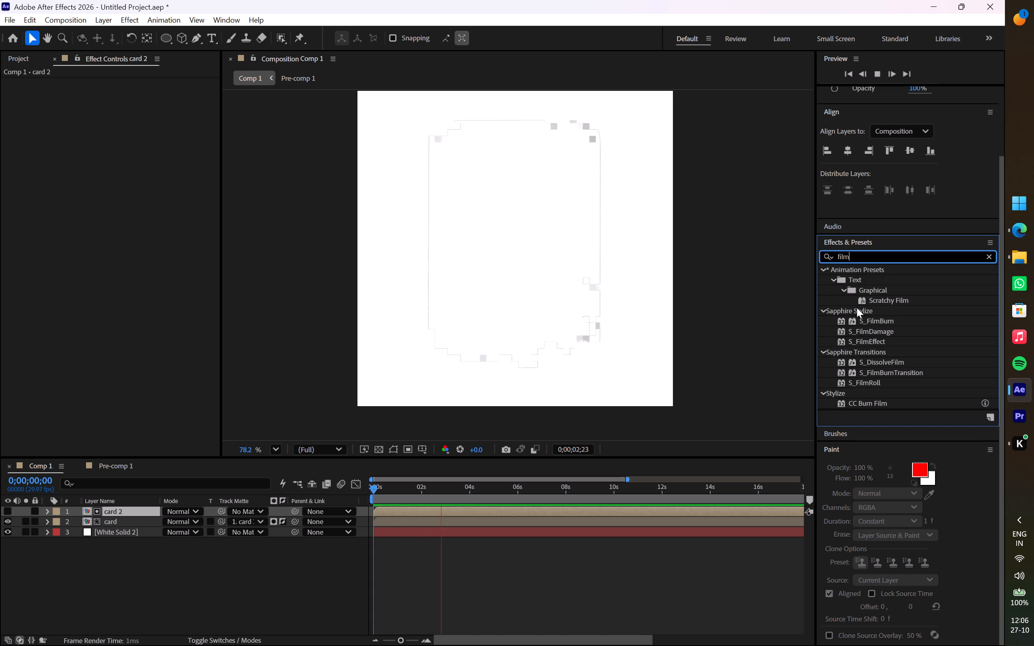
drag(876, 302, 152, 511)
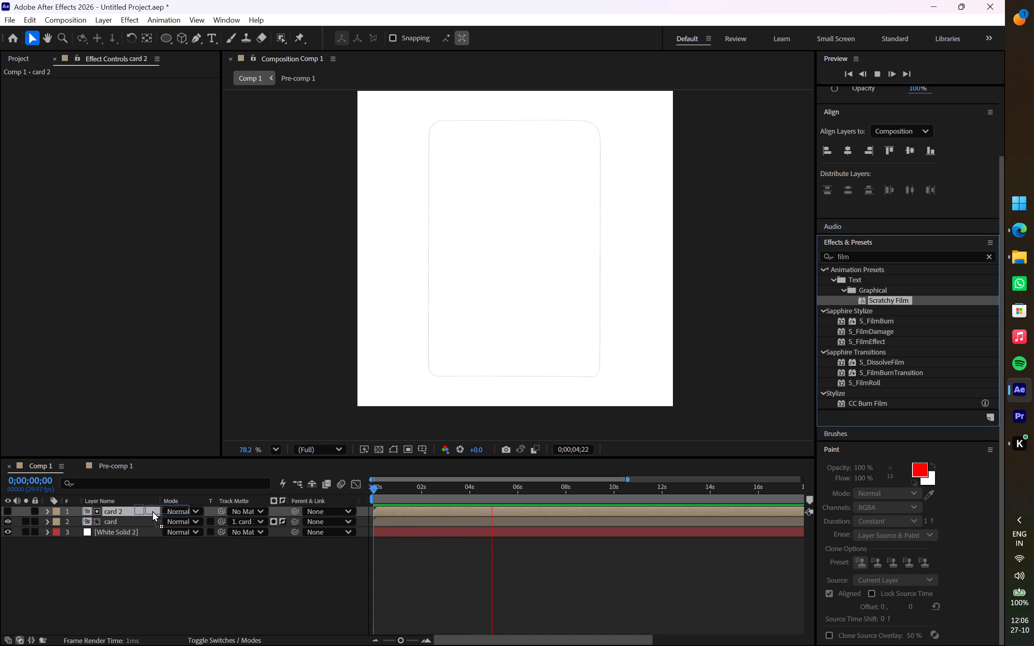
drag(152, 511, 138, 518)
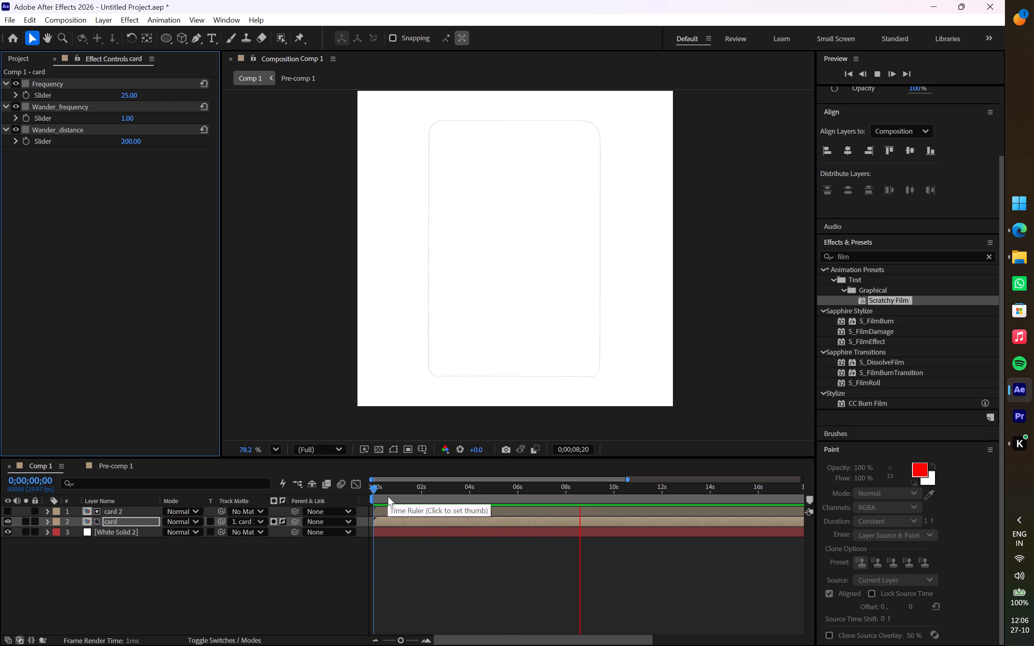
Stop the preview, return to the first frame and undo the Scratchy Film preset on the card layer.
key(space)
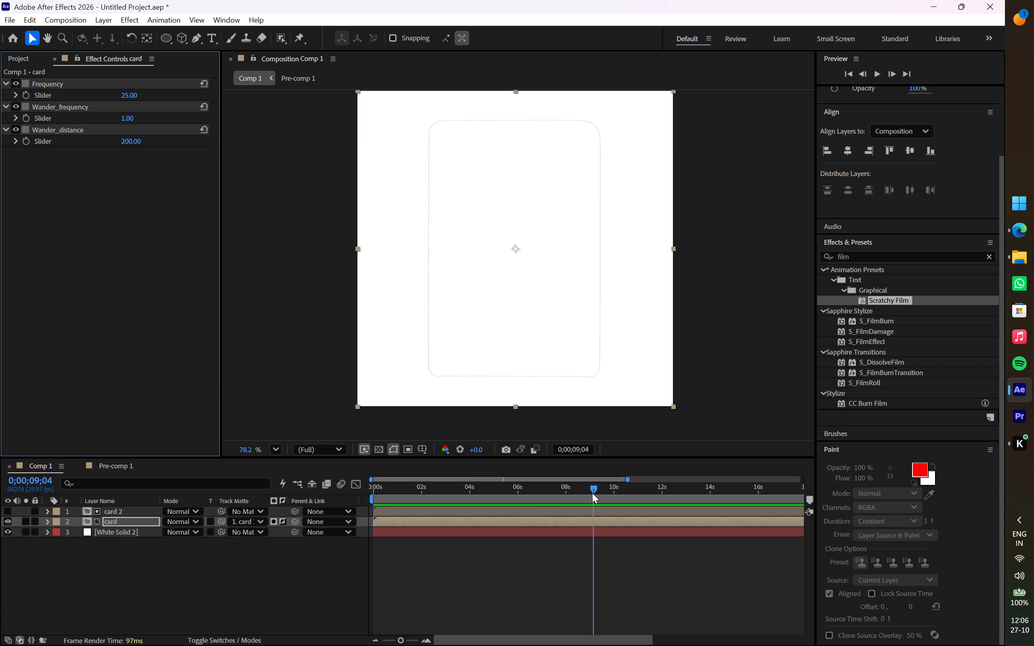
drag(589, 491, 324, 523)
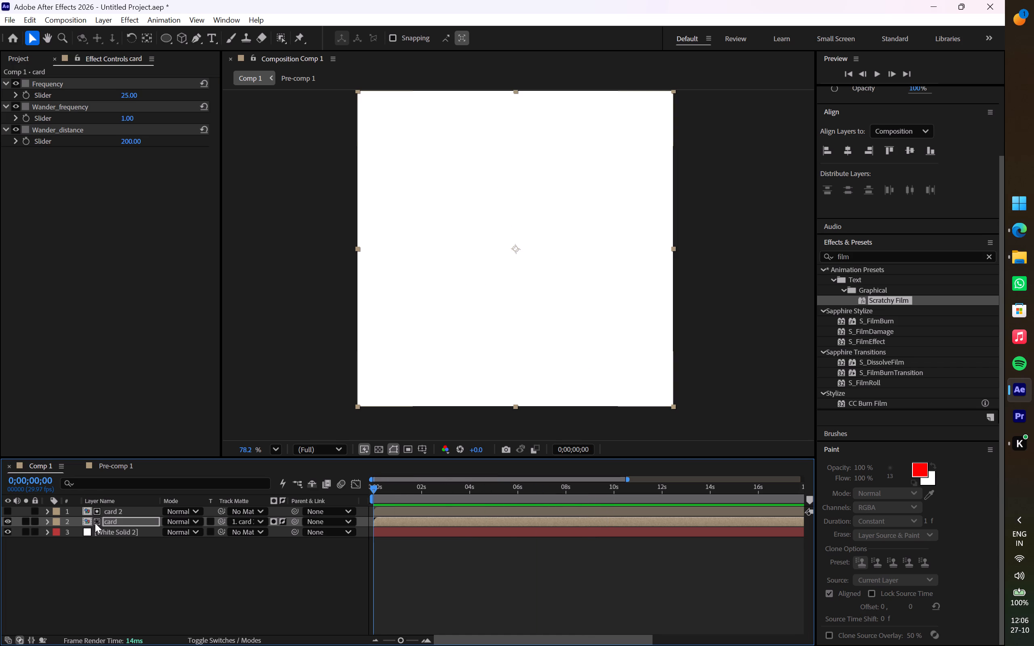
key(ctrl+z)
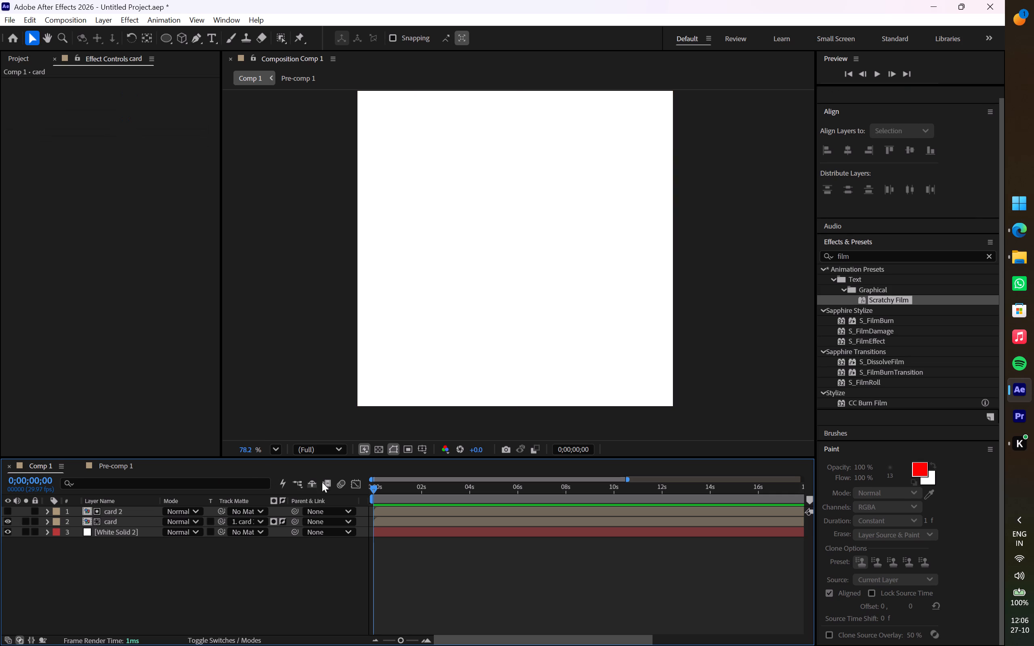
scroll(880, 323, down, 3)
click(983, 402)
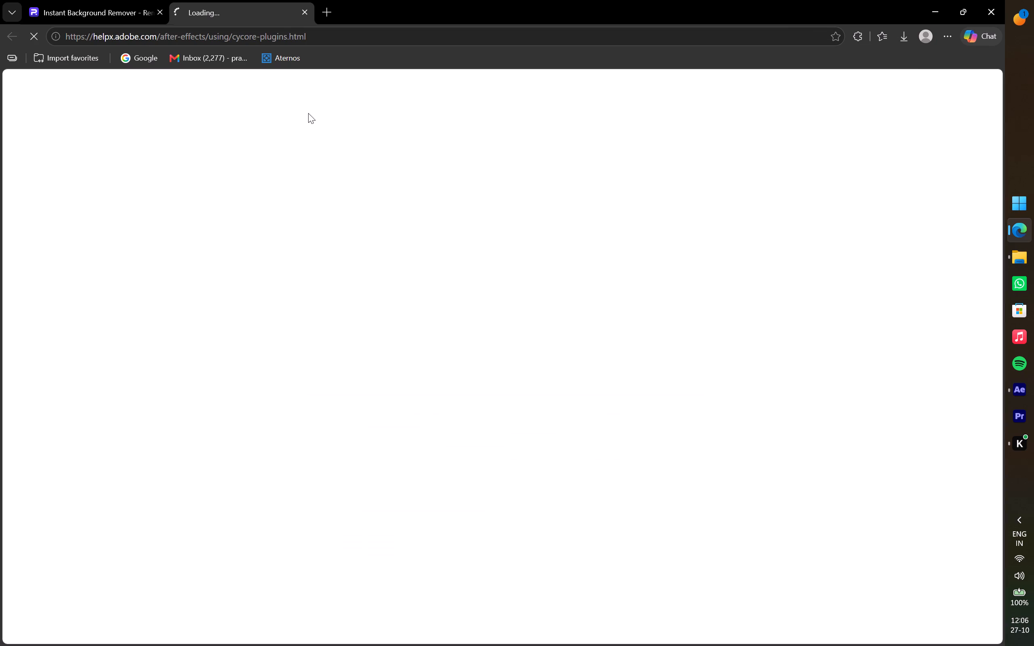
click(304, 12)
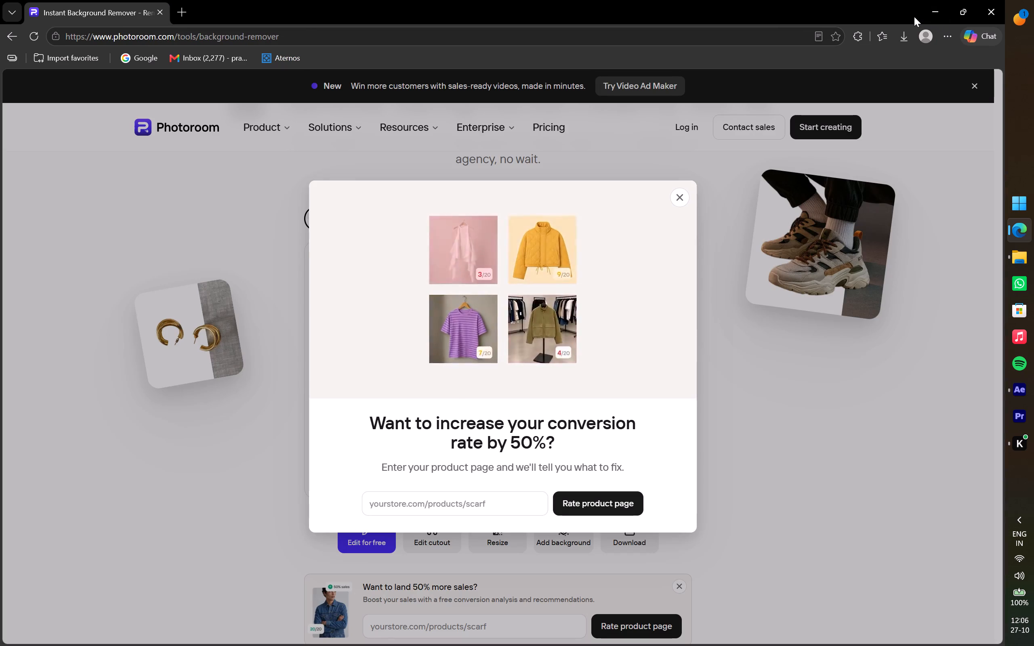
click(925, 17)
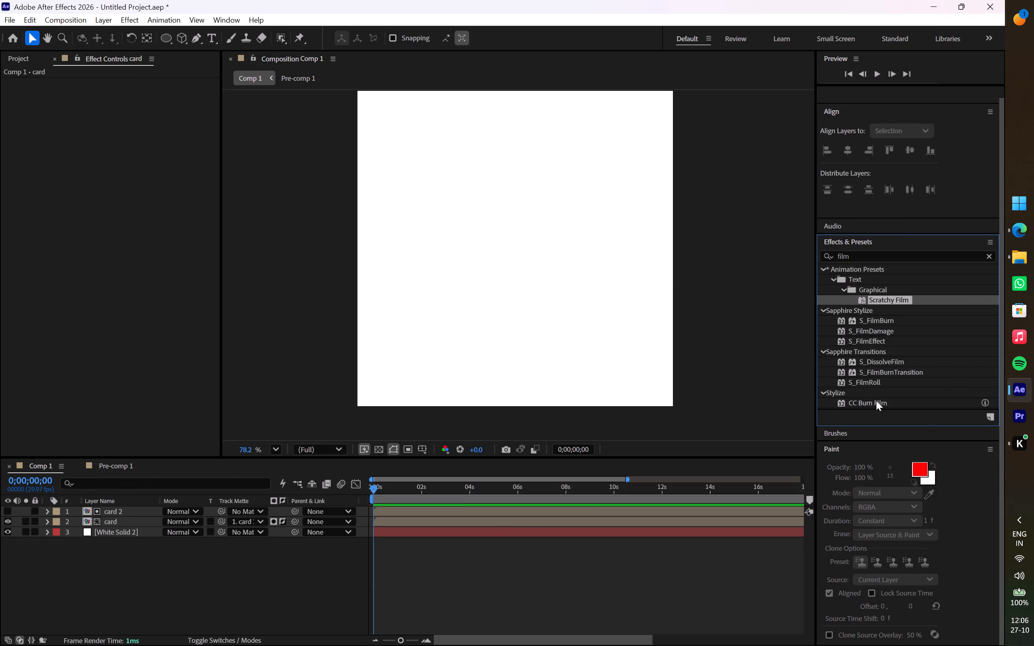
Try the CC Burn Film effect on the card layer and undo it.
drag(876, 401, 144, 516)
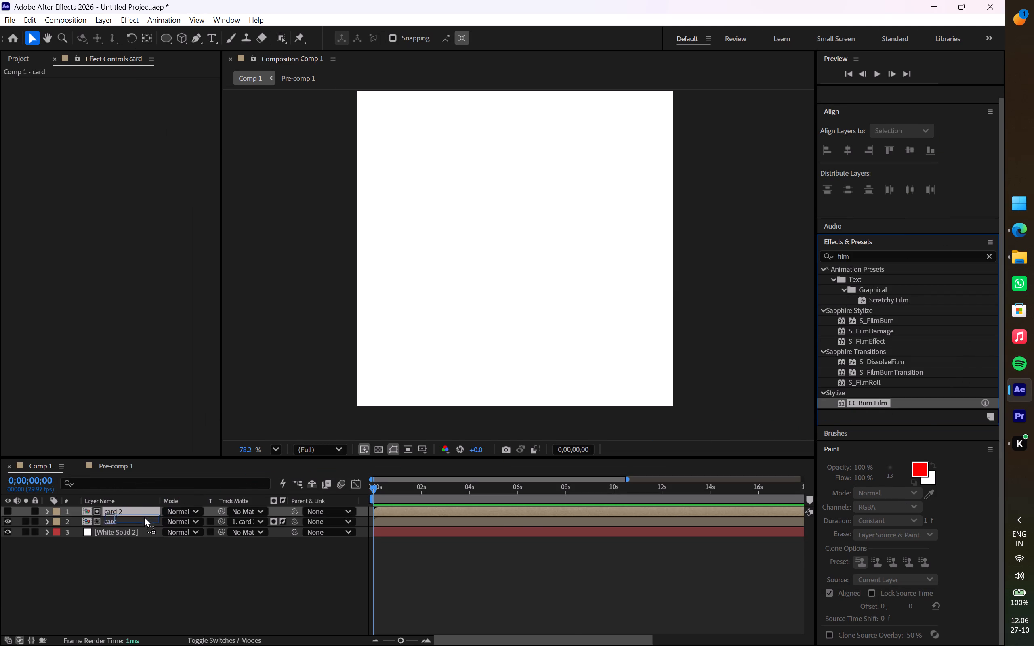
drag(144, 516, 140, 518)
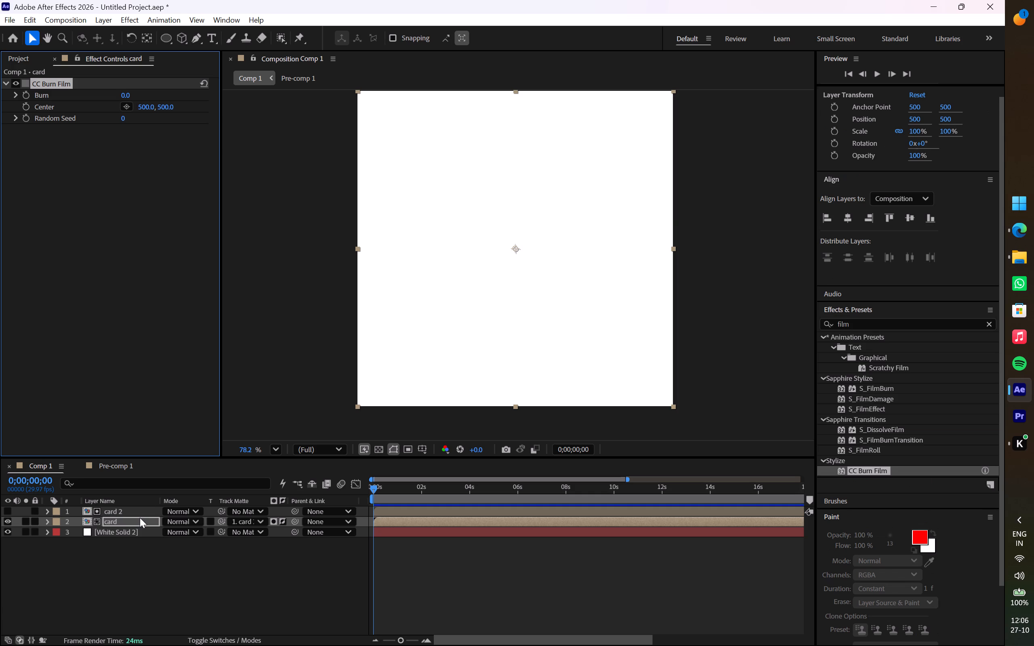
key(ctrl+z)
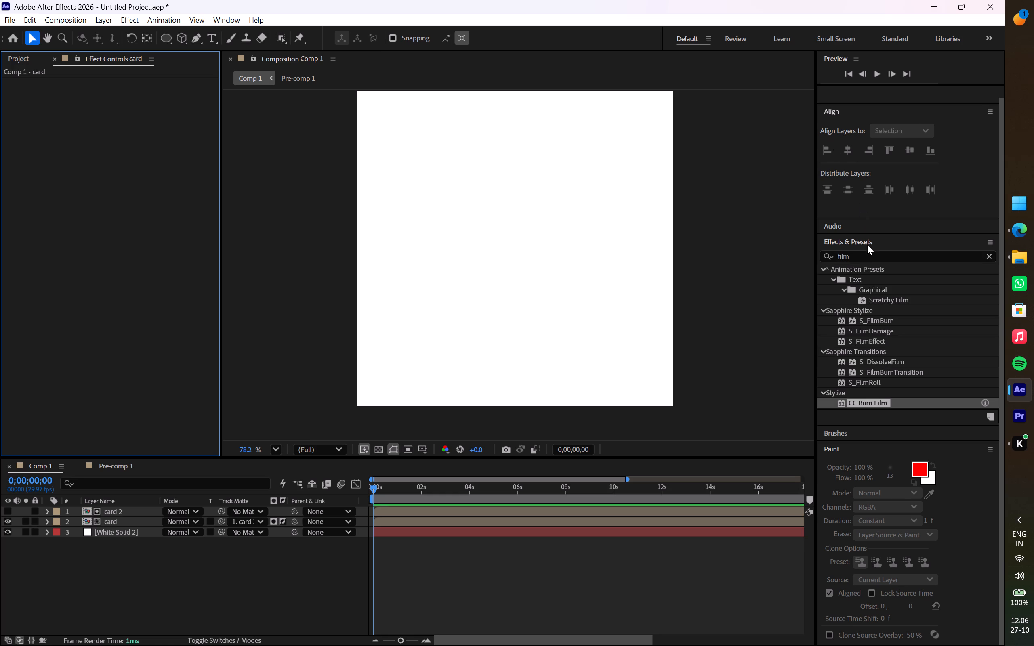
Search the effects for fill and apply the Fill effect to the card layer.
click(860, 264)
click(856, 257)
key(BackSpace)
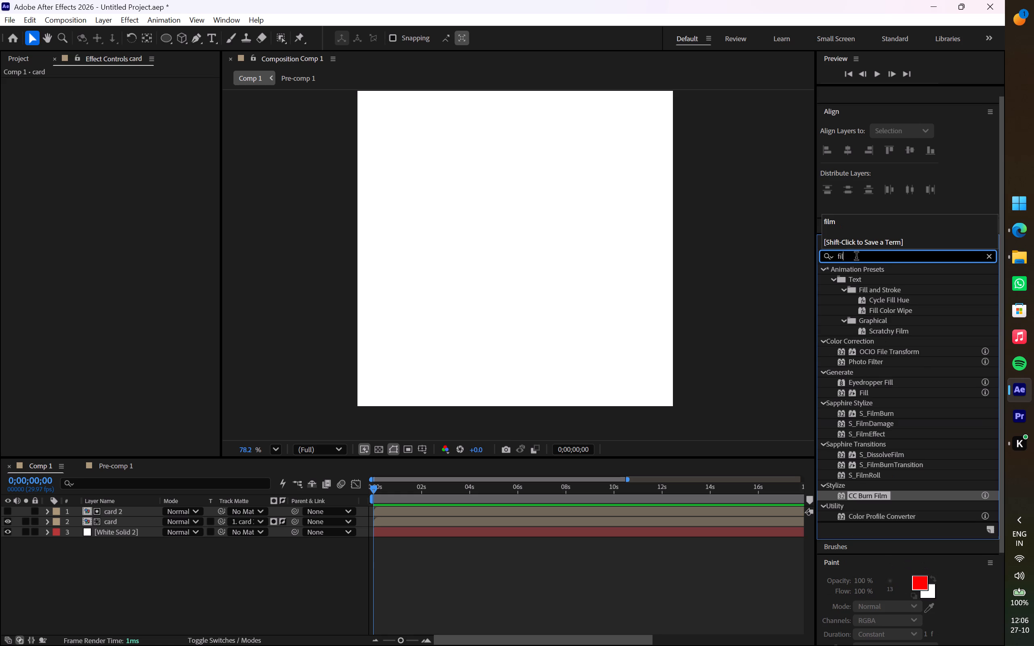
key(l)
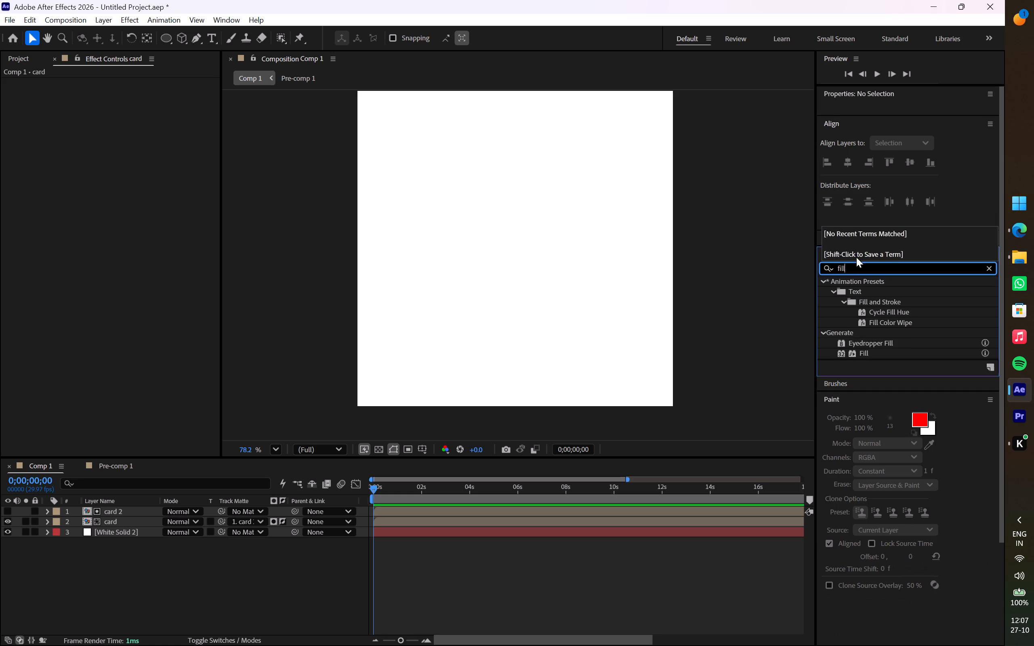
drag(860, 350, 111, 524)
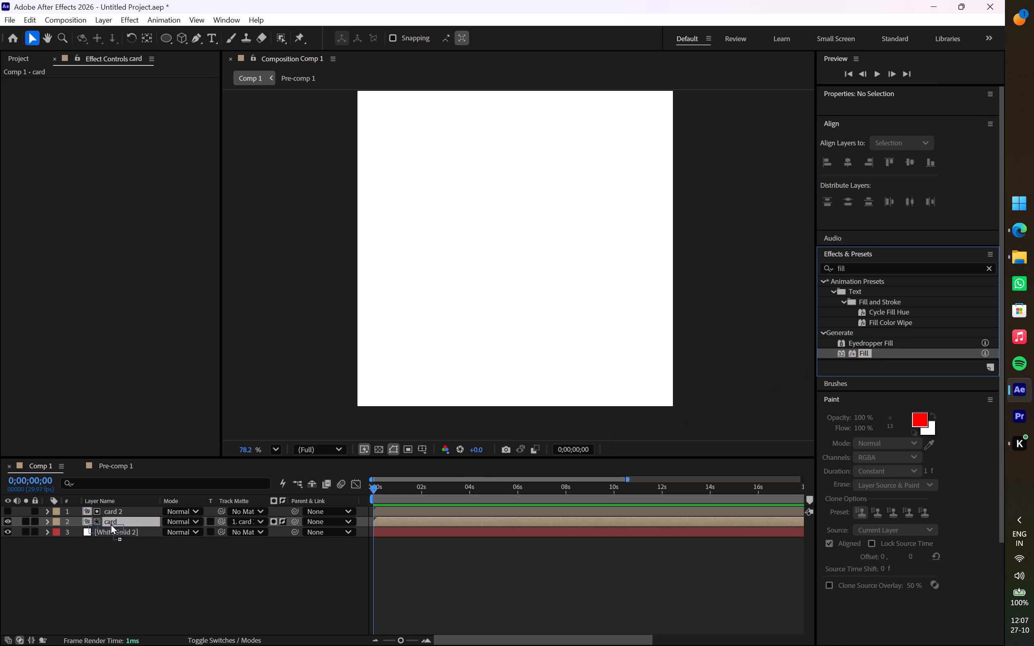
drag(111, 524, 107, 519)
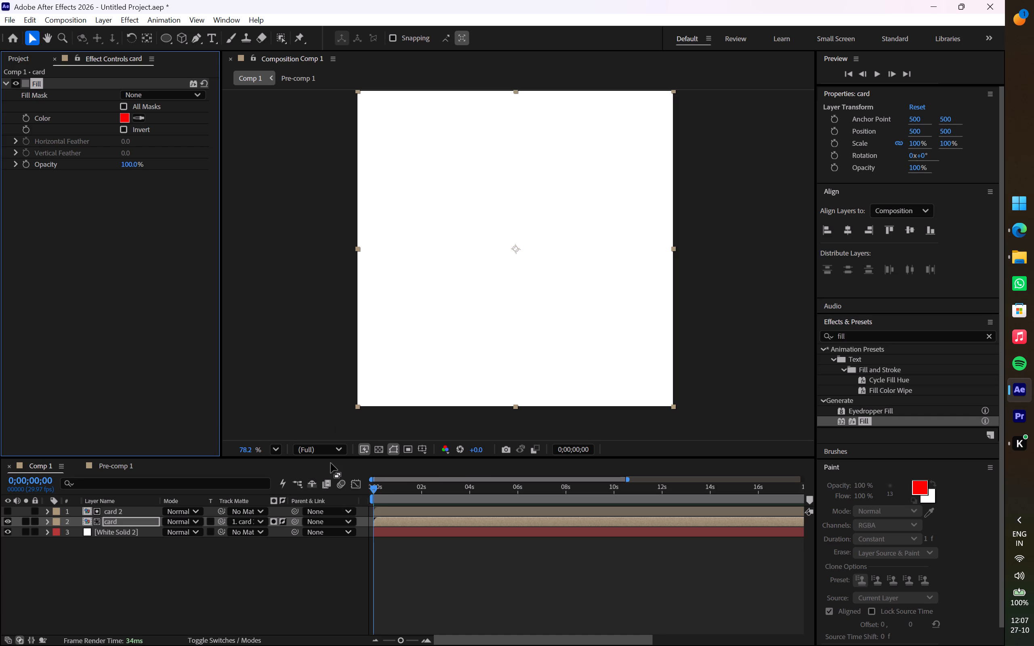
Preview the red-filled card animation from the first frame and stop at 0;00;01;19.
key(space)
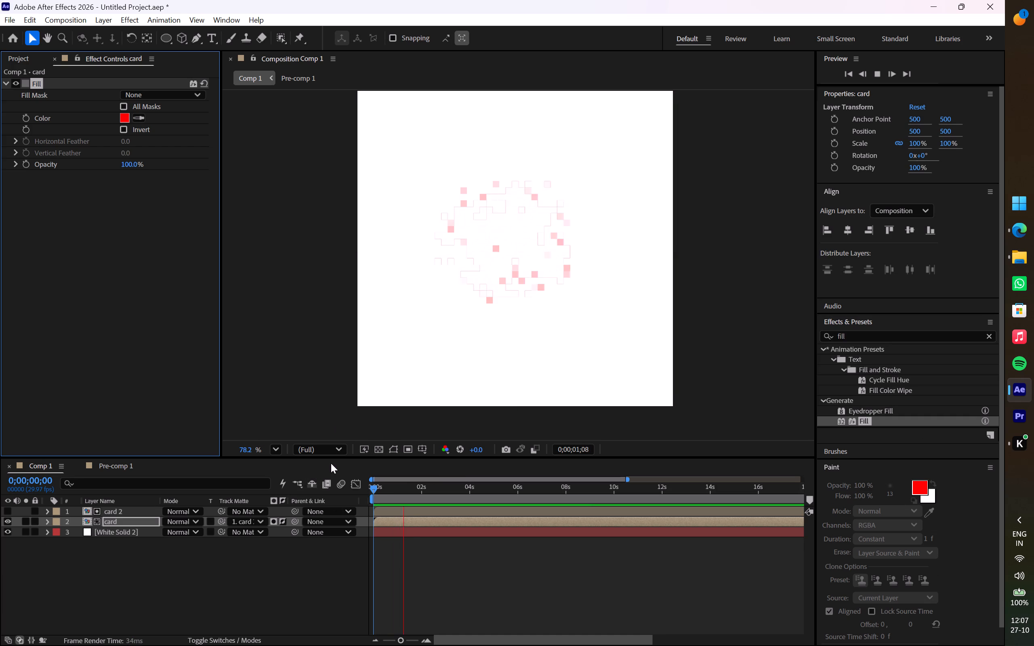
key(space)
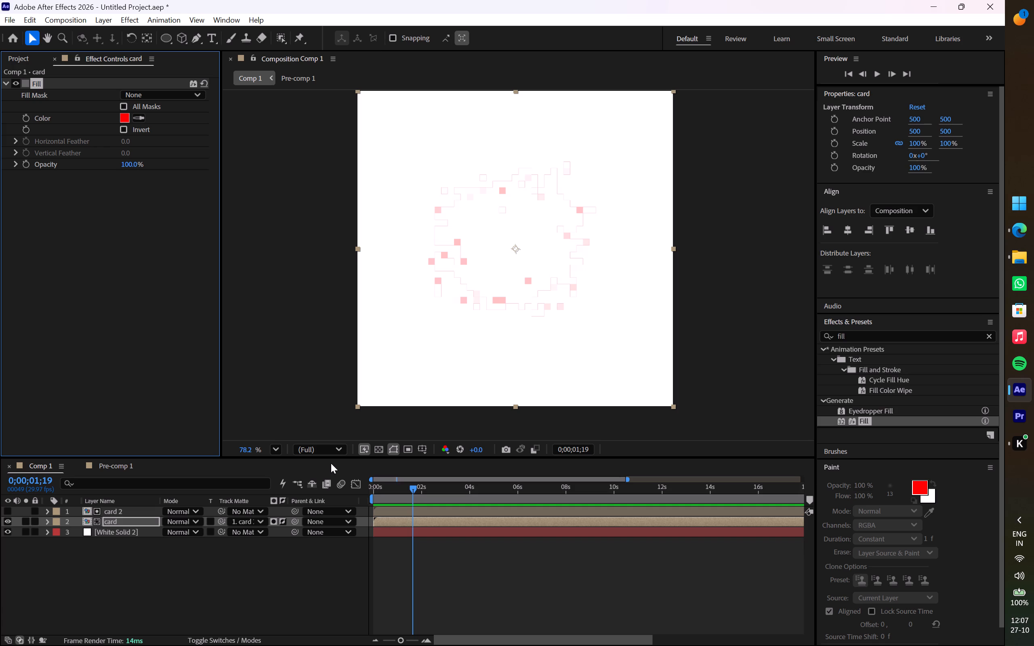
Set the Fill effect's color on the card layer to white.
click(125, 115)
drag(519, 250, 482, 256)
drag(517, 255, 349, 256)
drag(367, 256, 361, 249)
click(625, 252)
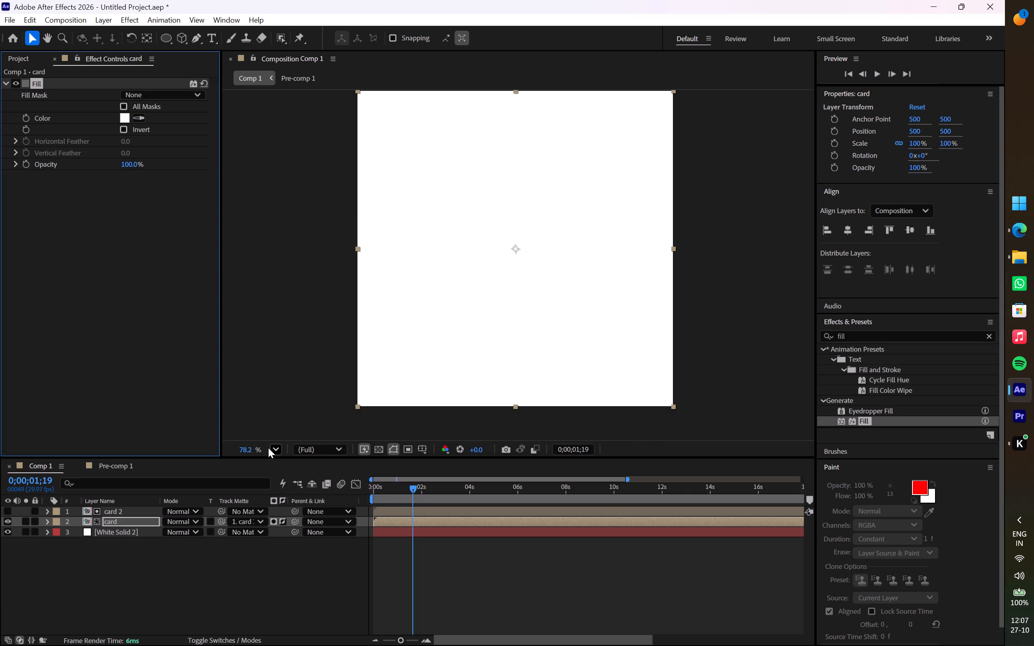
Change the White Solid 2 background layer's color to dark green 001F00 in its solid settings.
click(131, 529)
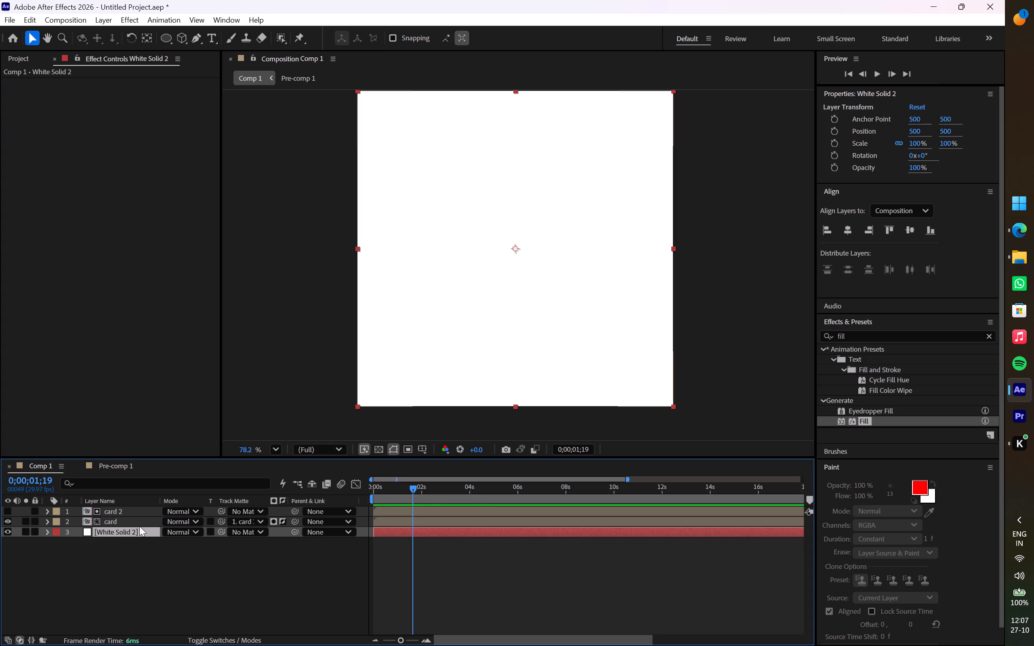
key(ctrl+shift+y)
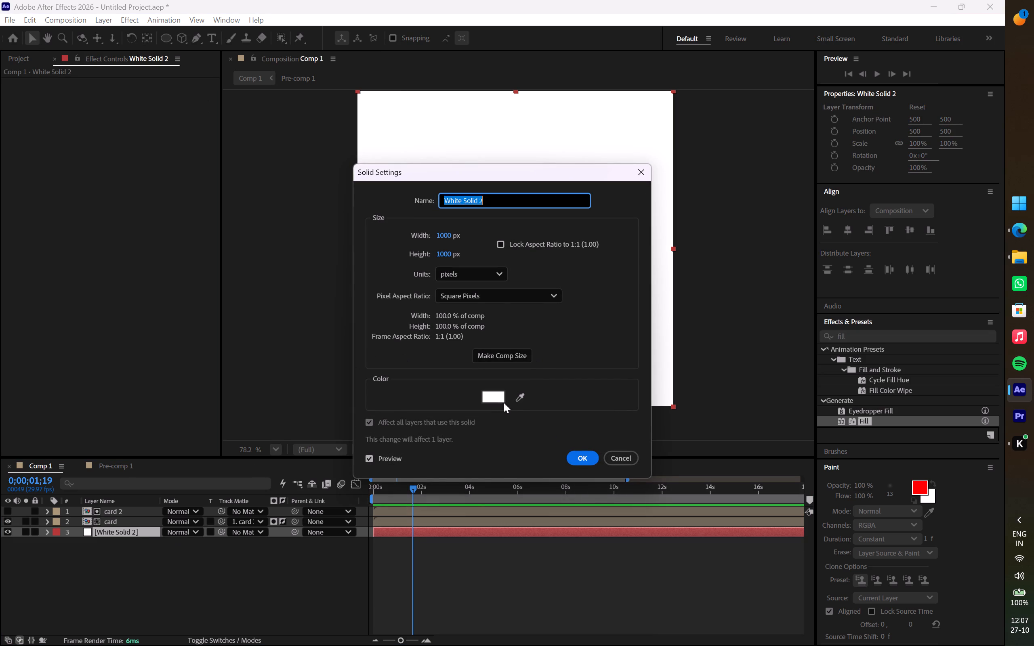
click(494, 400)
drag(538, 403, 536, 376)
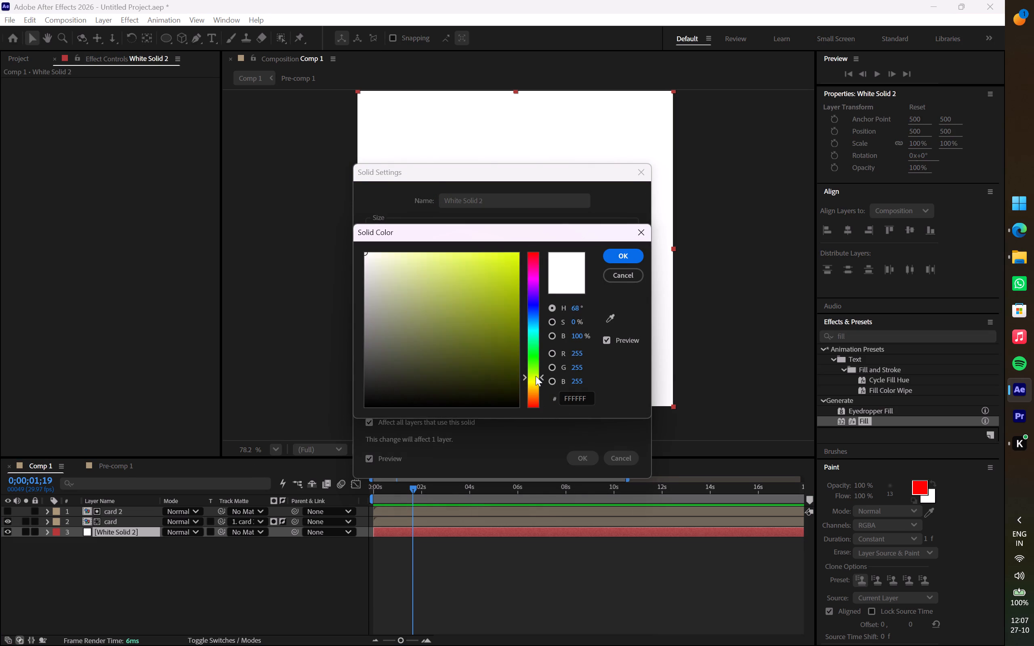
drag(536, 376, 536, 357)
drag(488, 357, 530, 358)
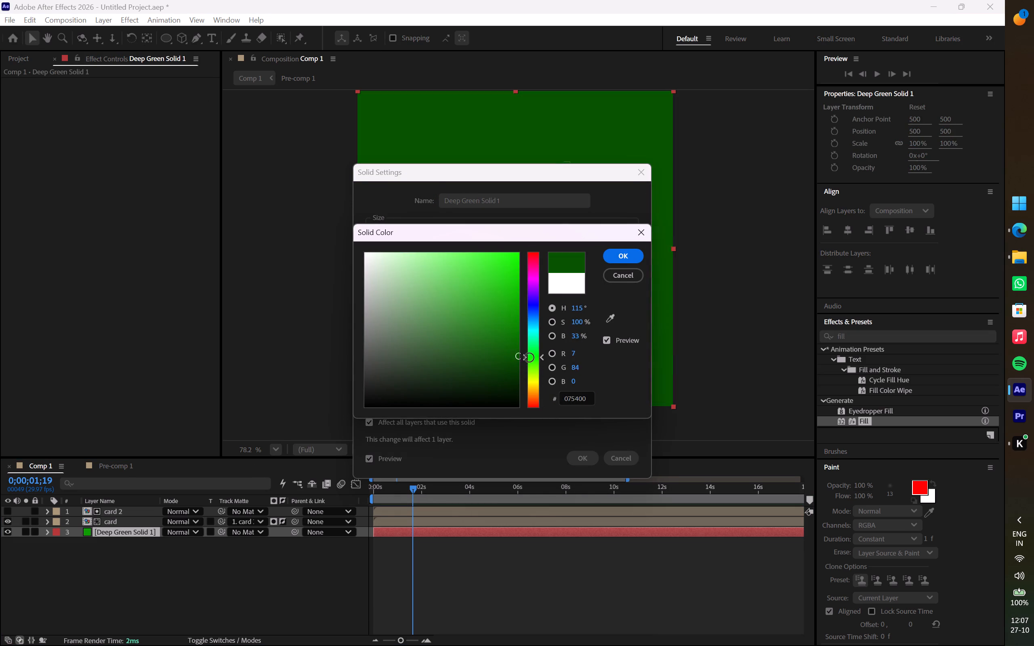
drag(530, 358, 536, 388)
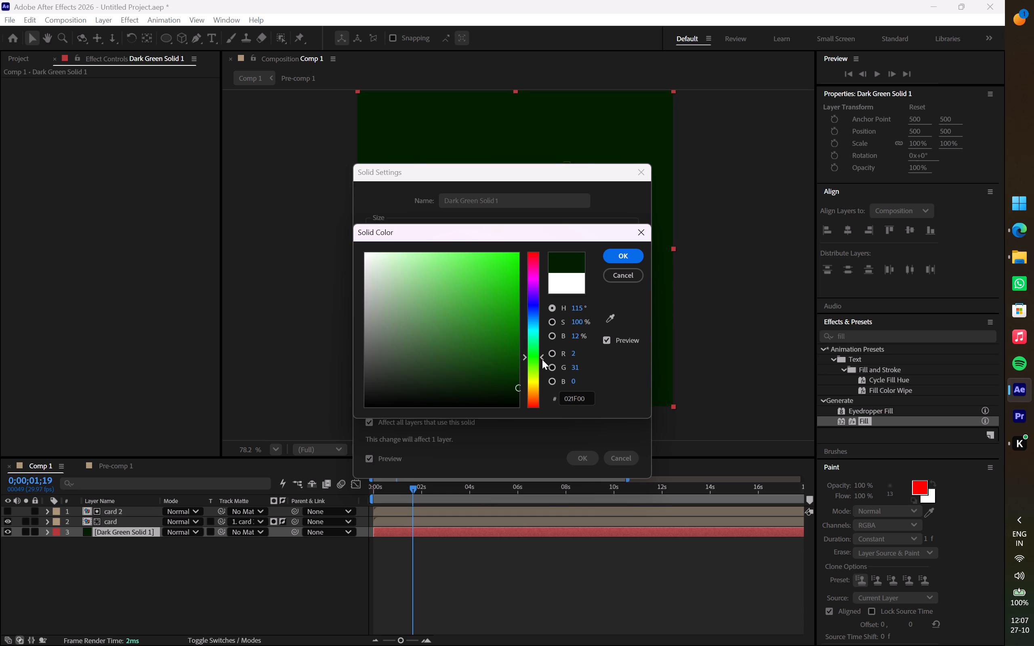
click(542, 358)
click(628, 260)
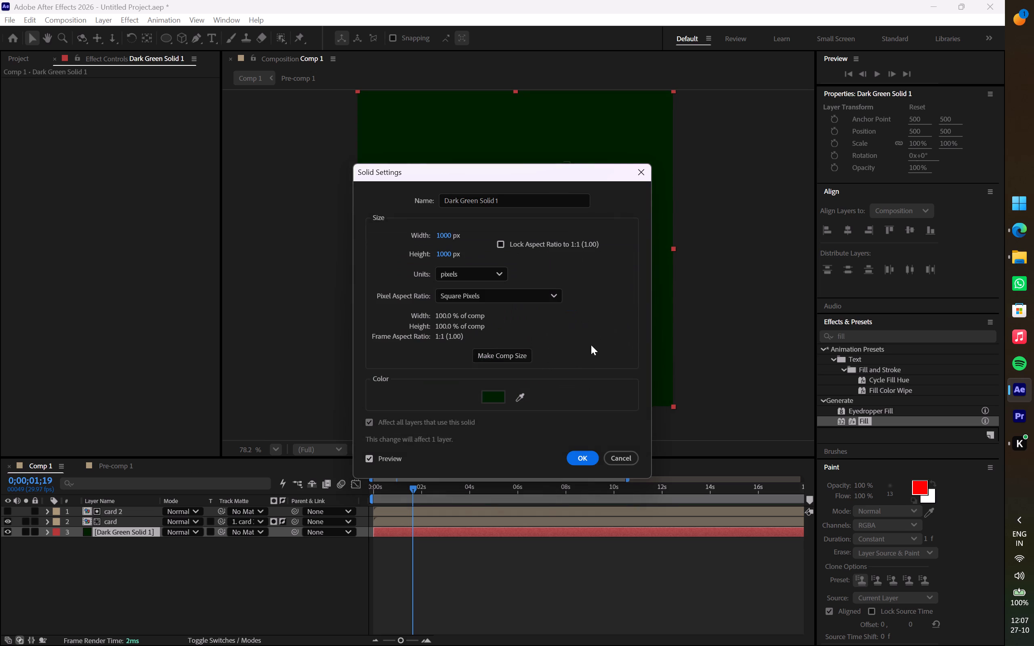
Darken the Dark Green Solid 1 background layer's color to a near-black green in its solid settings.
click(503, 395)
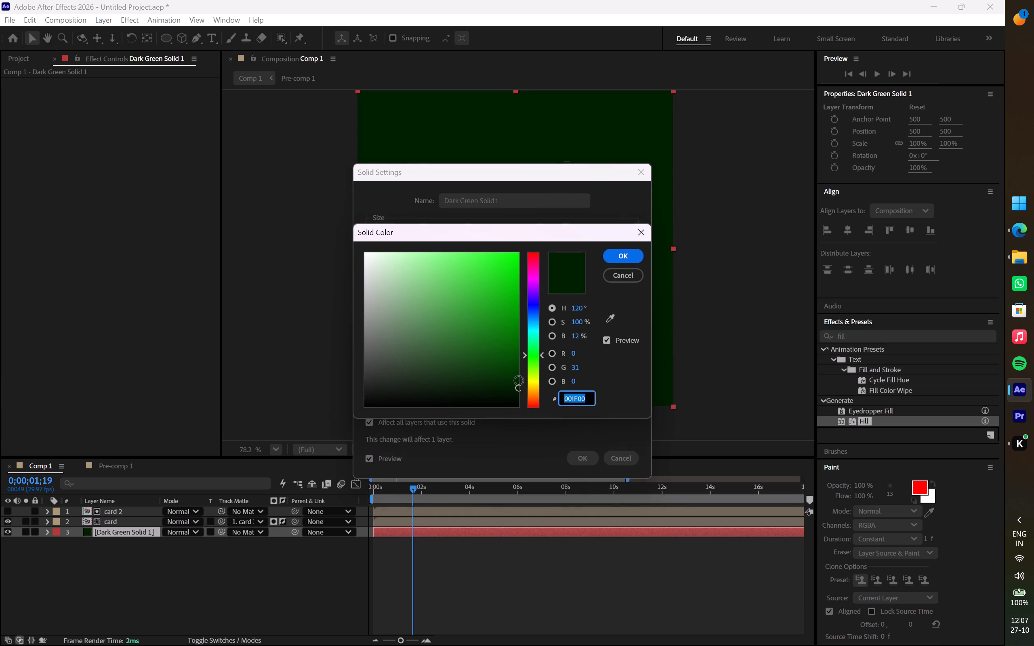
drag(519, 387, 521, 398)
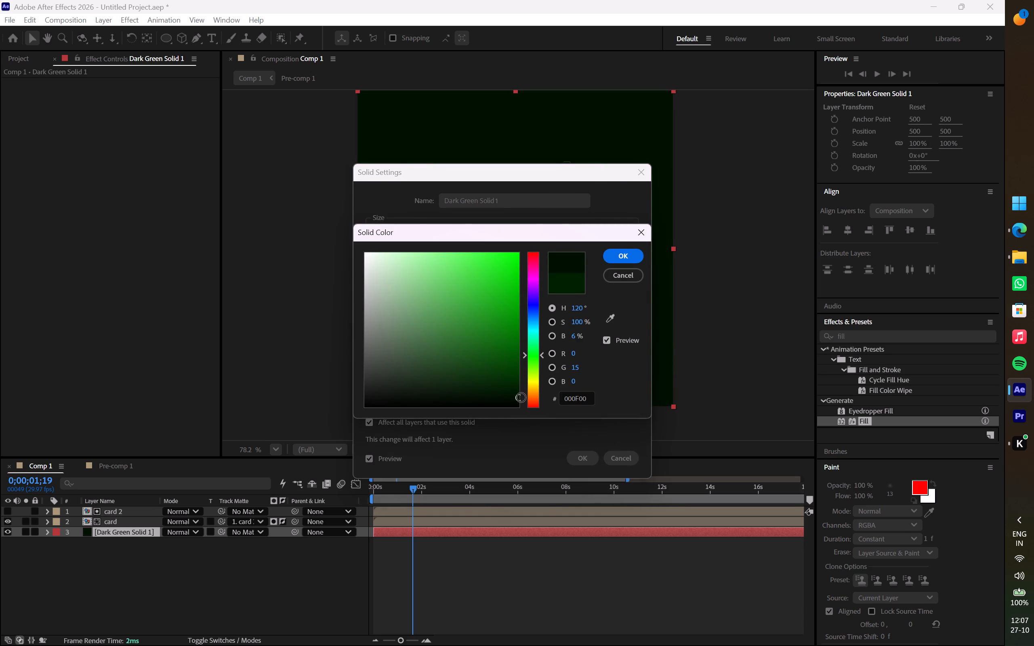
drag(521, 398, 523, 400)
click(622, 258)
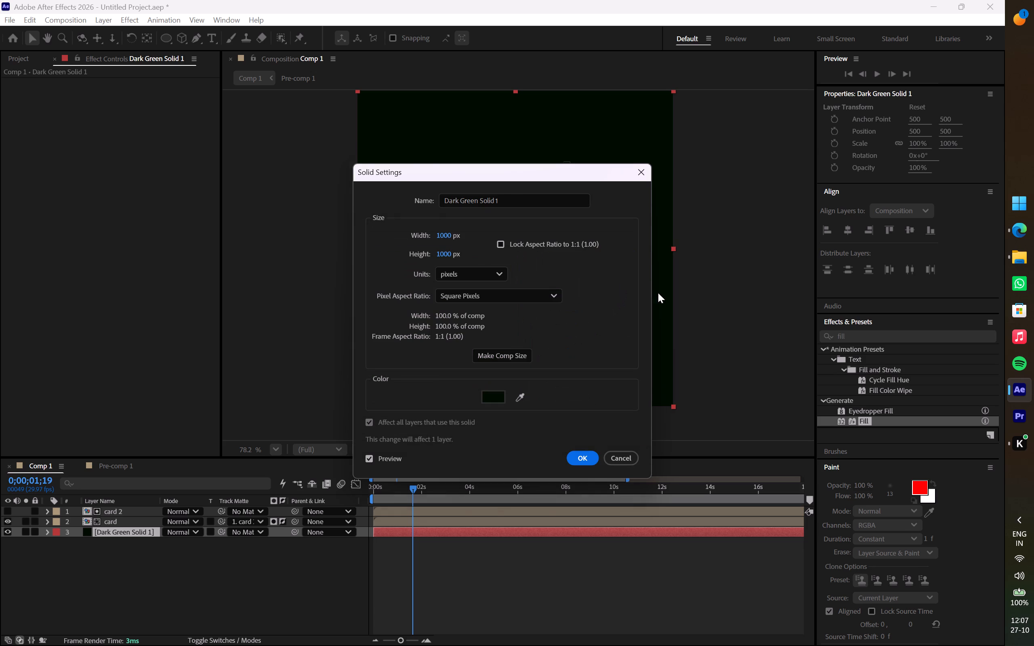
click(586, 451)
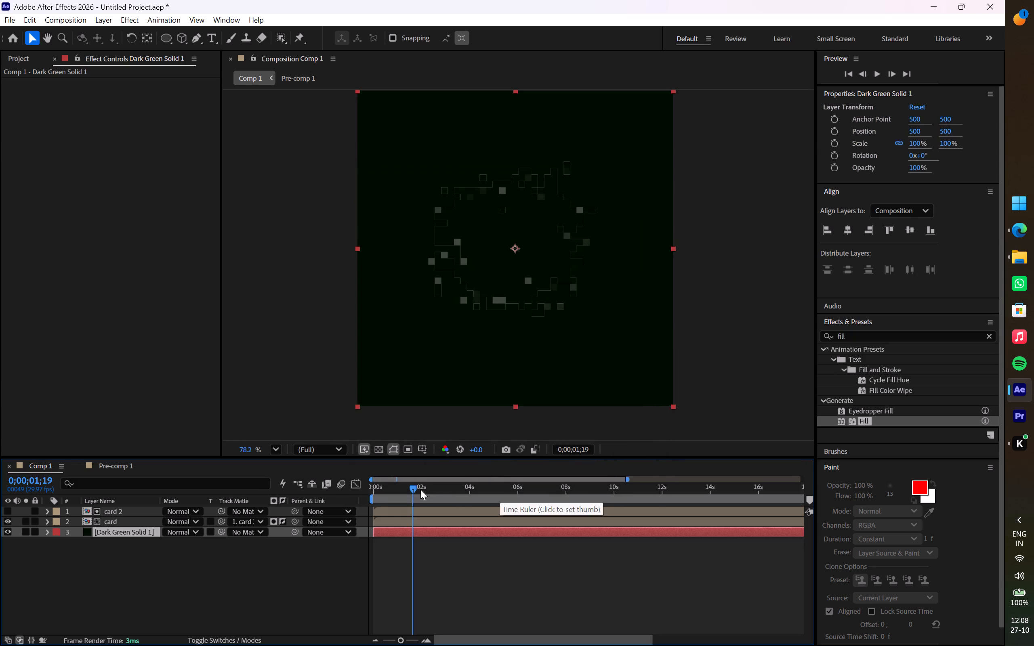
Preview the card animation from the first frame against the darker background.
drag(412, 488, 338, 491)
key(space)
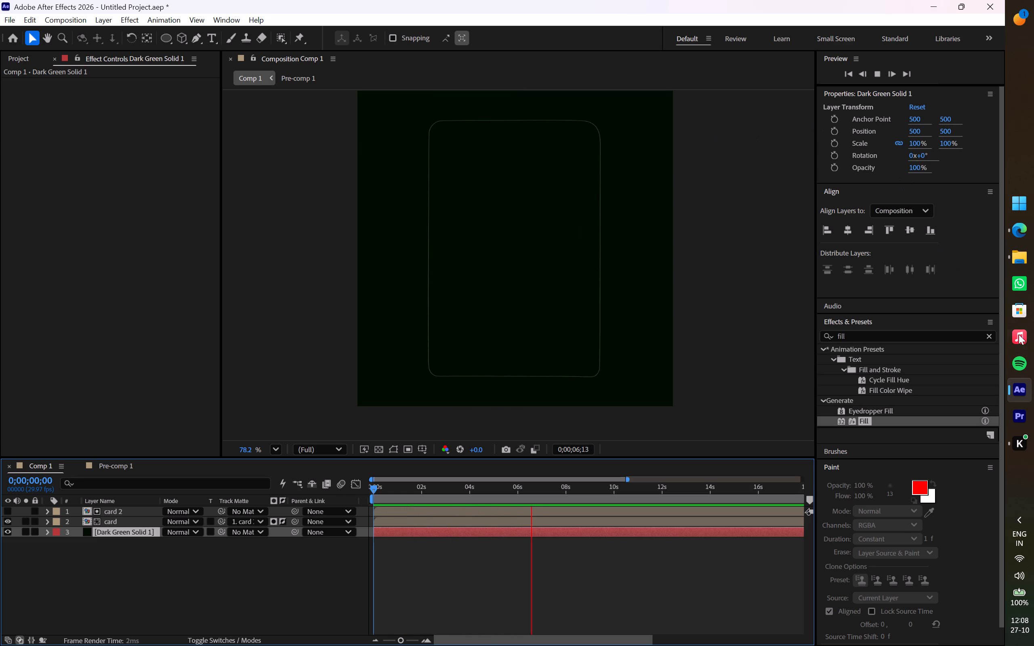
Search the effects for mini and apply the Minimax effect to the card layer.
click(990, 335)
text(mi)
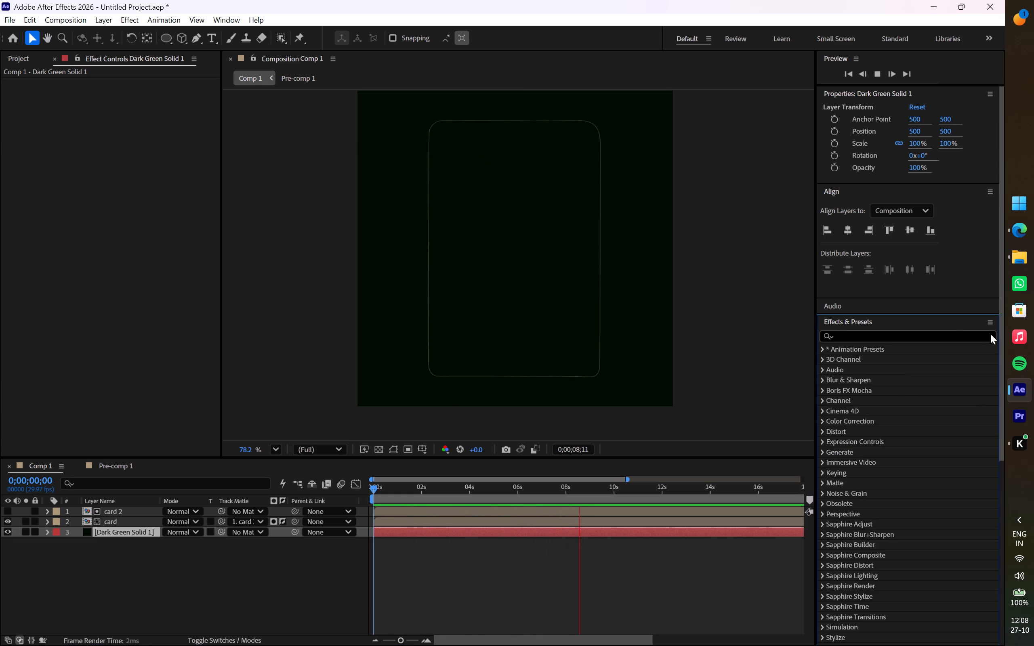
click(949, 343)
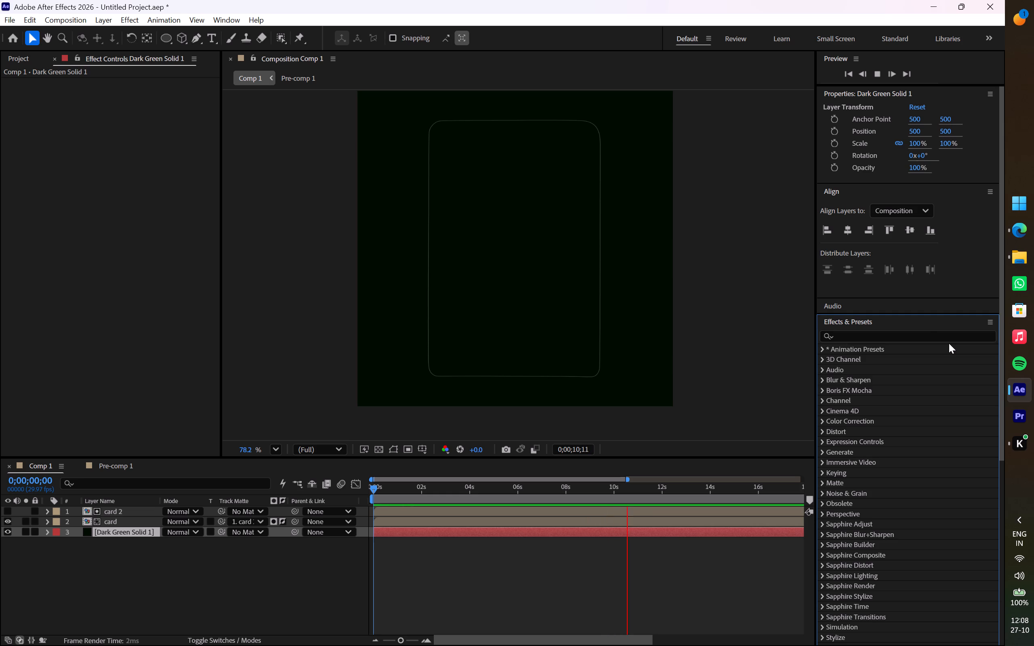
click(932, 335)
text(mn=)
text(==)
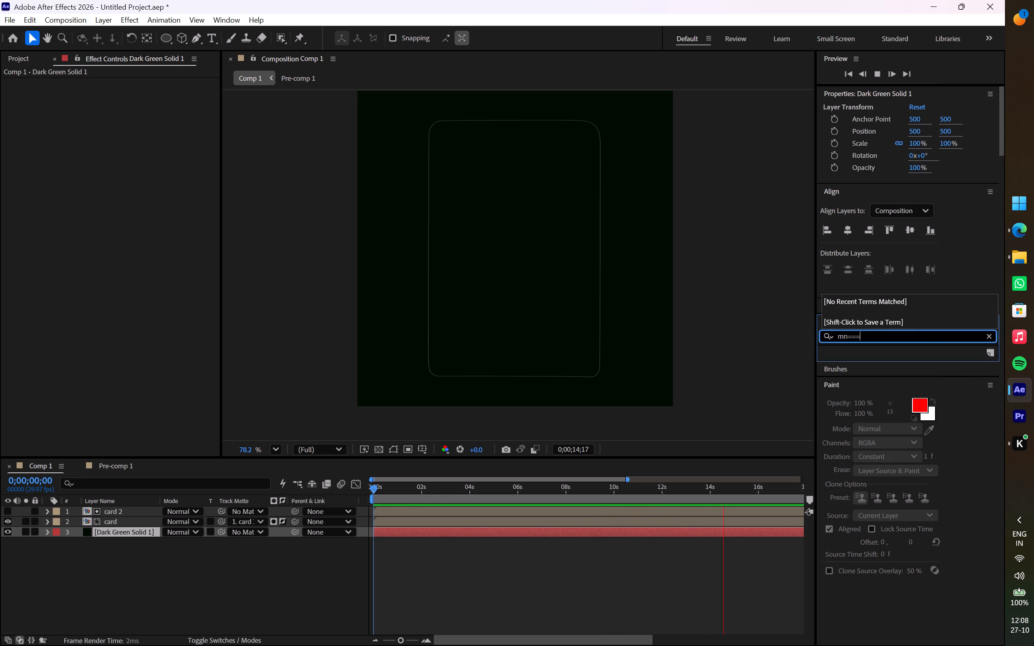
key(BackSpace)
key(BackSpace)
key(BackSpace)
key(BackSpace)
text(ini)
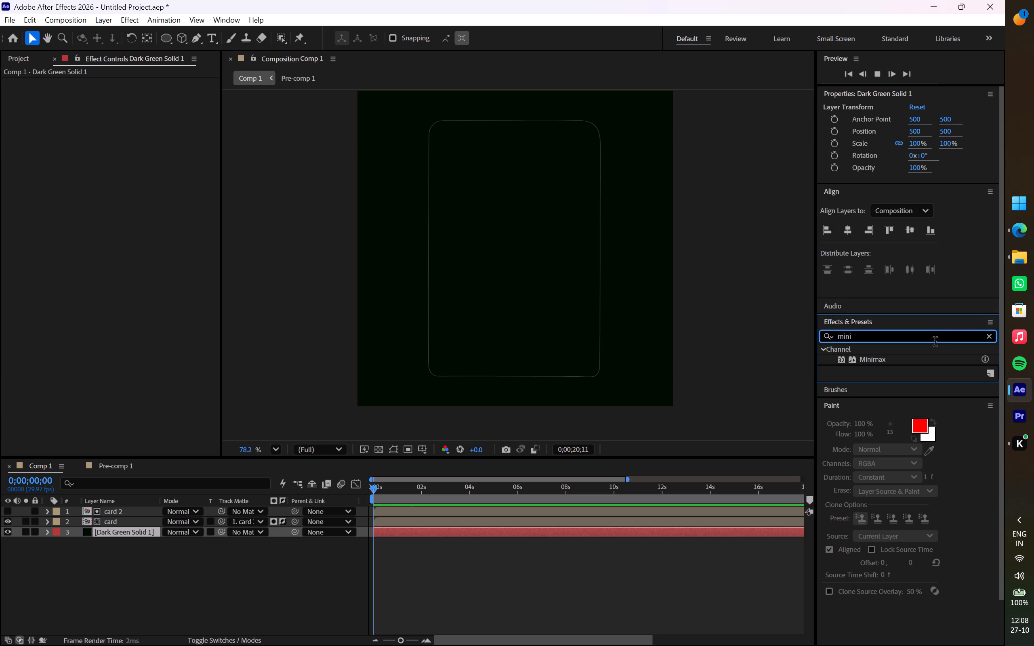
drag(878, 360, 108, 525)
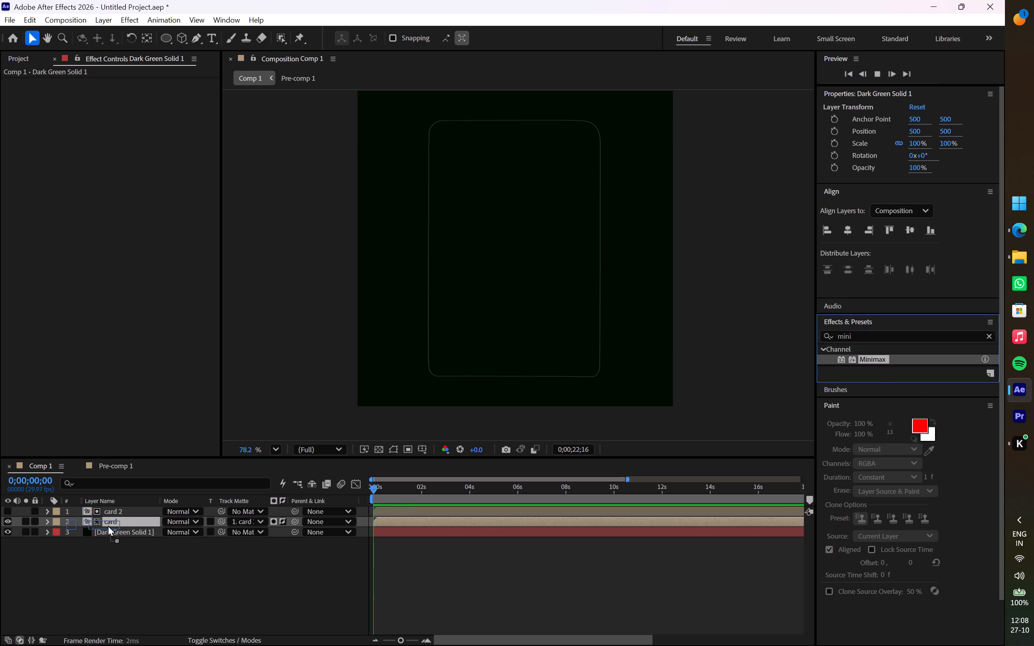
drag(108, 525, 103, 519)
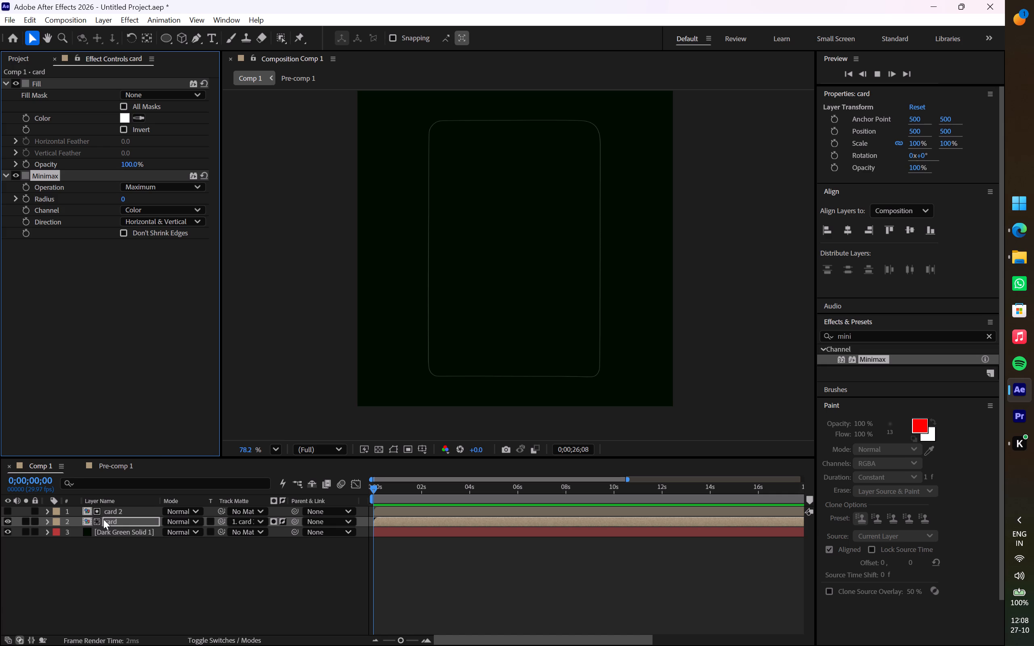
Set the Minimax effect's Channel to Alpha on the card layer.
click(155, 210)
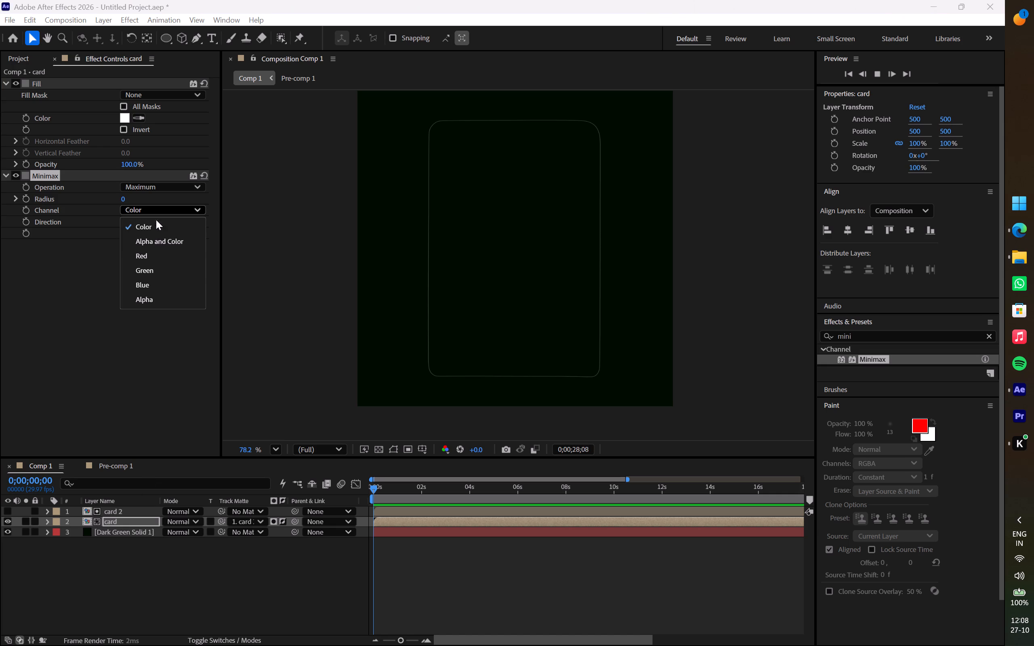
click(157, 296)
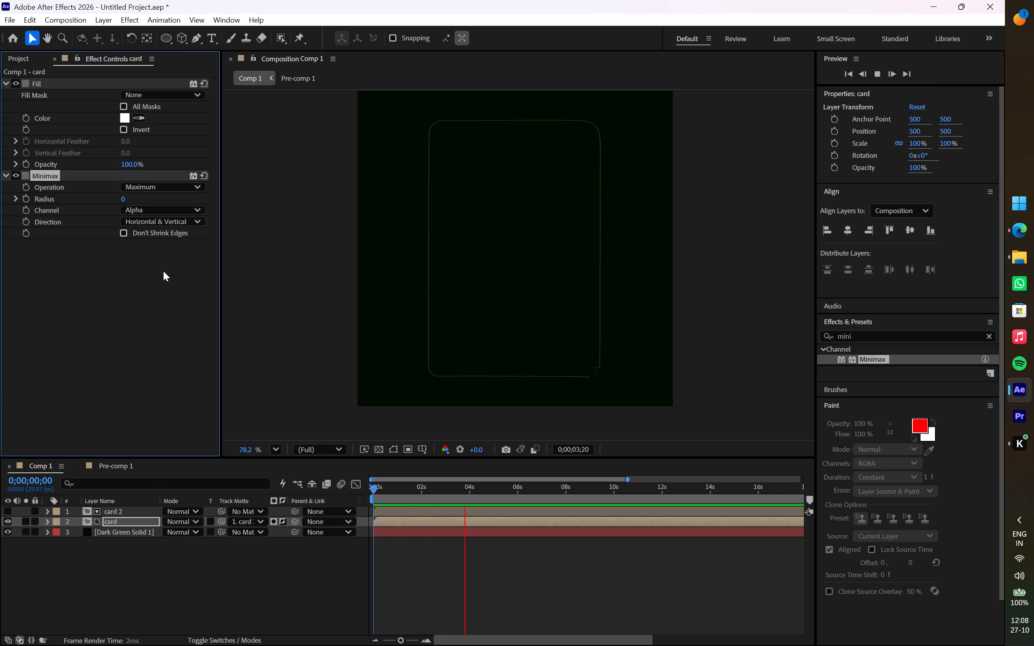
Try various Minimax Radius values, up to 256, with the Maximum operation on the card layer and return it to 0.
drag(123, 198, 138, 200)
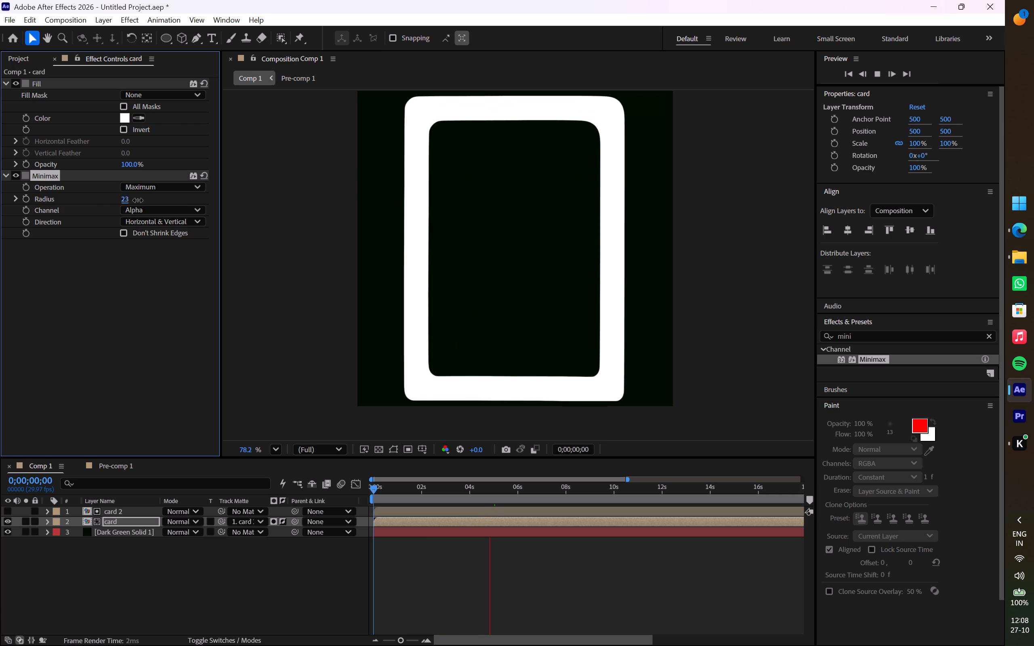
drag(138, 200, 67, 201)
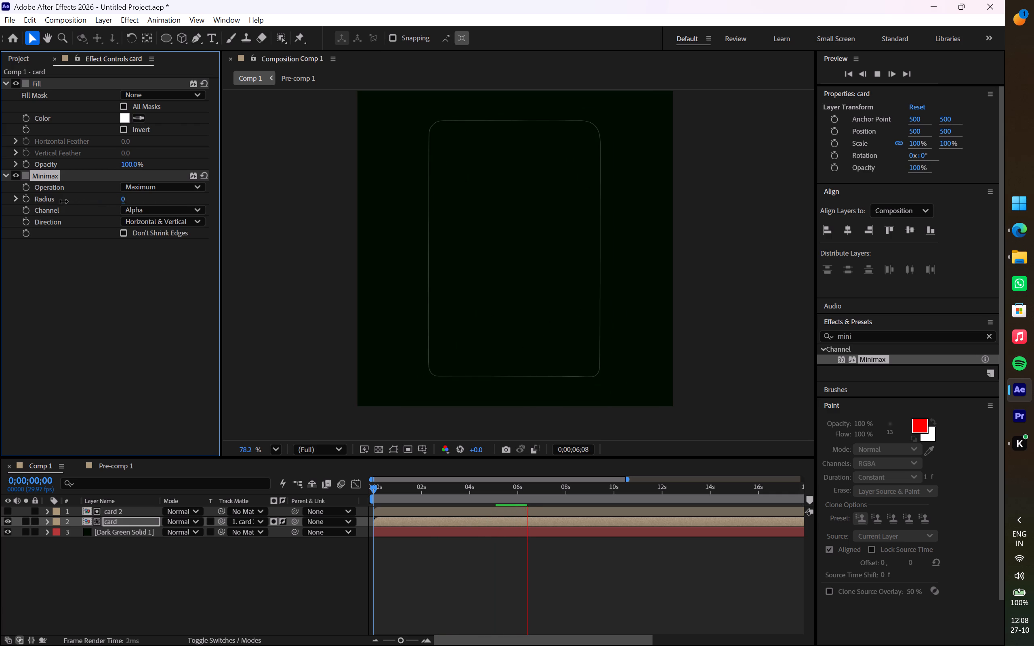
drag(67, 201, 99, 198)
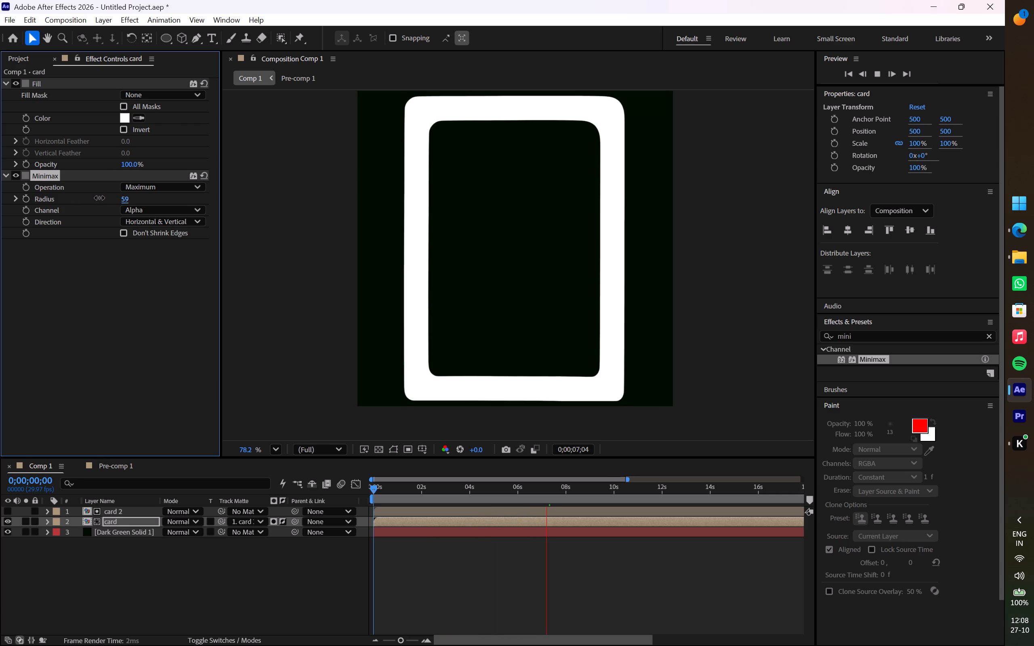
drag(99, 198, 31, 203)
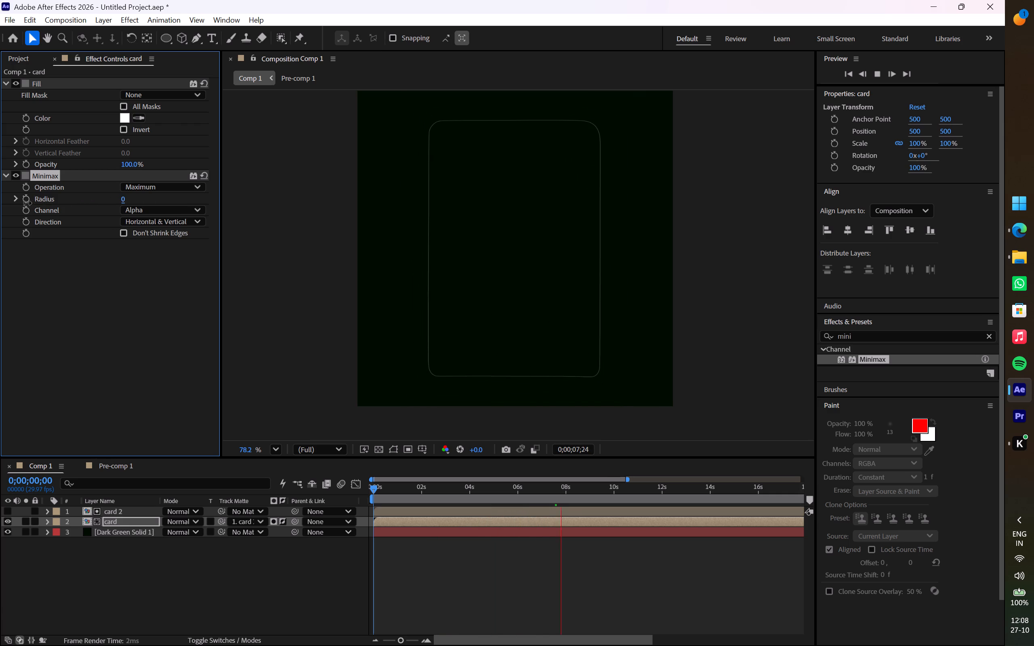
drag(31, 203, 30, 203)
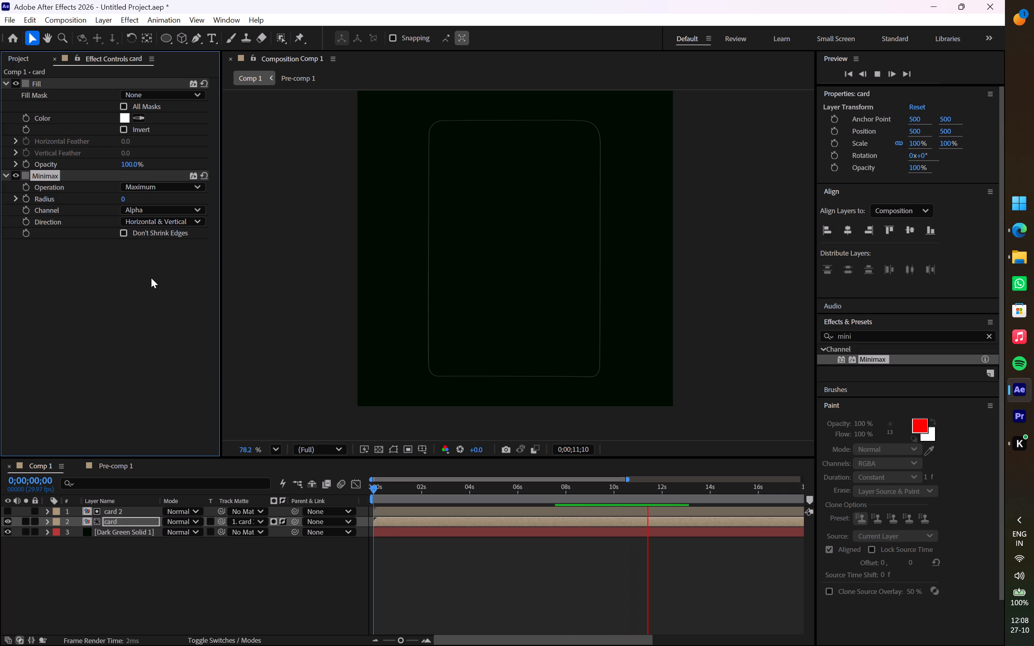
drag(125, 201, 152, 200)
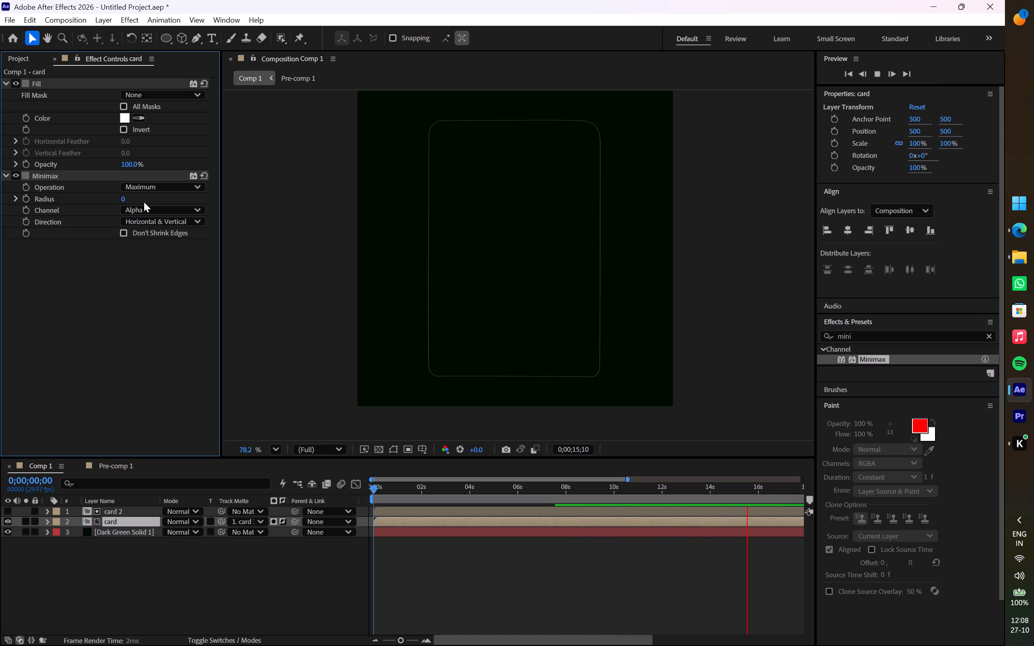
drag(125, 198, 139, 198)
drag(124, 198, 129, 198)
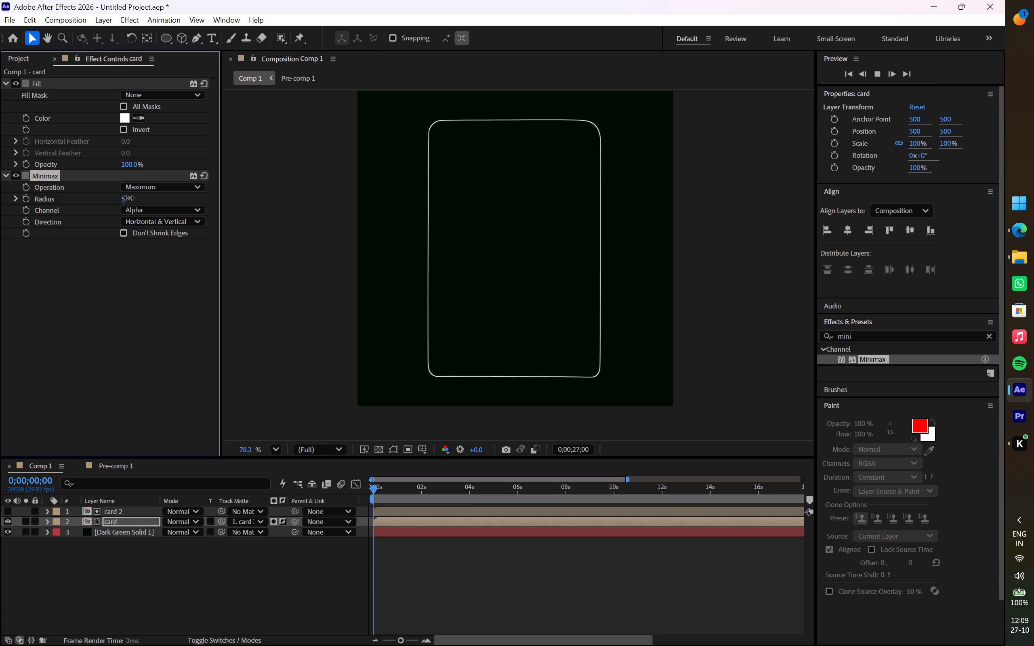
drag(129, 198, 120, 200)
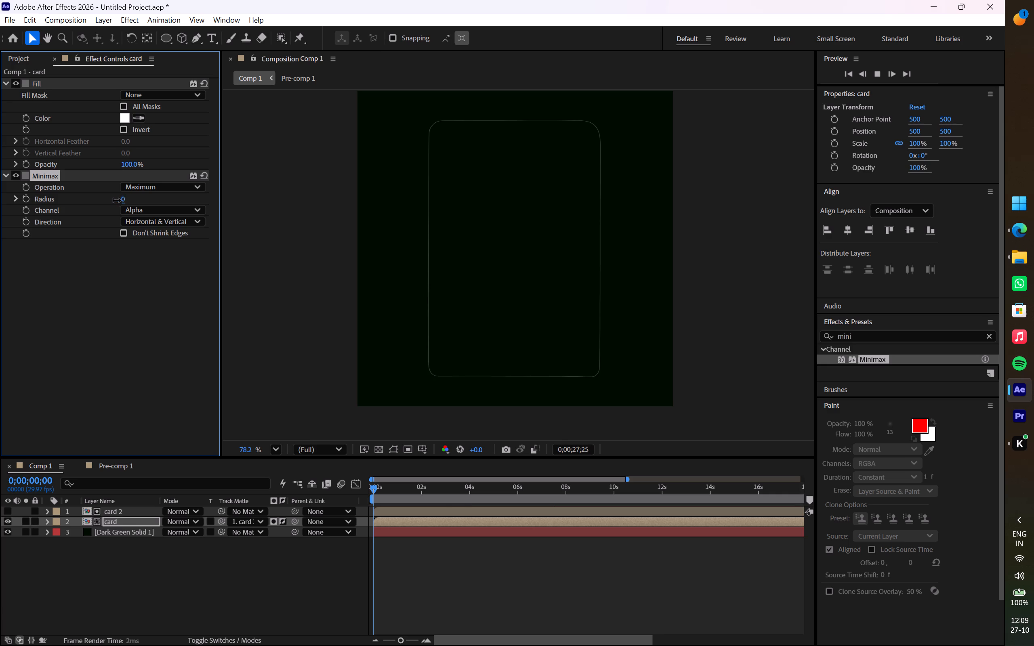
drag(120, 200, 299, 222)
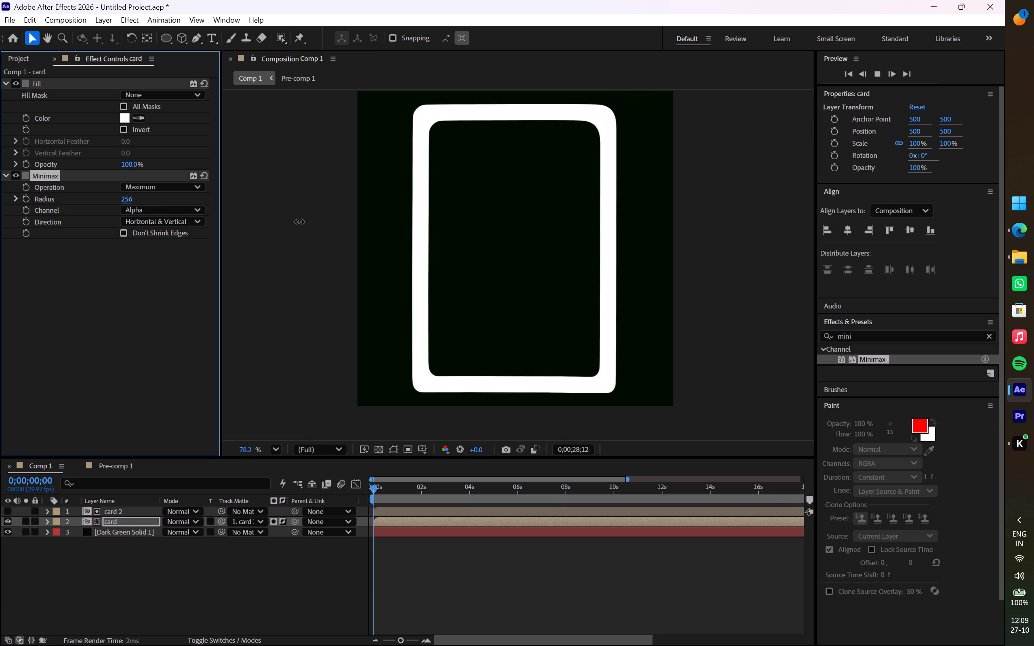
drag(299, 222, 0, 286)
Set the card layer's Minimax Operation to Minimum and its Radius to 10.
click(152, 187)
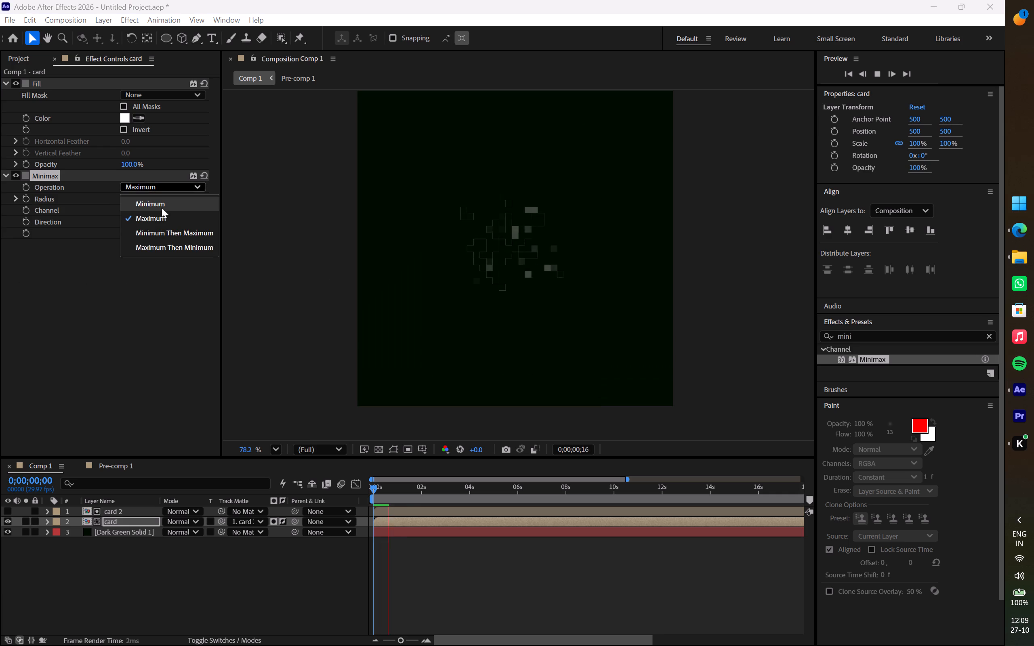
click(162, 208)
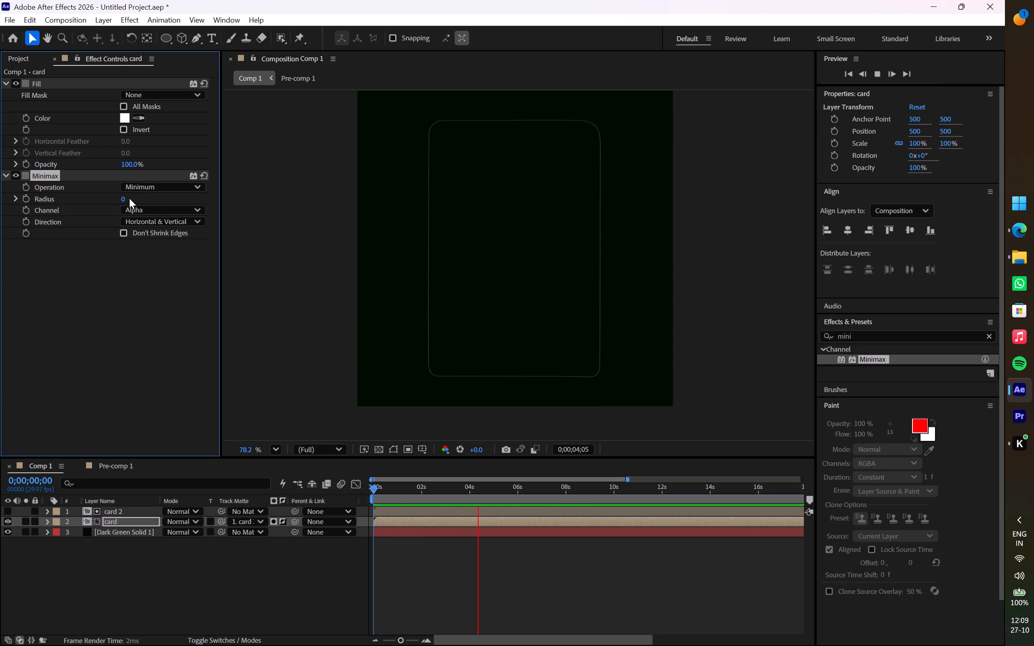
drag(124, 199, 132, 199)
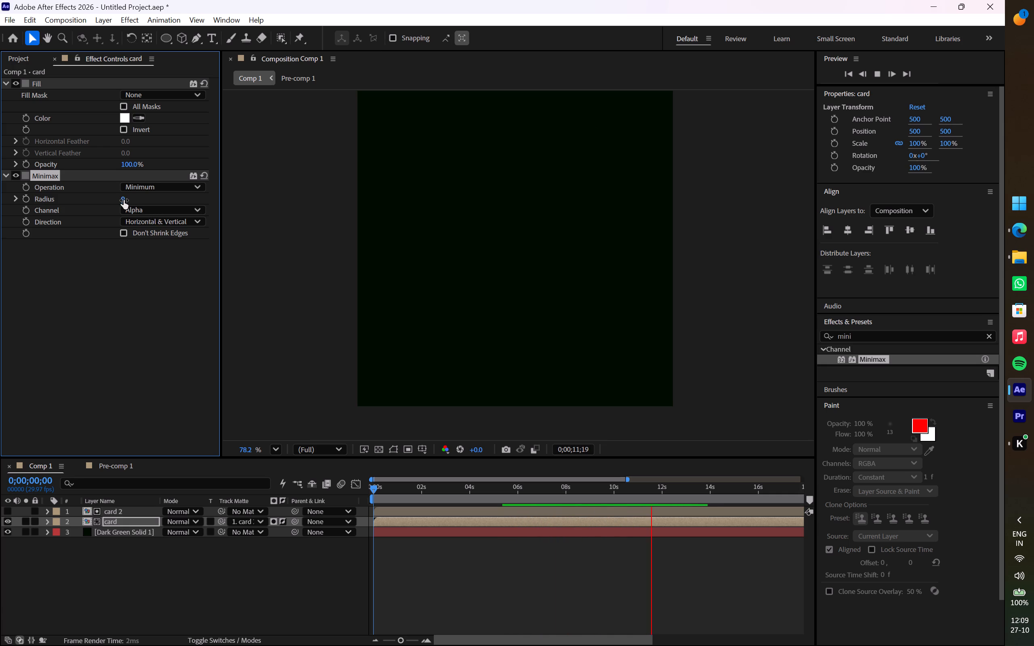
drag(124, 199, 135, 209)
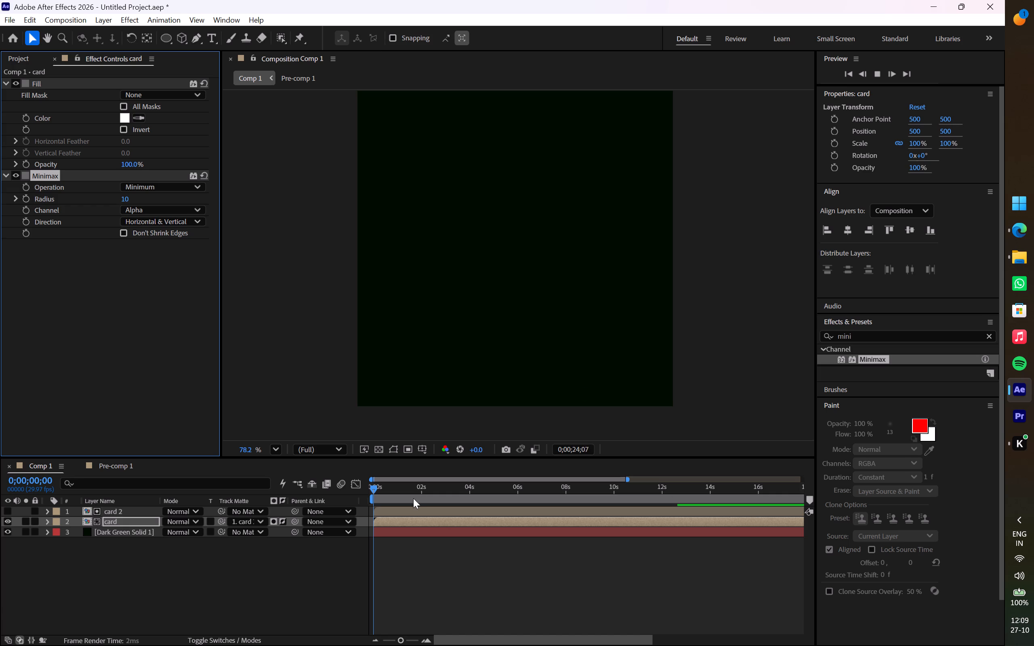
Shift the card 2 matte layer about half a second later in the timeline.
drag(405, 511, 418, 512)
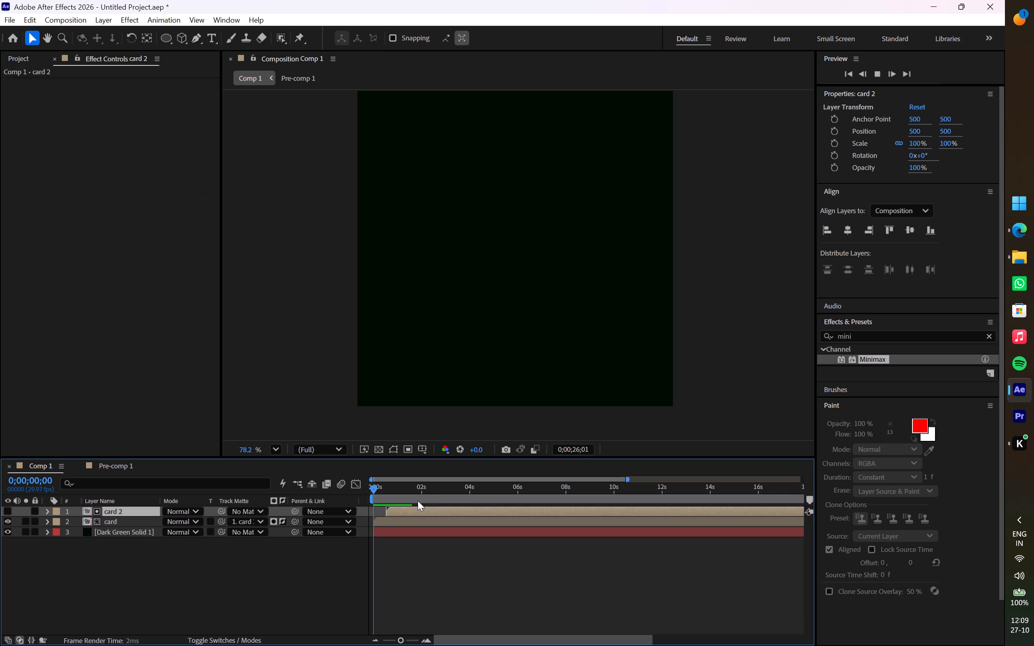
Preview the offset card reveal from the first frame and stop at 0;00;04;00.
key(space)
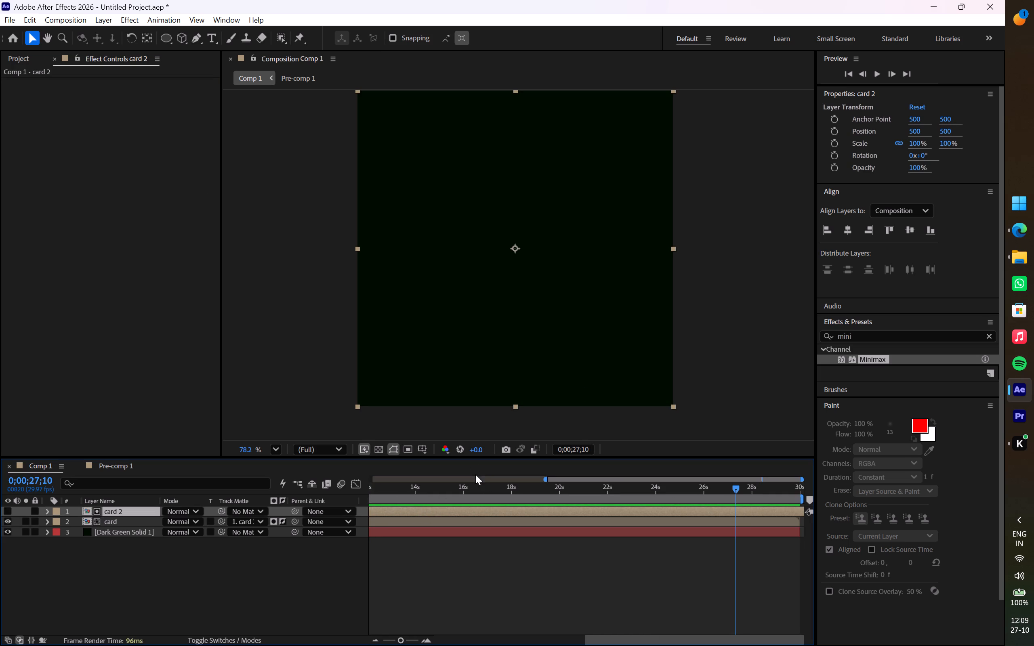
drag(733, 487, 195, 516)
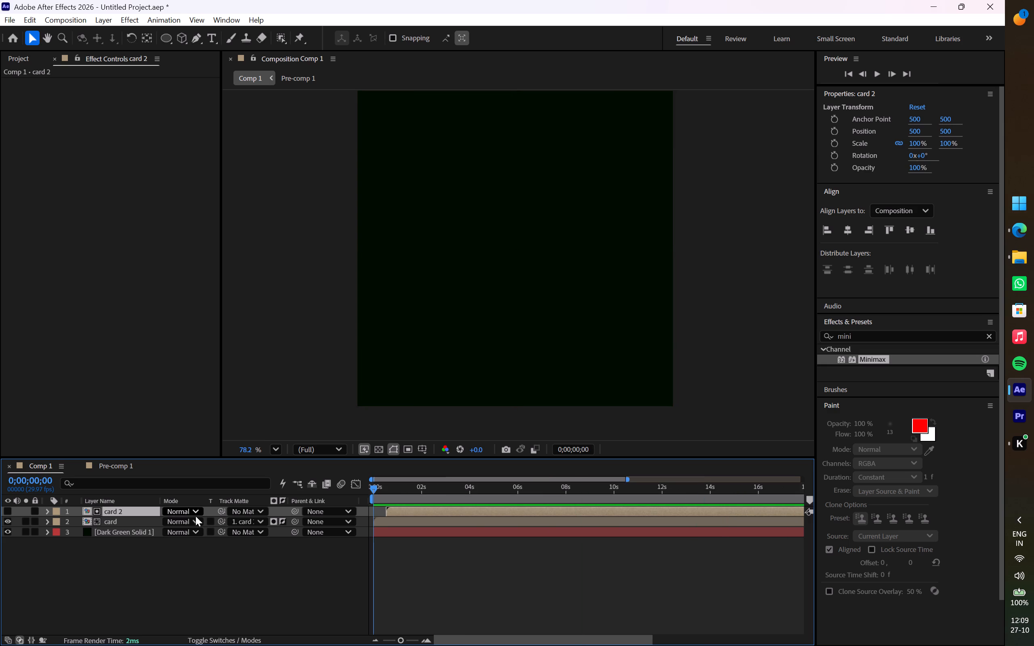
key(space)
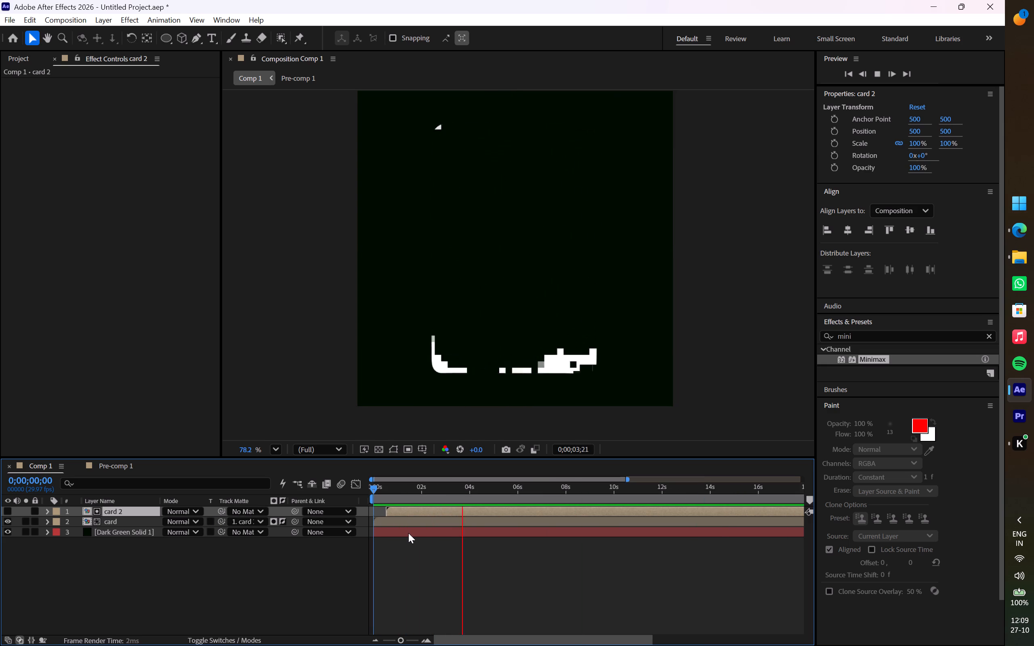
key(space)
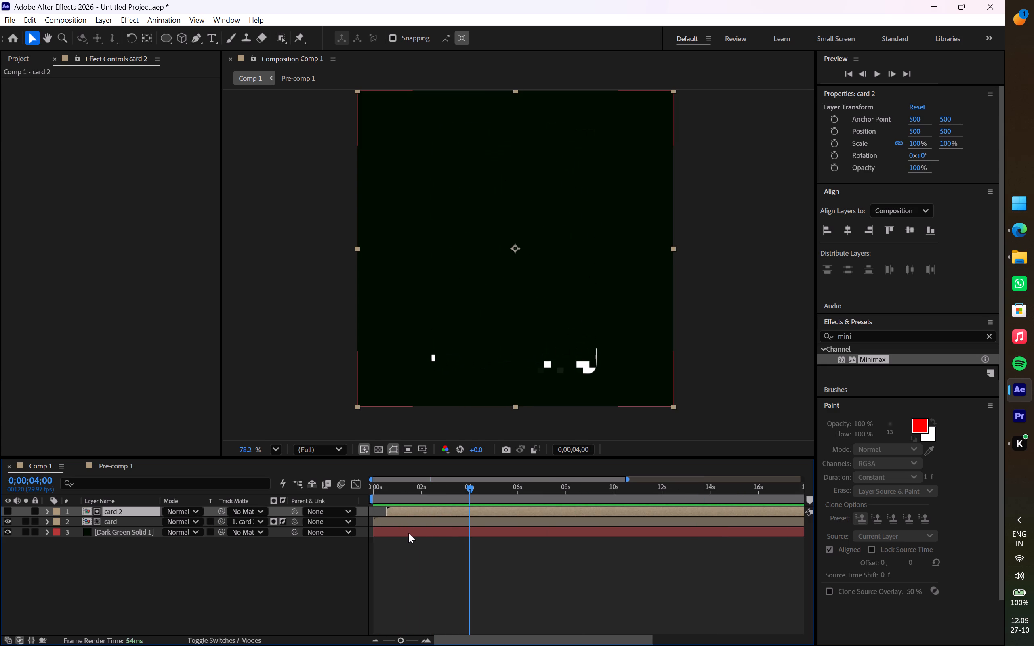
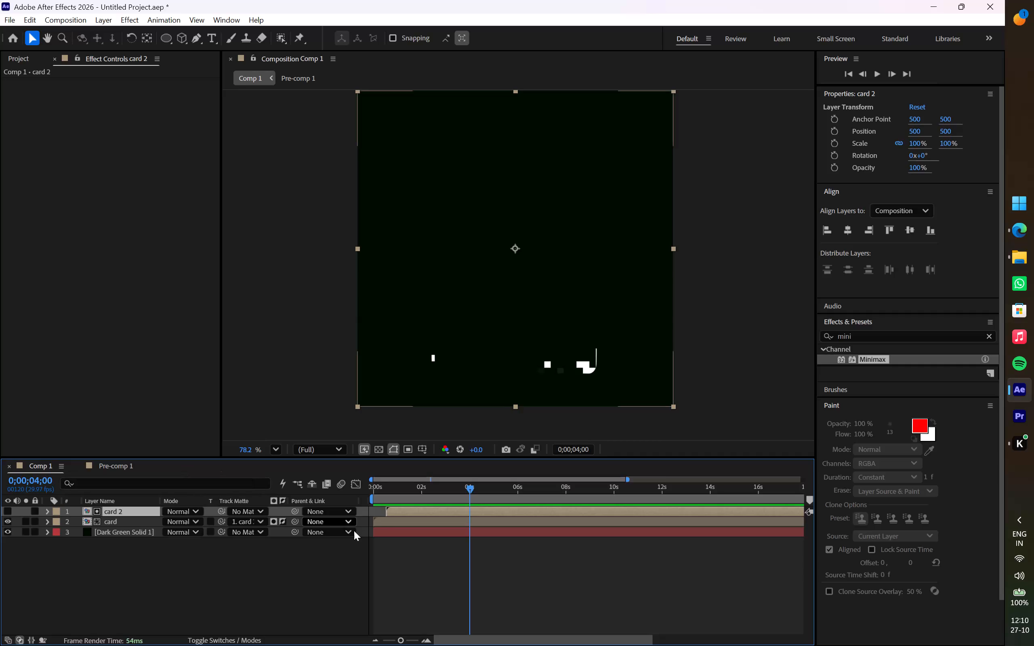
Pre-compose the card 2 and card layers together into a composition named white.
shift+click(380, 520)
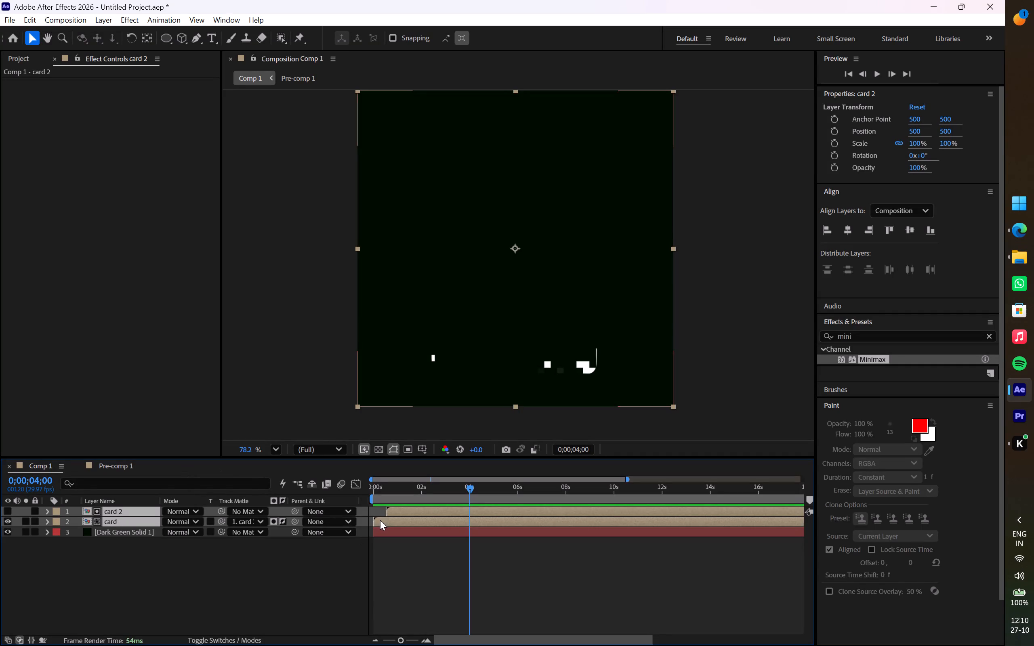
right_click(385, 508)
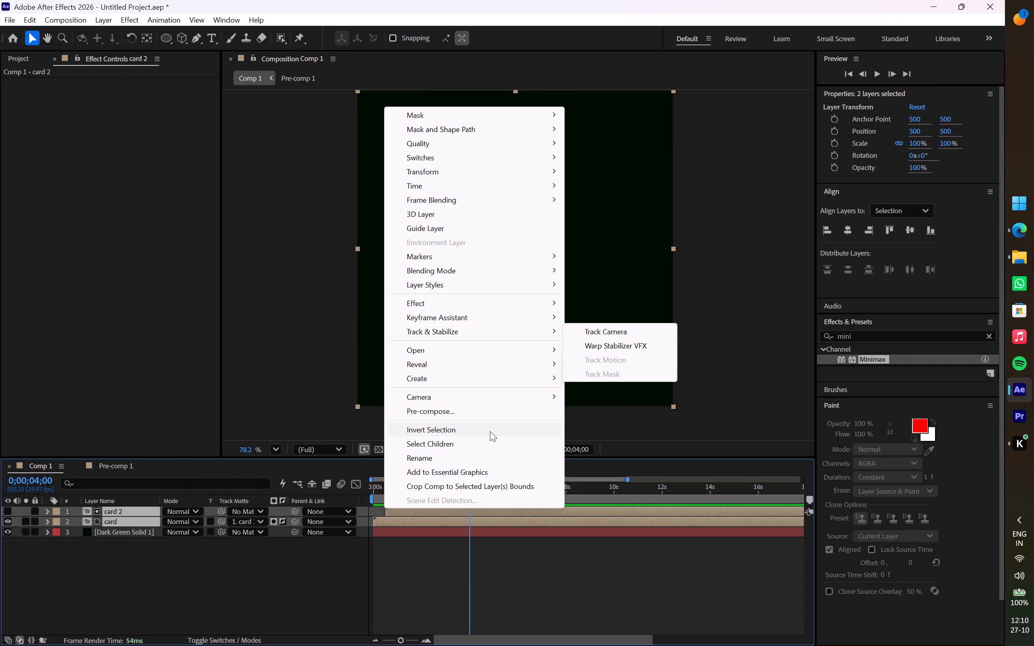
click(477, 408)
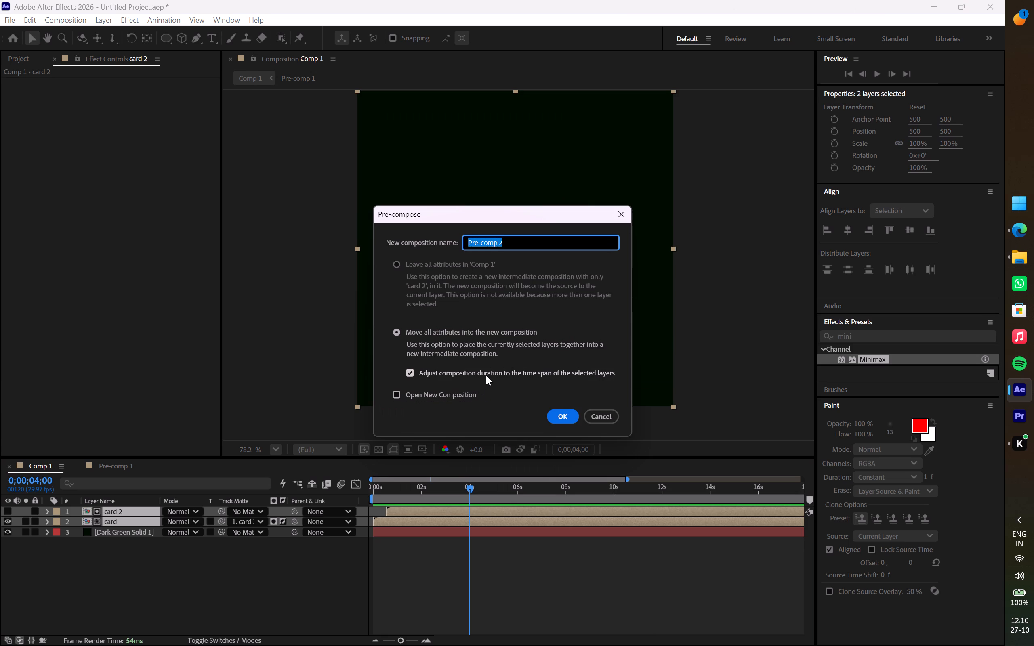
text(white)
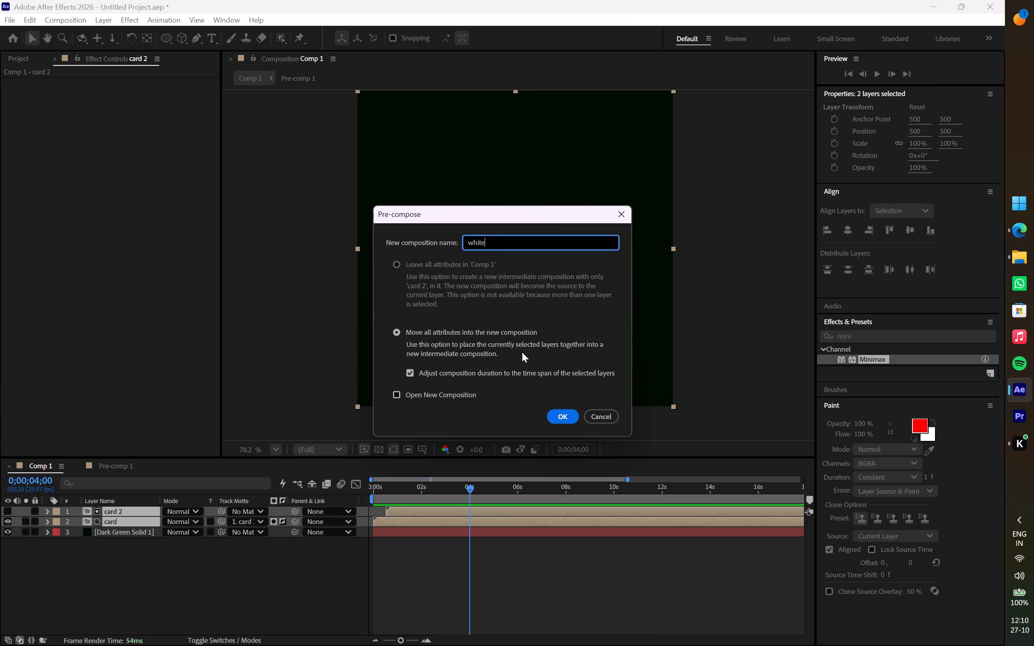
click(558, 410)
Add Pre-comp 1 to Comp 1 between the white layer and the Dark Green Solid 1 layer.
click(21, 58)
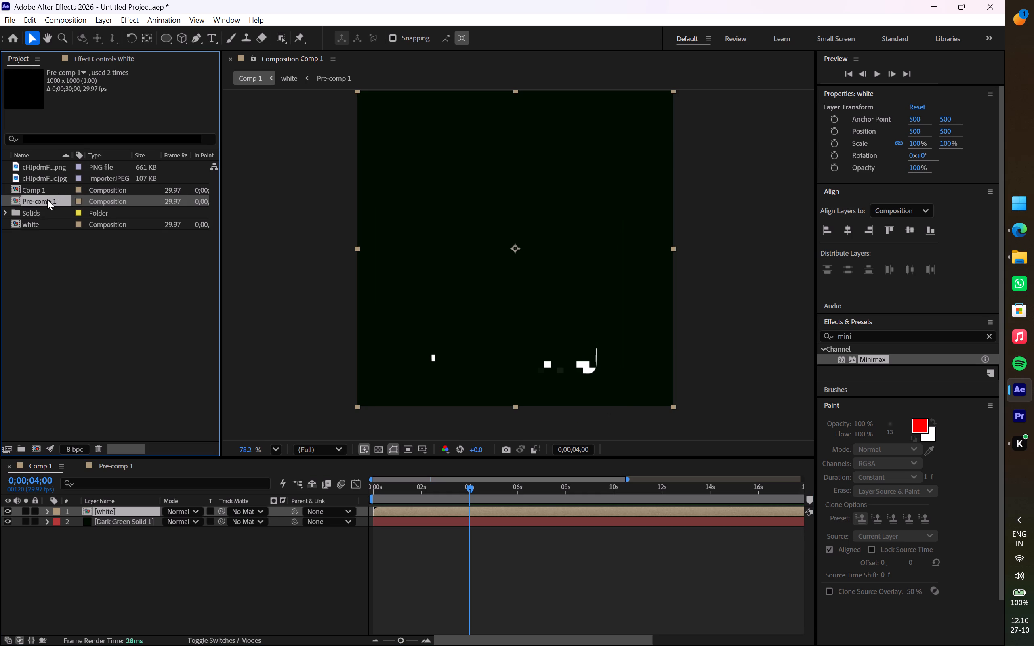
drag(47, 199, 53, 207)
drag(53, 207, 120, 518)
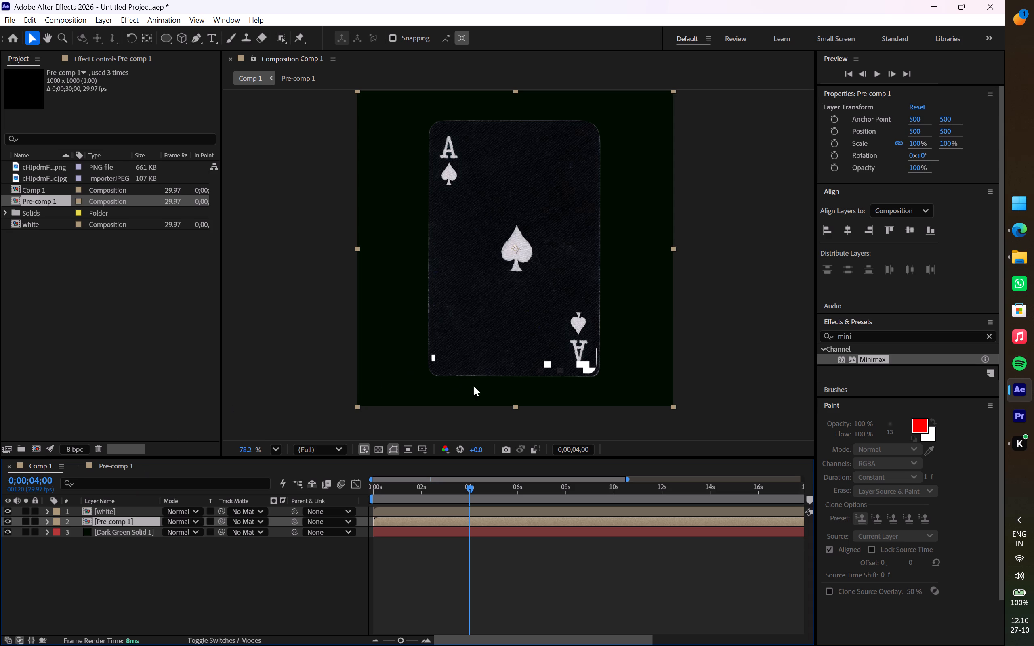
Preview the composition from the first frame with the added card layer and stop at 0;00;04;17.
drag(472, 488, 319, 514)
key(space)
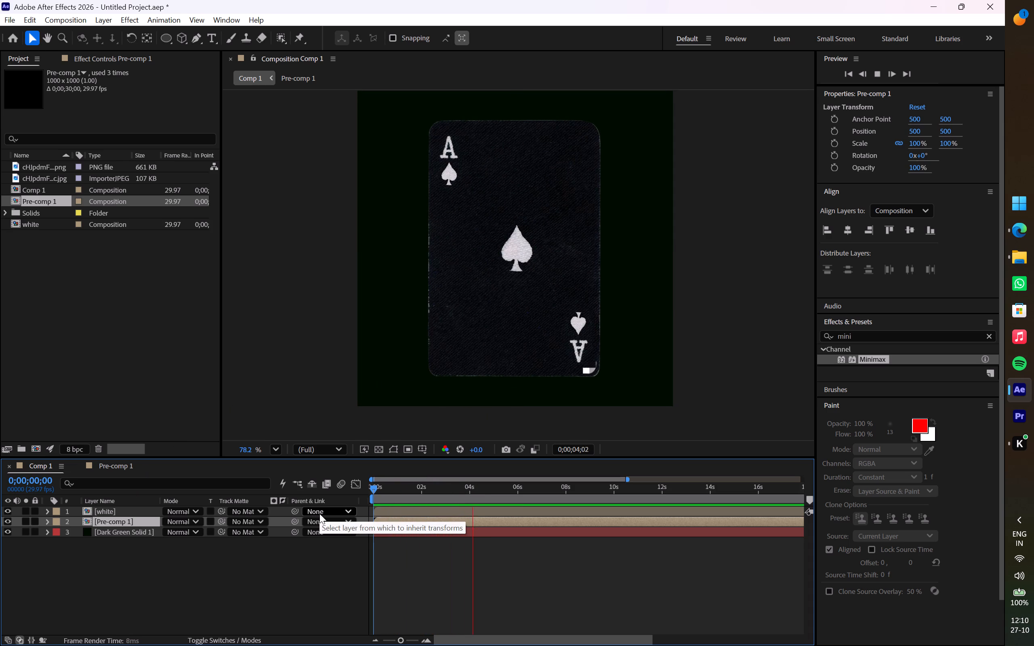
key(space)
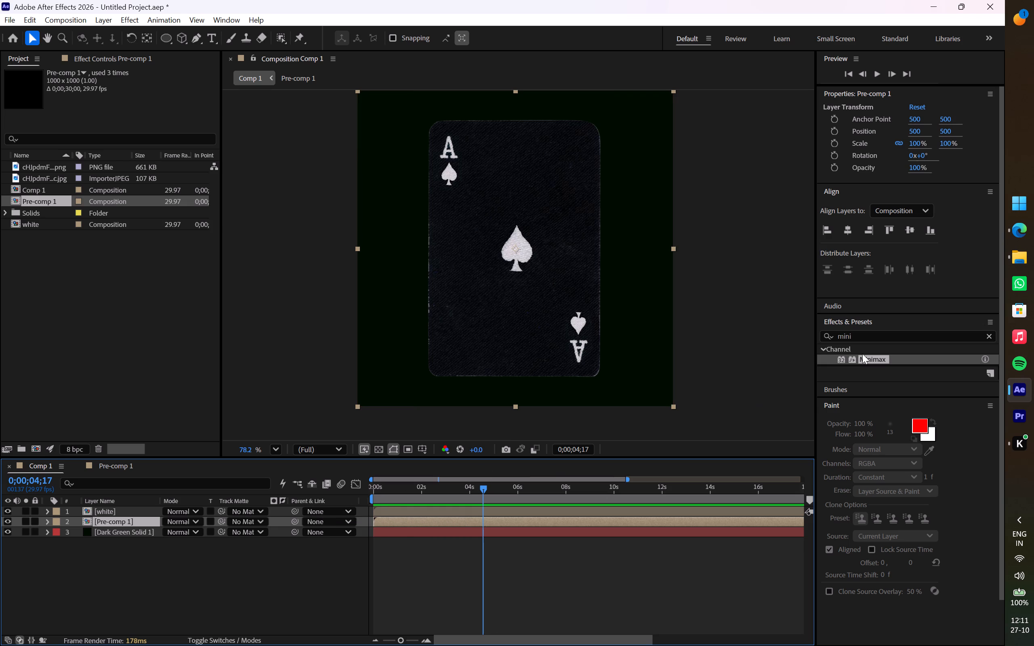
Find the Colorama effect and apply it to the Pre-comp 1 layer.
click(893, 333)
key(BackSpace)
key(BackSpace)
key(BackSpace)
key(BackSpace)
key(BackSpace)
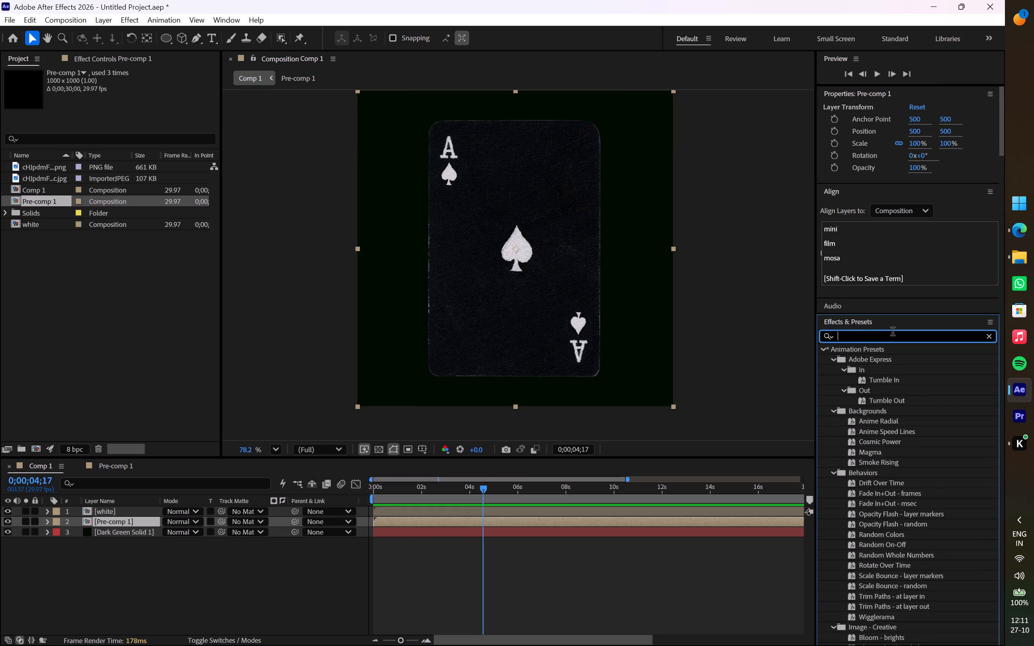
key(BackSpace)
text(col)
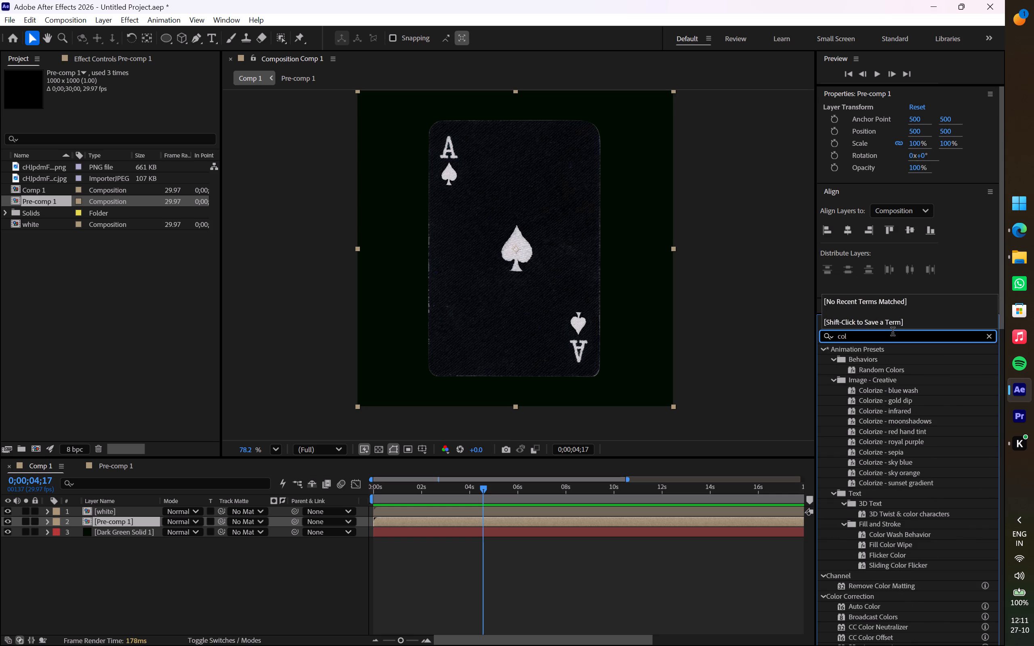
text(ou)
key(BackSpace)
key(r)
key(o)
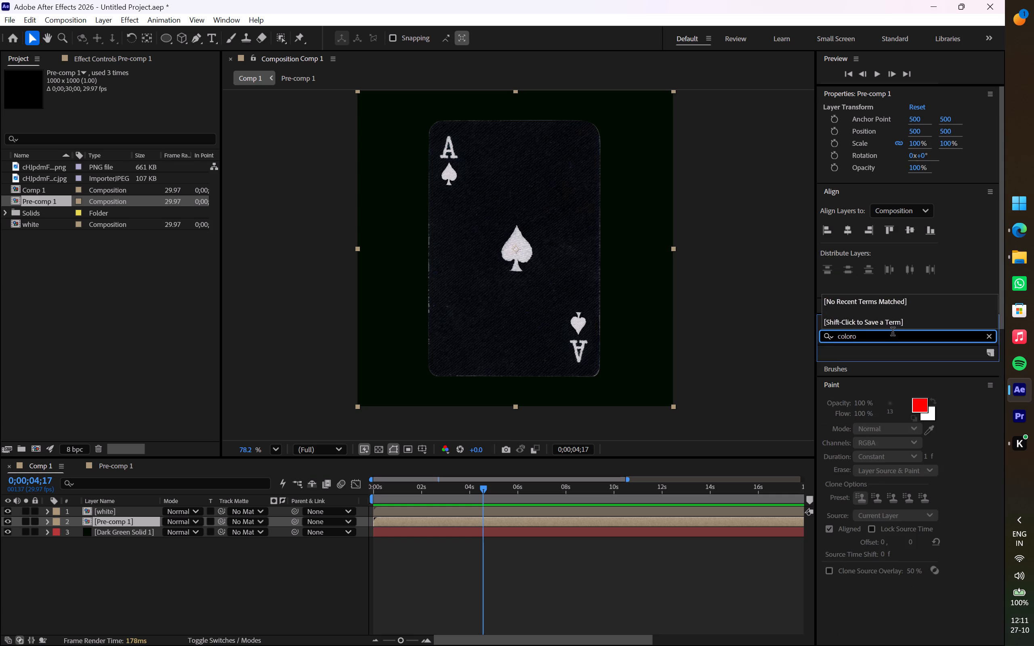
key(BackSpace)
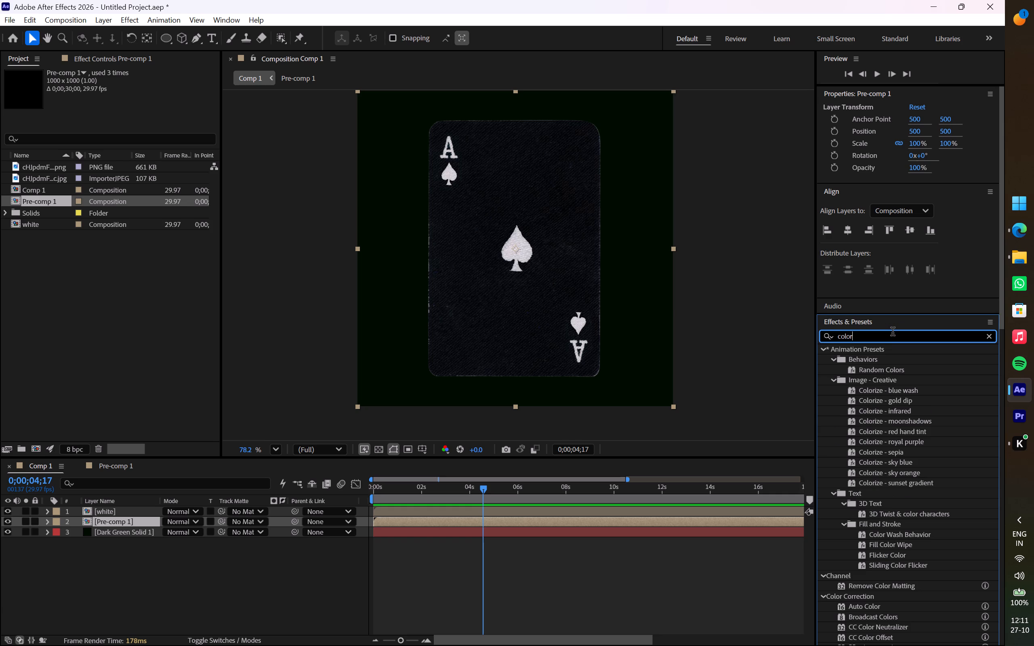
text(oma)
key(BackSpace)
key(BackSpace)
key(BackSpace)
text(am)
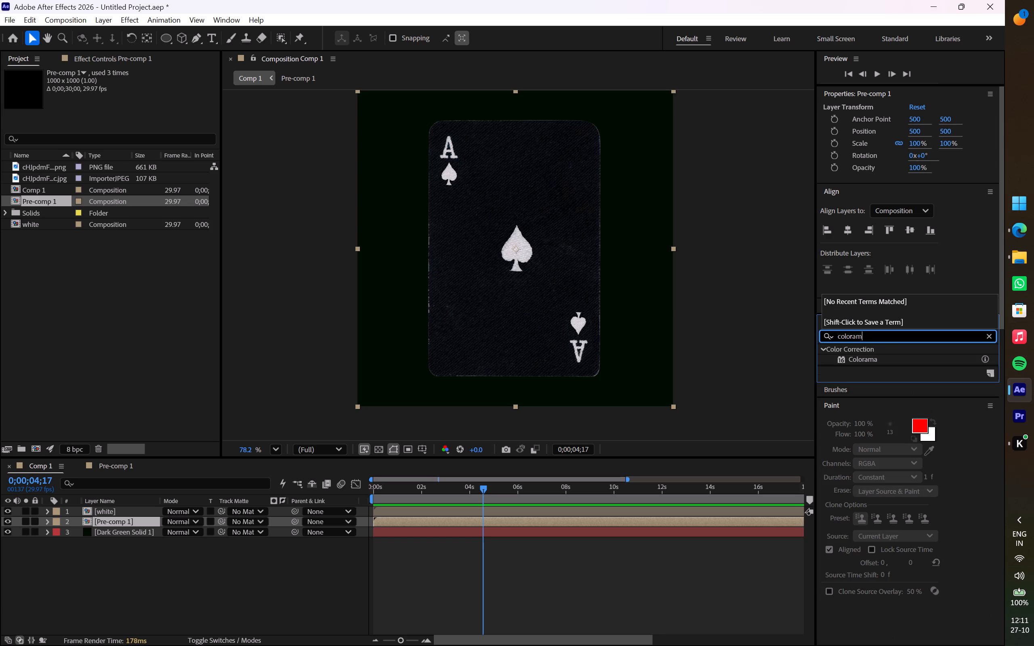
click(876, 359)
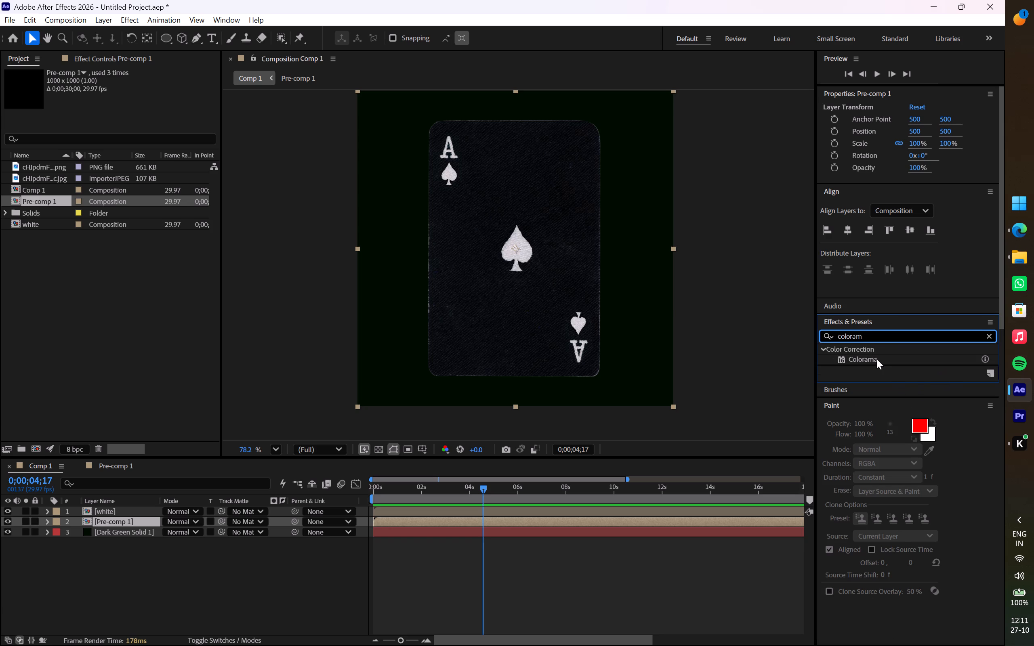
drag(876, 359, 128, 299)
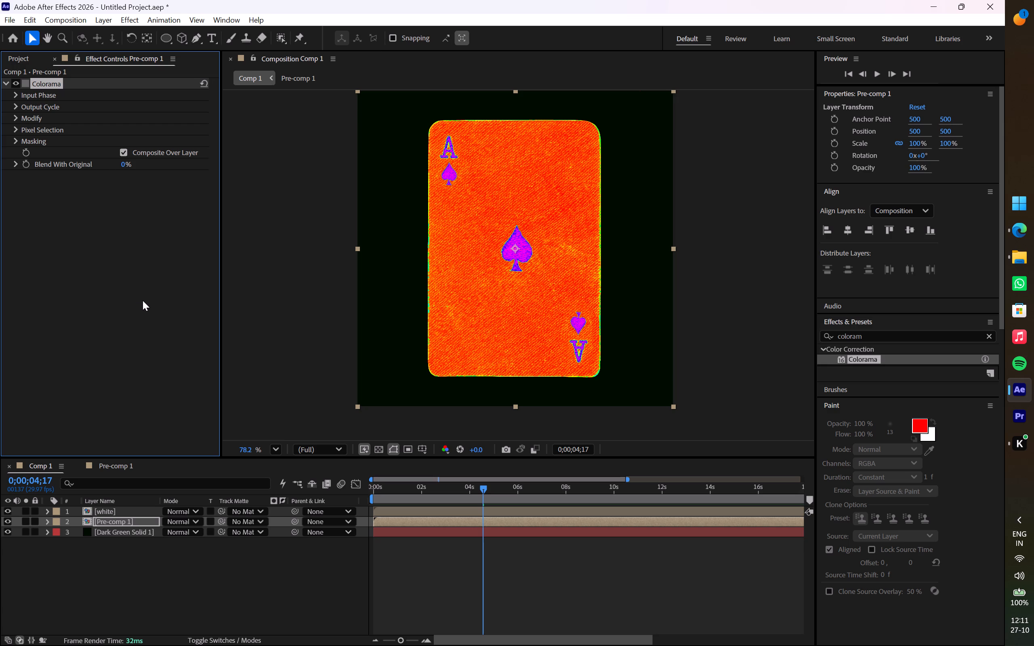
Play the Colorama-coloured card reveal from the first frame.
drag(485, 493, 355, 502)
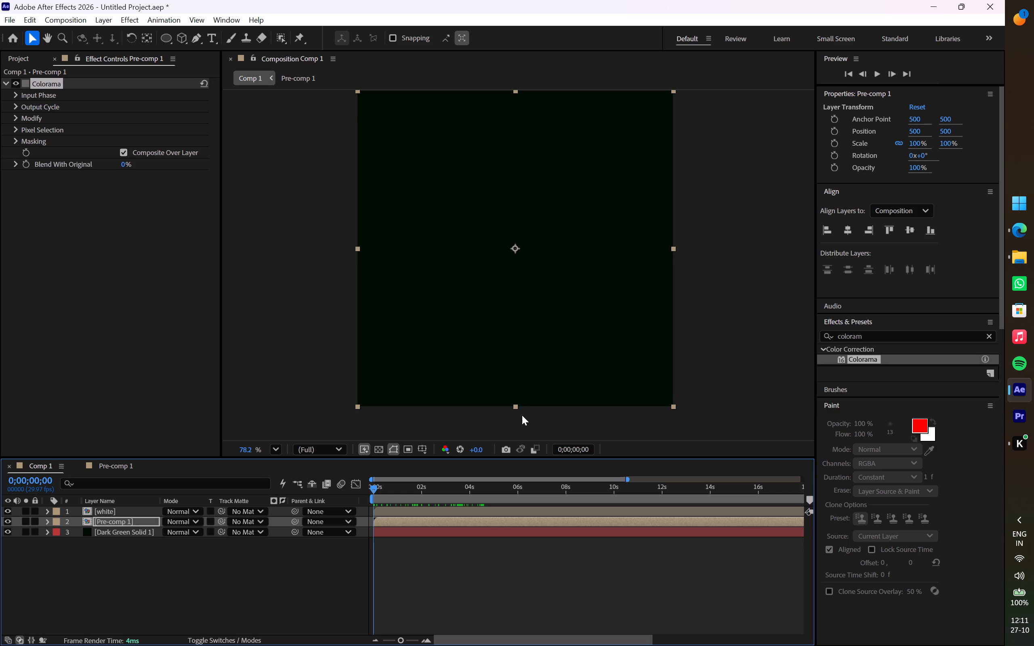
key(space)
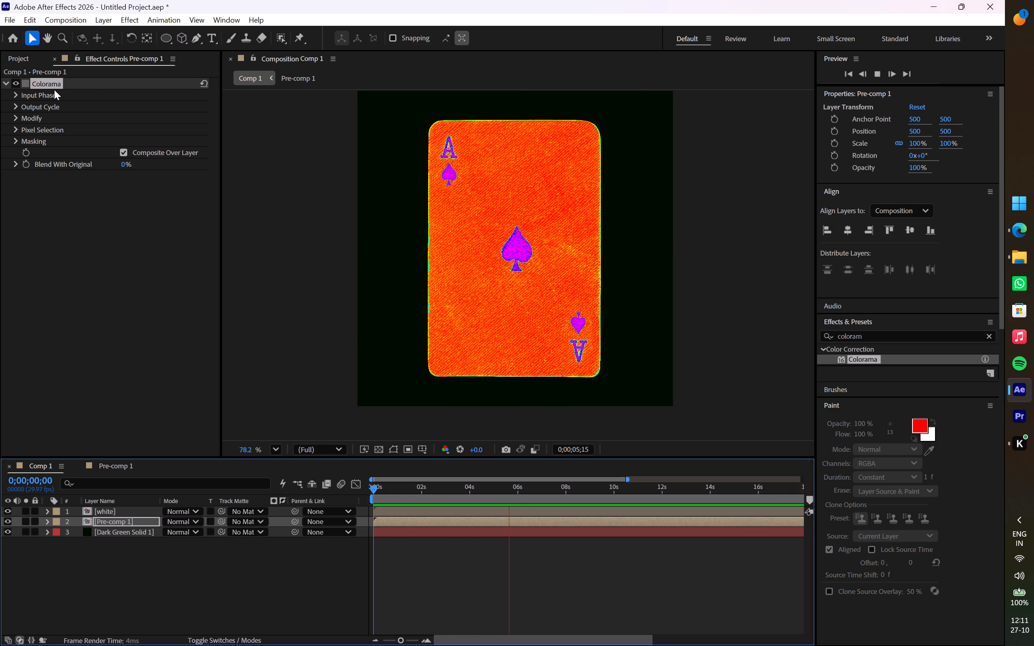
Set Colorama's Input Phase to get its phase from Alpha.
click(39, 97)
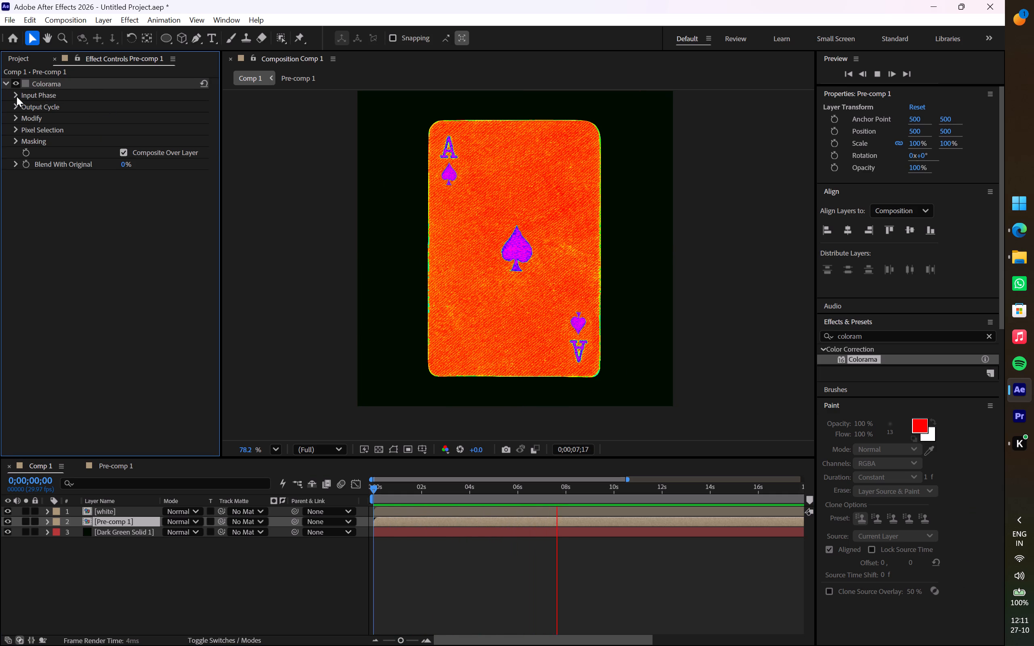
click(17, 96)
click(180, 103)
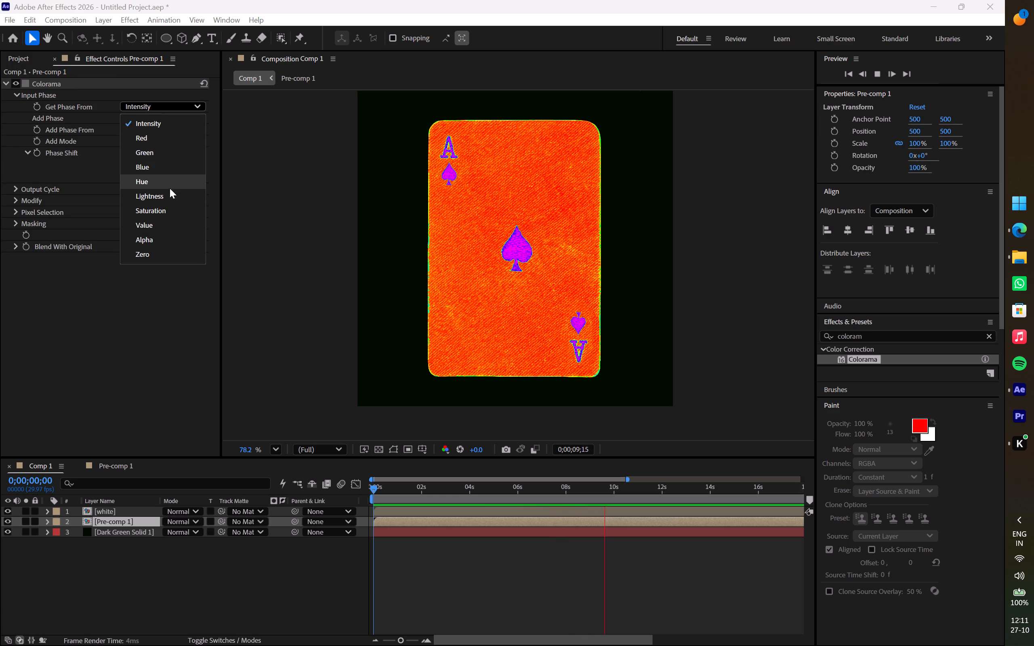
click(166, 240)
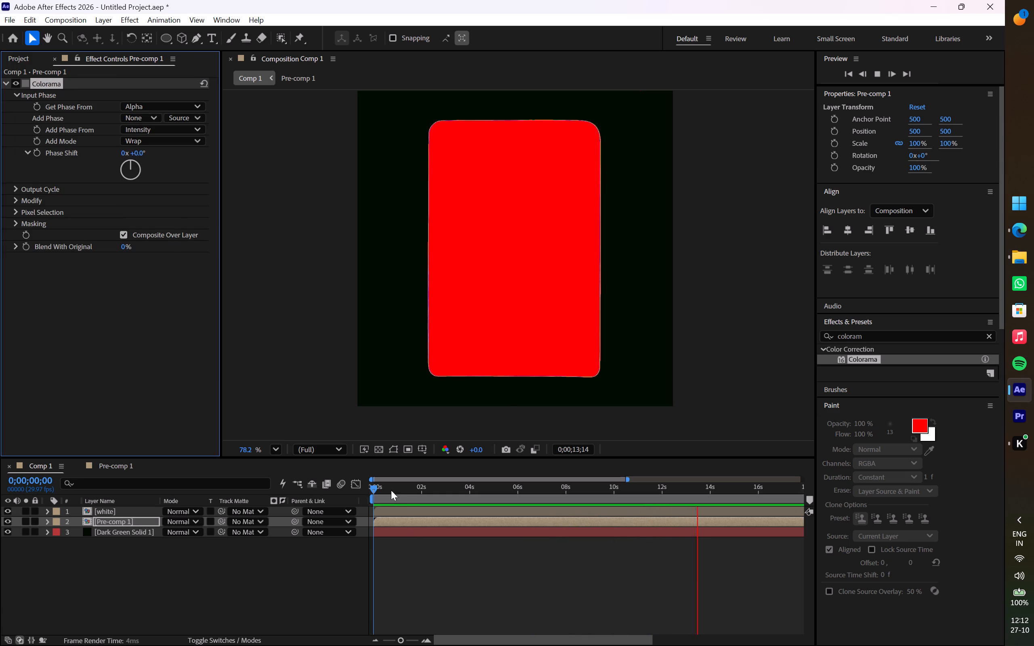
Preview the alpha-based Colorama reveal from the first frame and stop at 0;00;01;16.
drag(372, 486, 363, 487)
key(space)
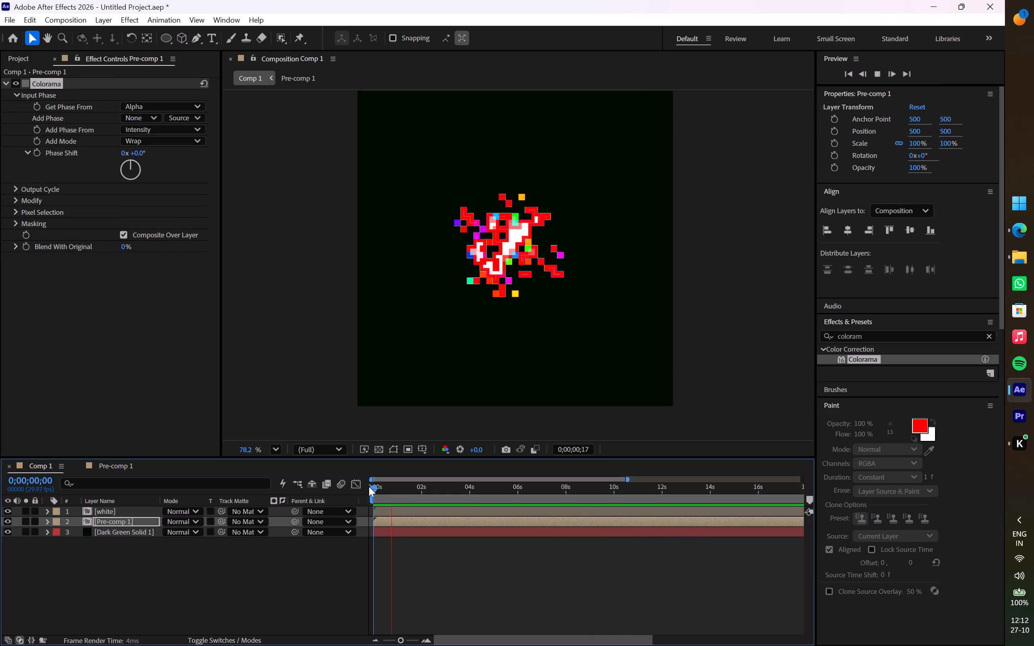
key(space)
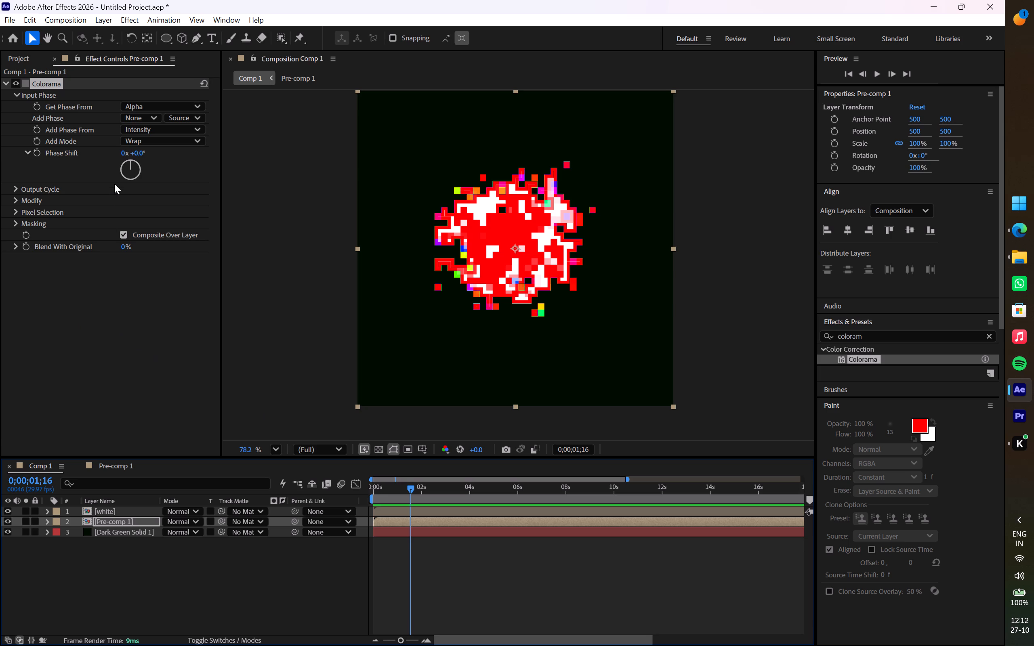
Set the white layer as Colorama's Add Phase source.
click(149, 114)
click(156, 152)
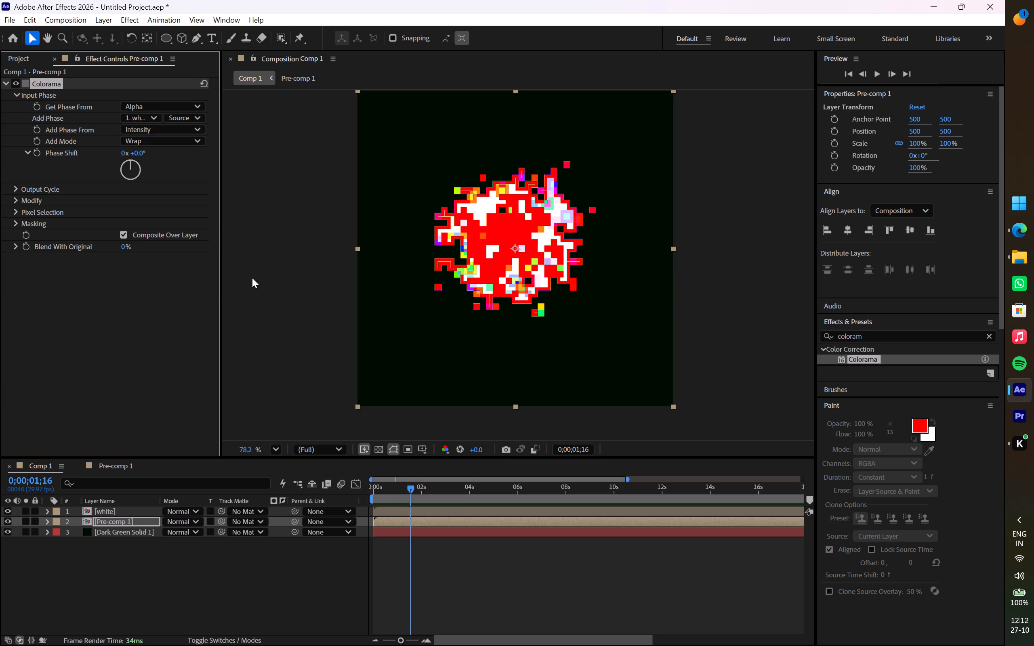
Turn off Modify Alpha in Colorama's Modify settings.
click(13, 196)
click(16, 204)
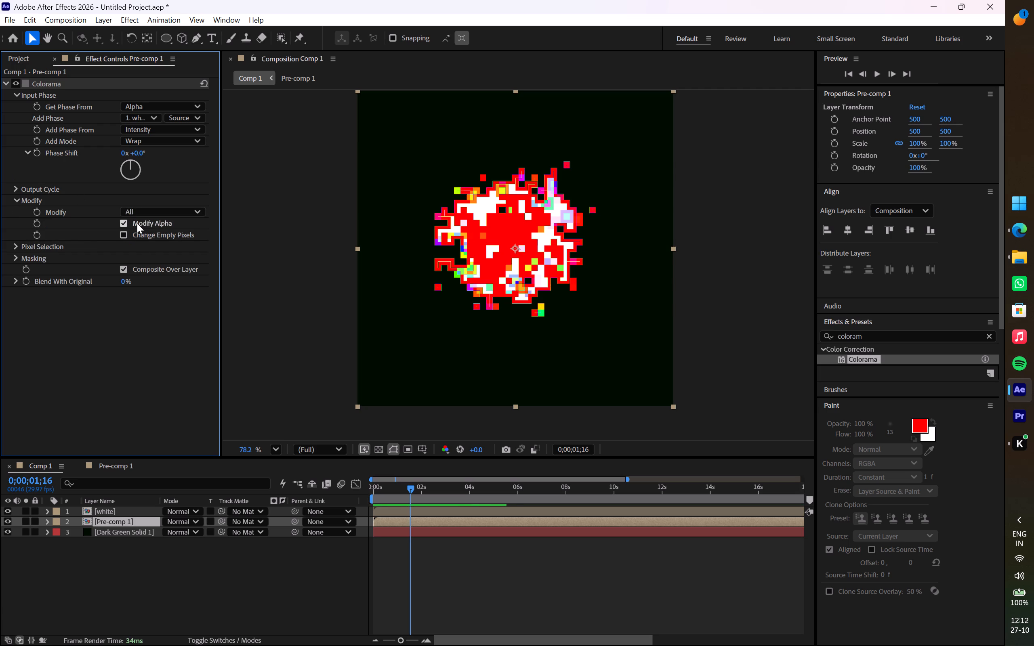
click(127, 220)
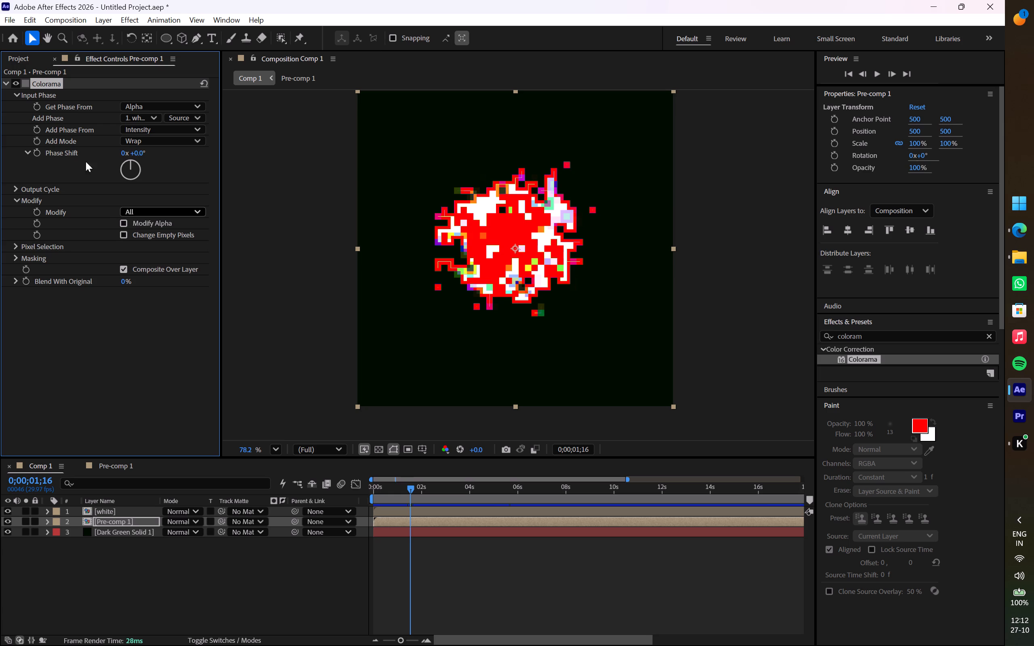
Try the Ramp Red preset palette for Colorama's Output Cycle, then change it to Ramp Blue.
click(13, 189)
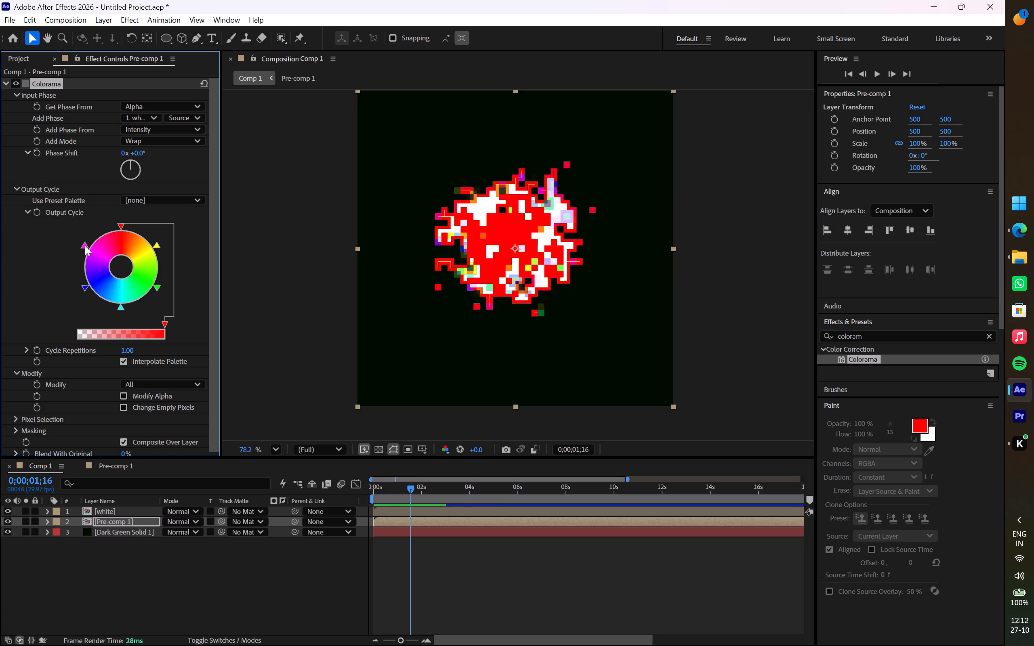
click(143, 194)
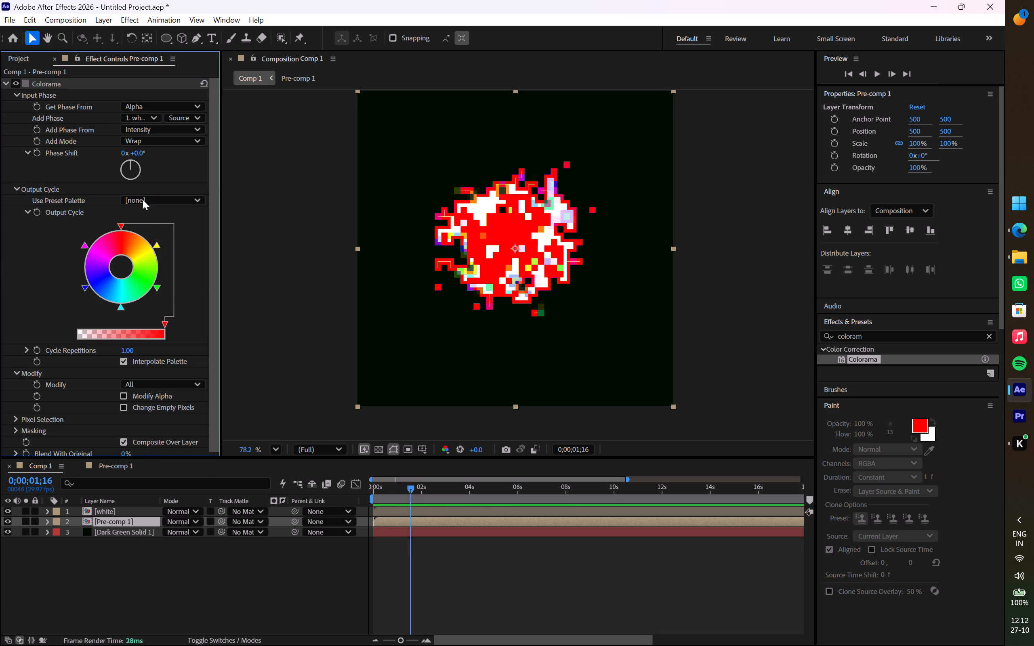
click(143, 199)
click(152, 284)
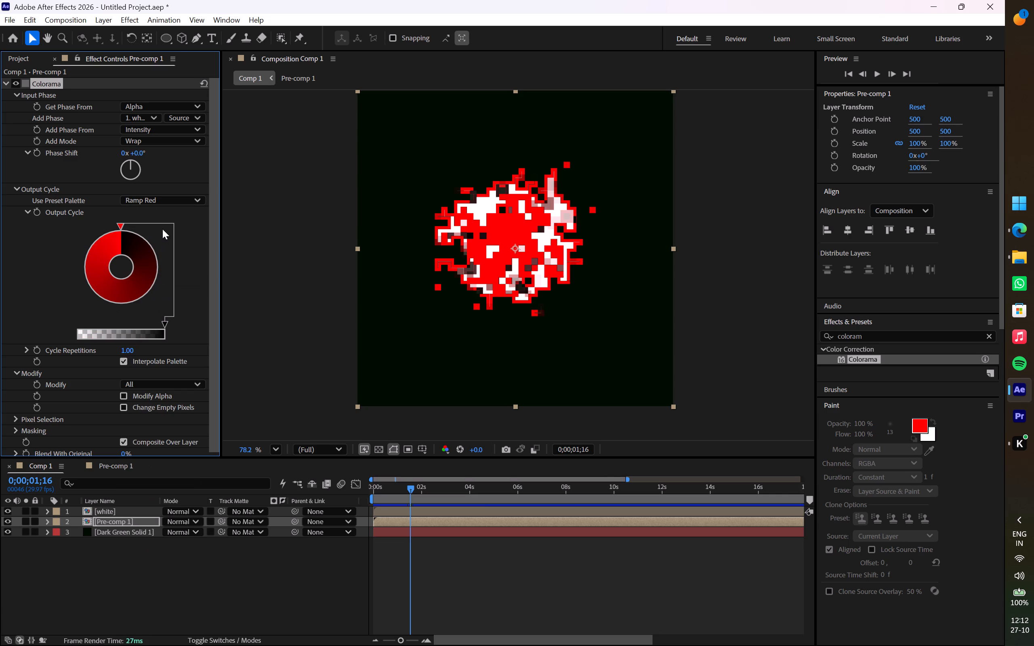
click(173, 201)
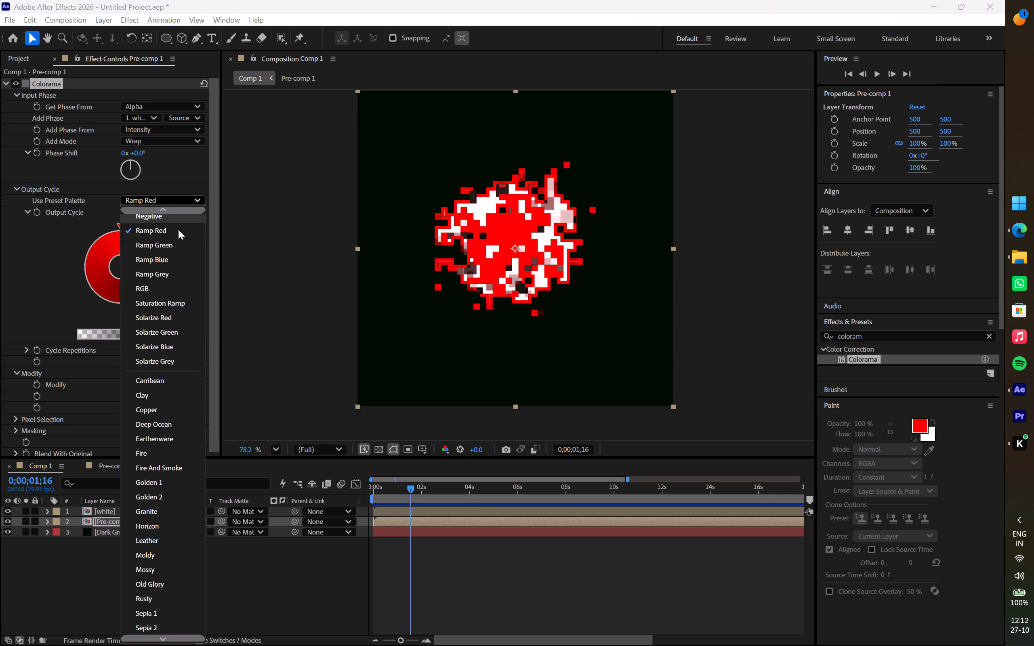
click(174, 266)
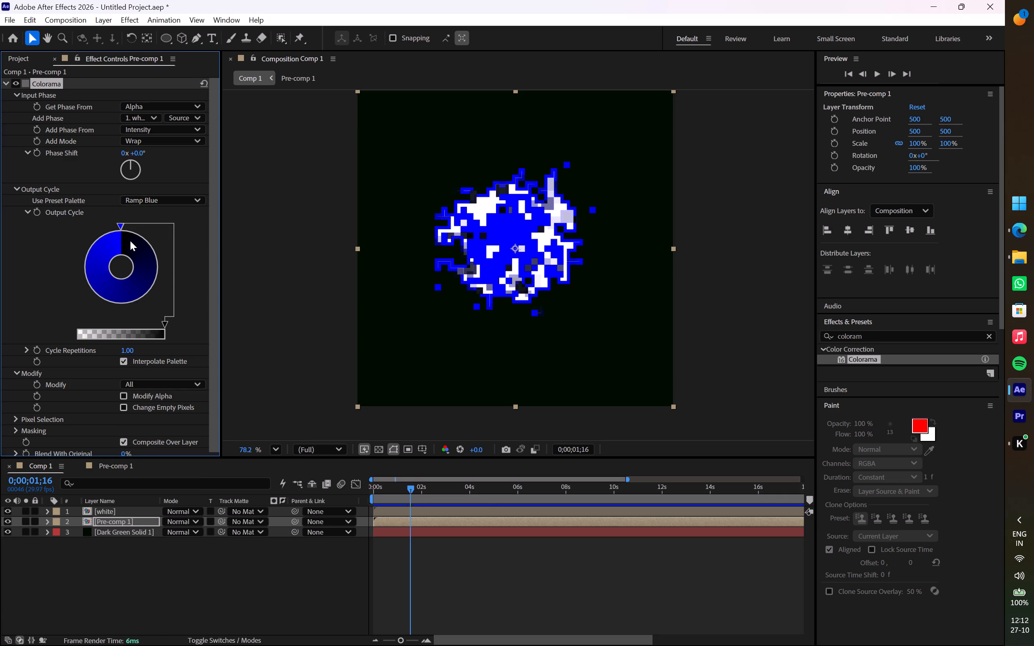
Add a dark purple (#160240) colour stop on the dark side of Colorama's Output Cycle wheel.
drag(118, 223, 129, 225)
drag(145, 276, 145, 277)
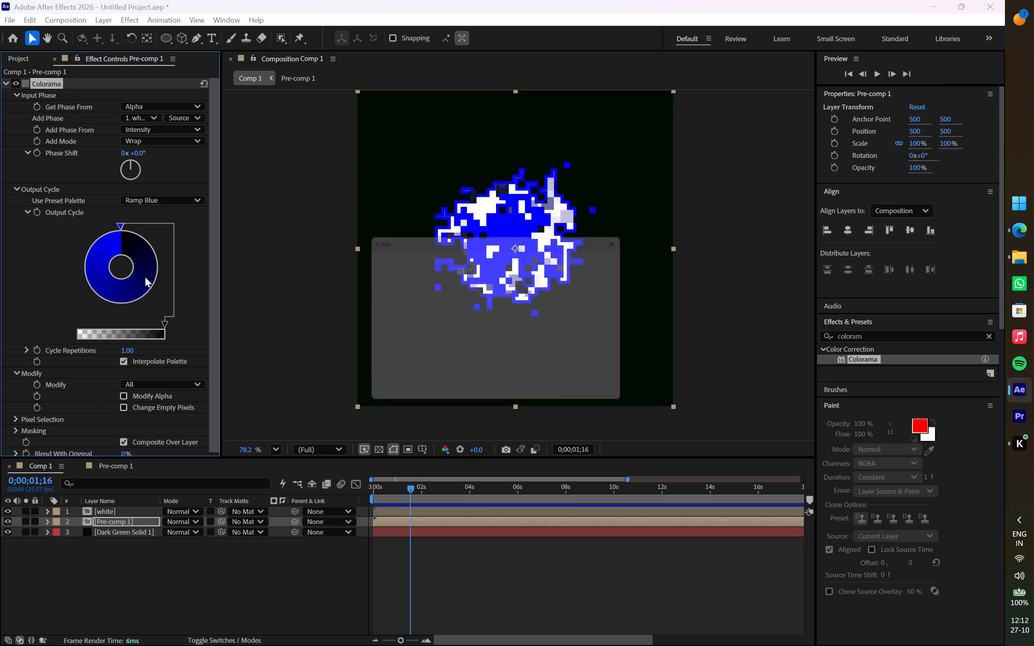
drag(145, 277, 136, 285)
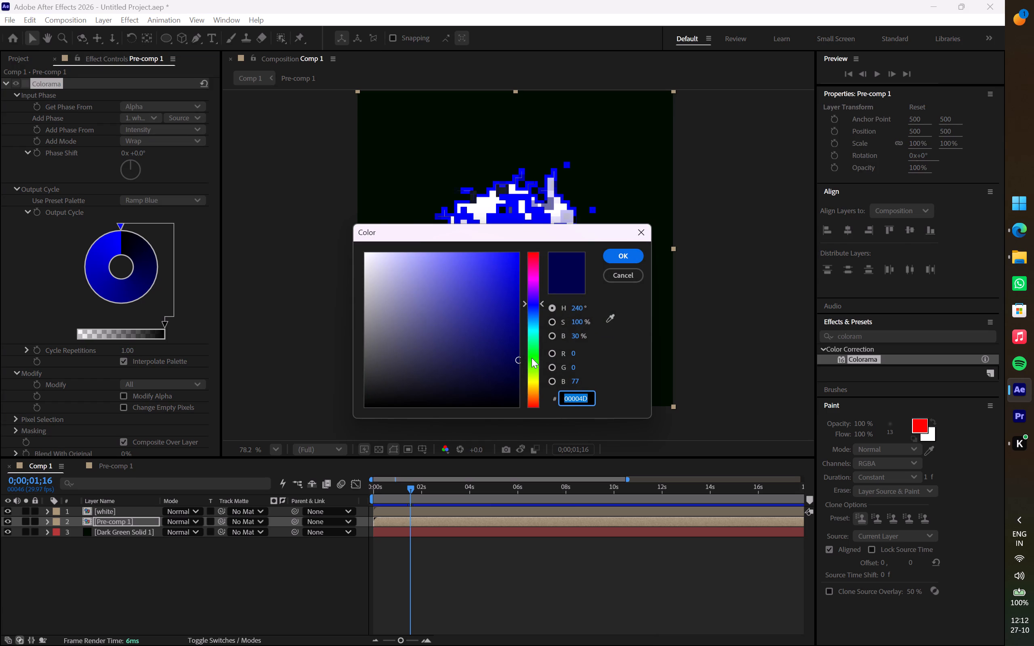
click(534, 301)
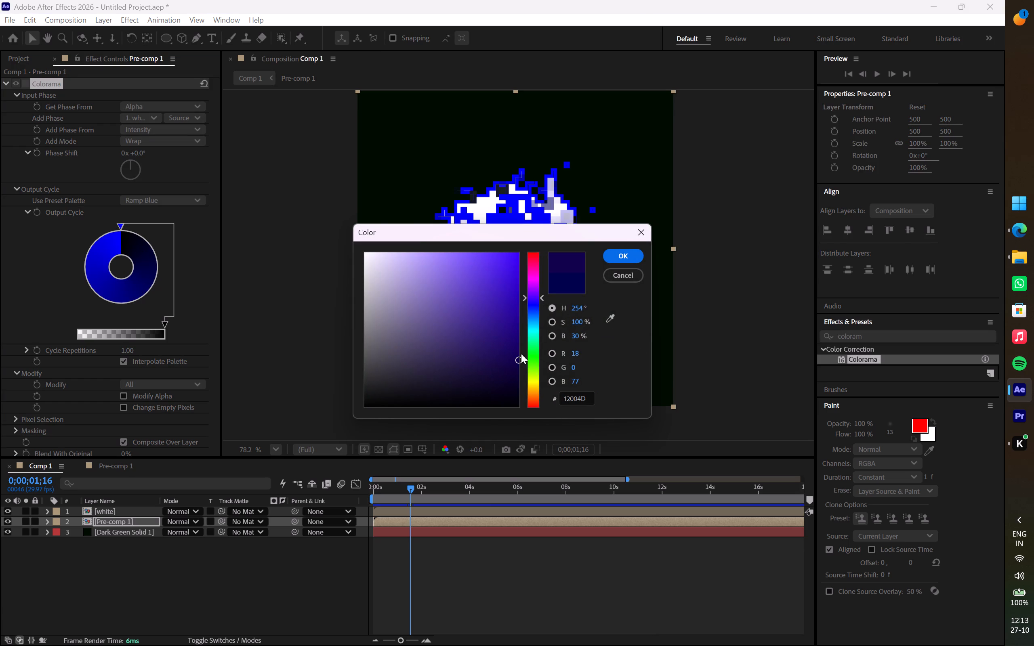
drag(519, 358, 518, 373)
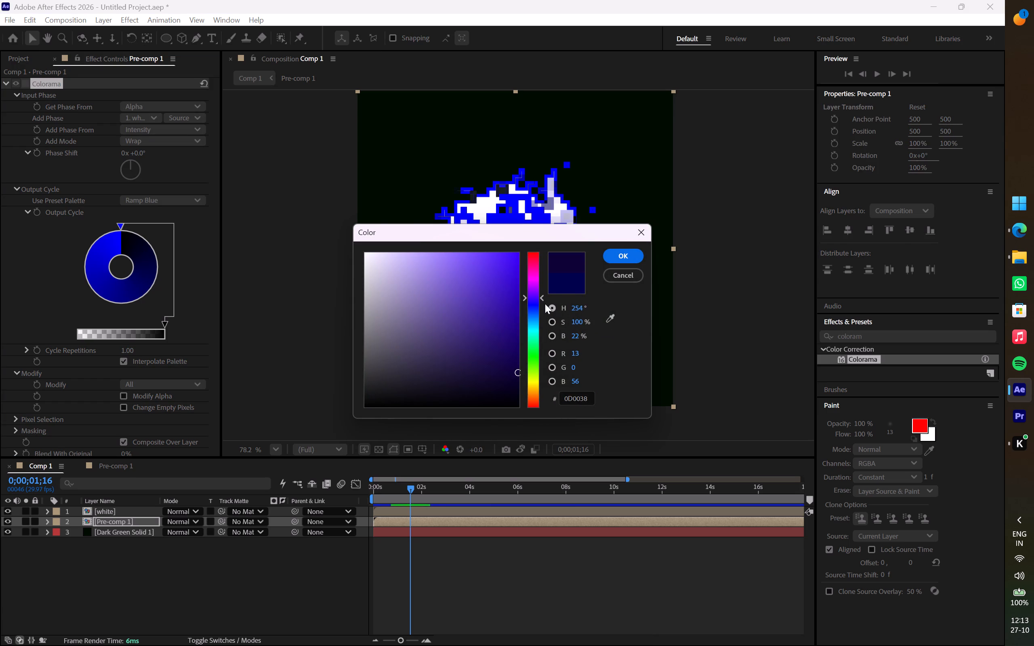
click(541, 298)
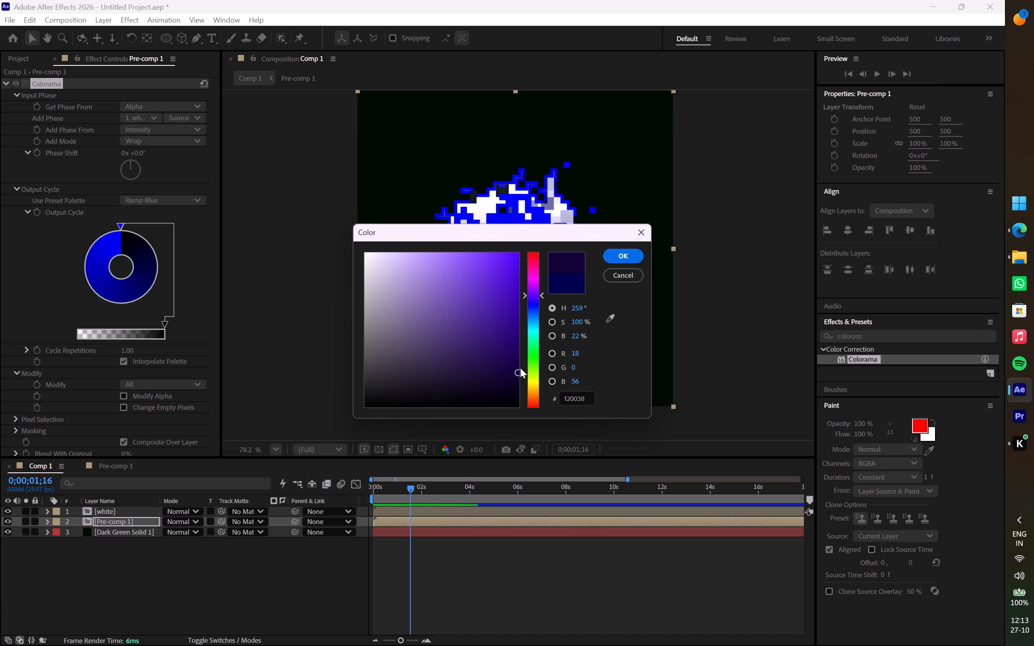
click(515, 368)
click(611, 250)
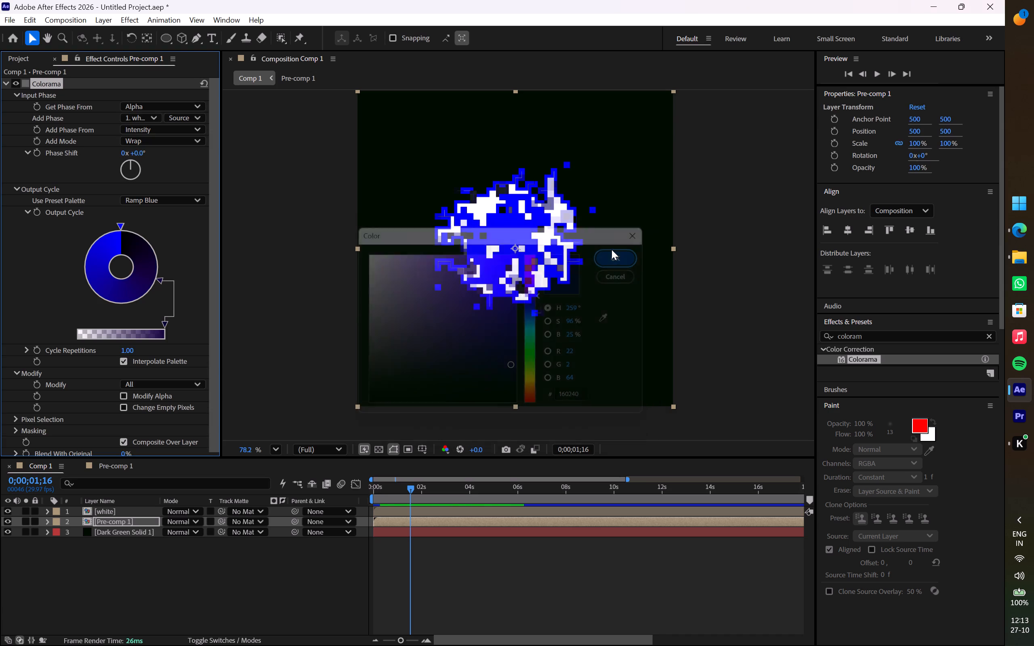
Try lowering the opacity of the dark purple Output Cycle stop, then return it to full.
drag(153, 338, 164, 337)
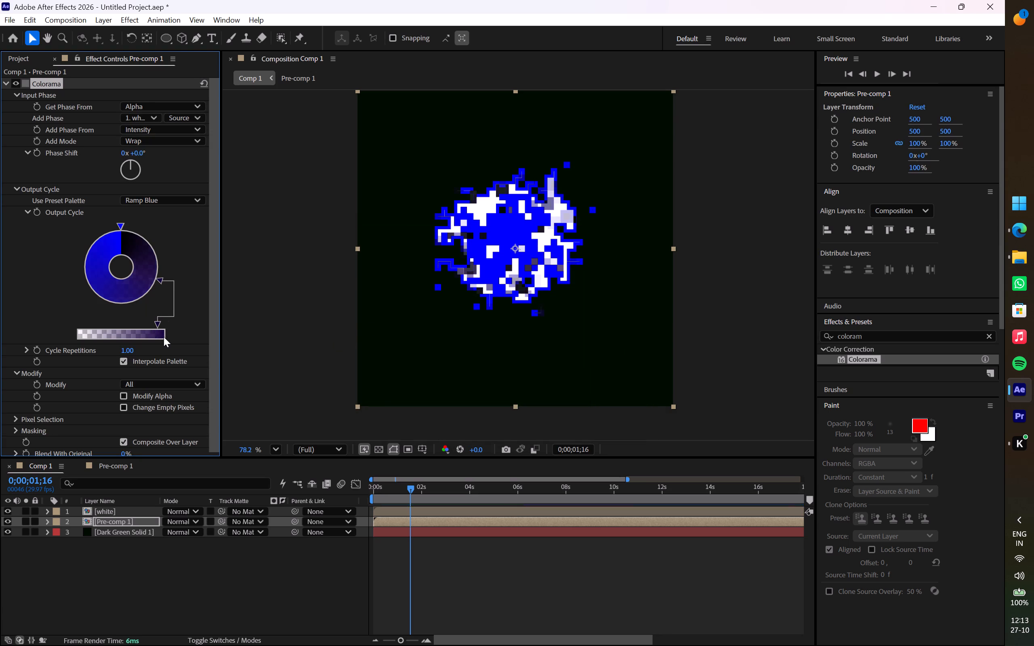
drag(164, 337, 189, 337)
Preview the recoloured reveal from the first frame and stop at 0;00;04;23.
drag(411, 492, 352, 498)
key(space)
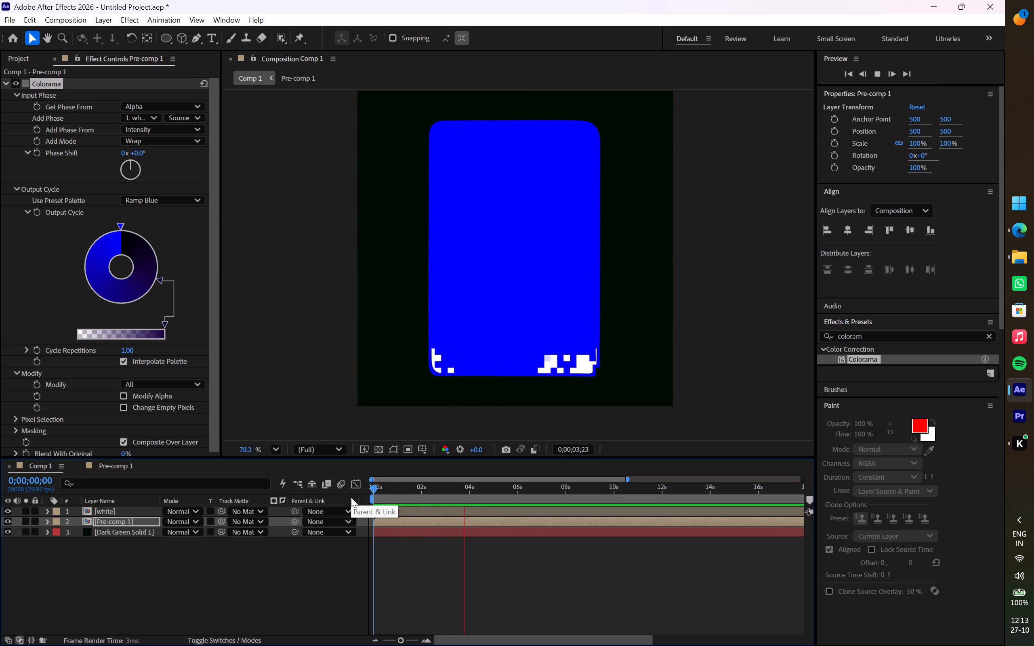
key(space)
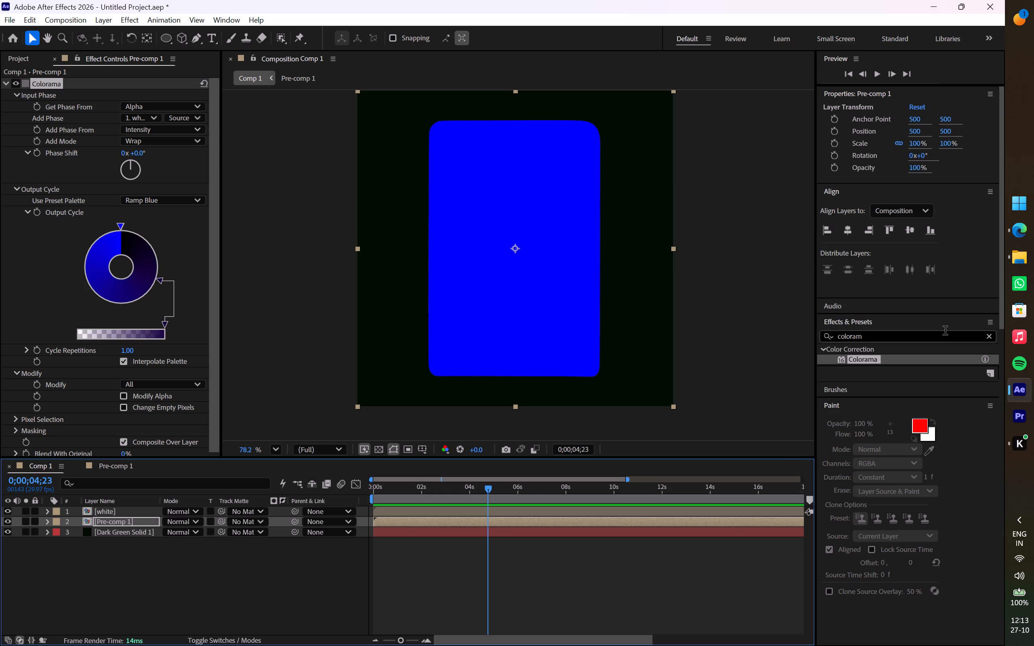
Search the effects for "find" and add Find Edges above Colorama on Pre-comp 1.
click(992, 338)
click(961, 336)
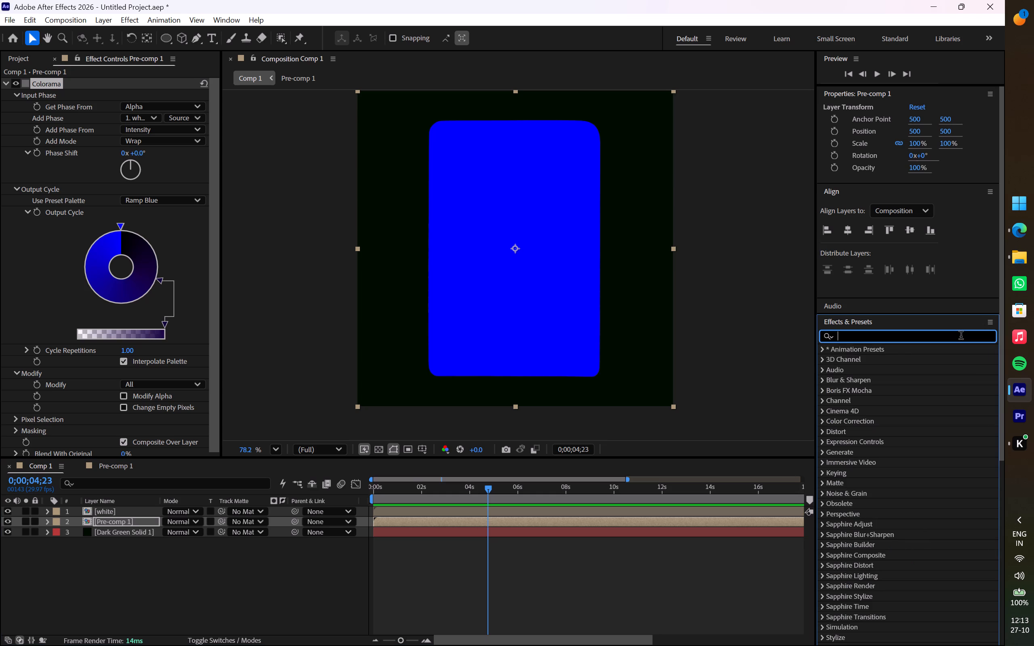
text(find)
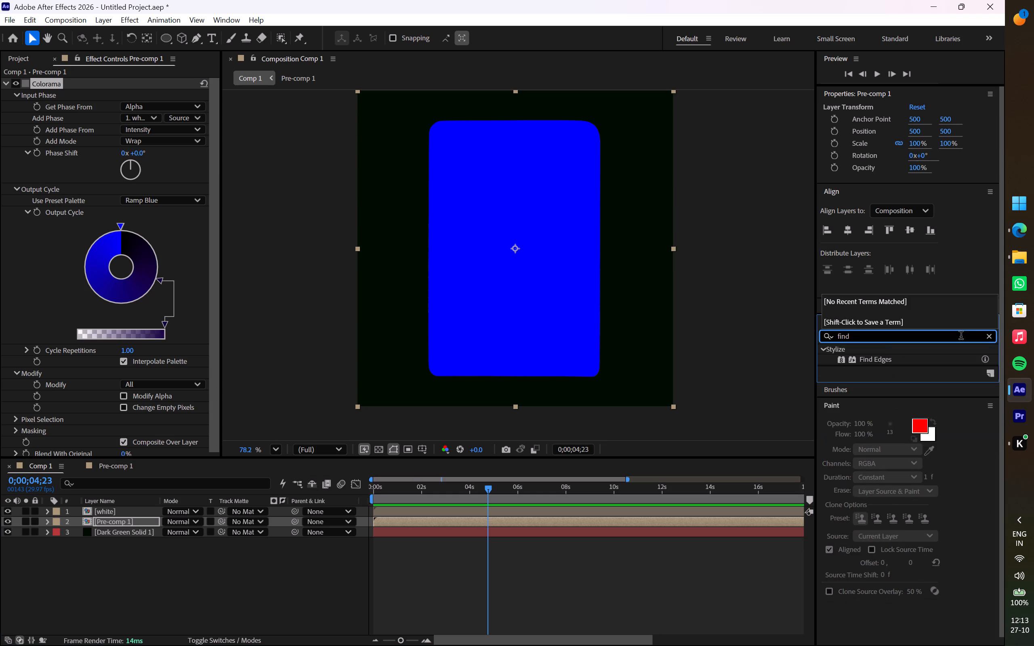
drag(888, 356, 164, 107)
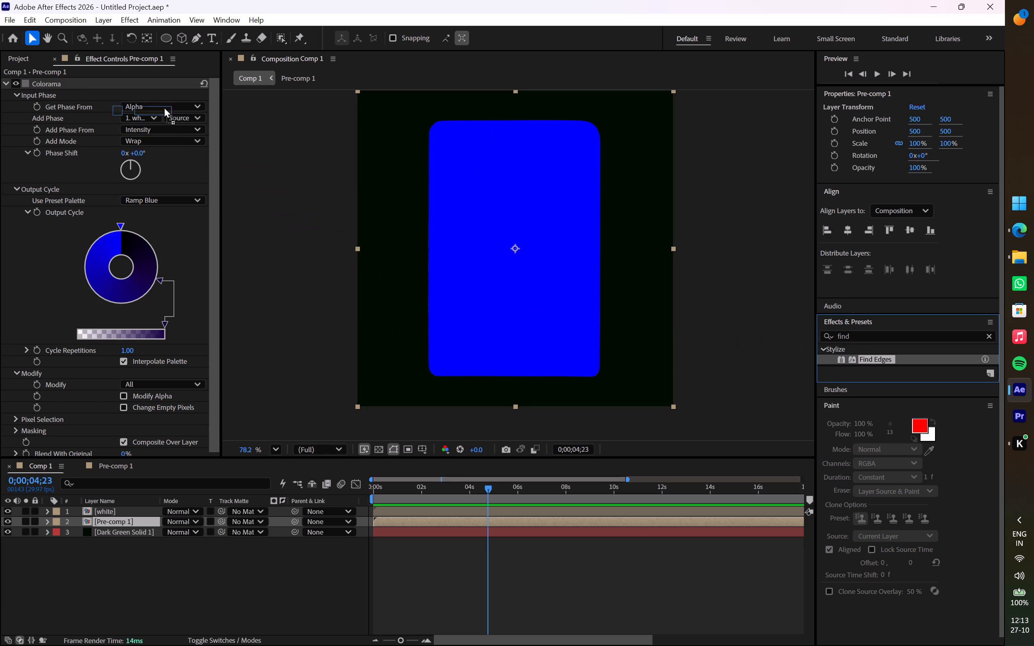
drag(164, 107, 105, 79)
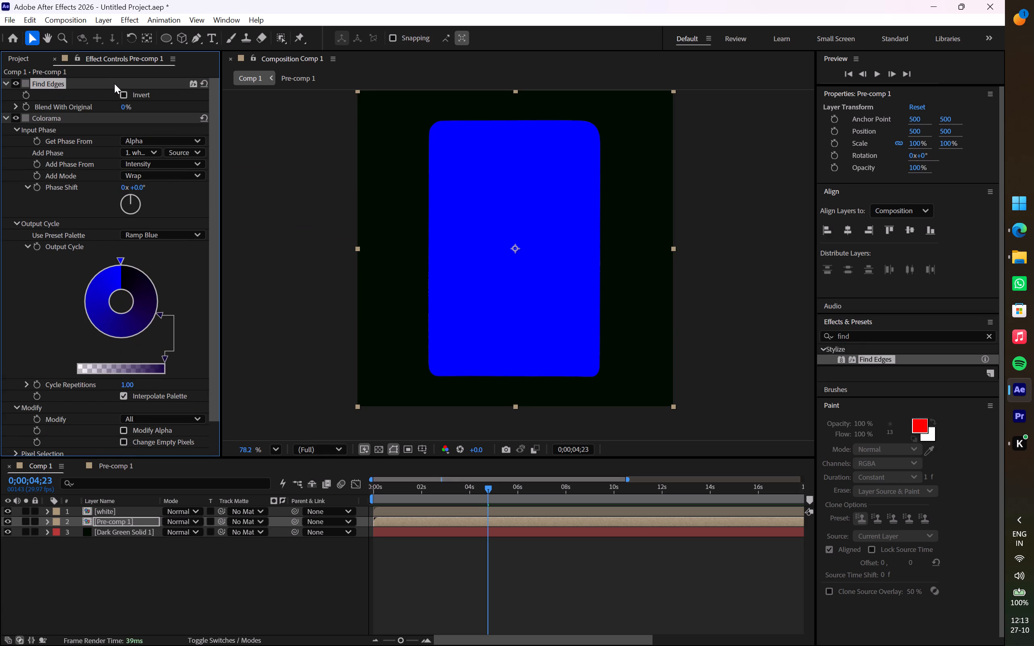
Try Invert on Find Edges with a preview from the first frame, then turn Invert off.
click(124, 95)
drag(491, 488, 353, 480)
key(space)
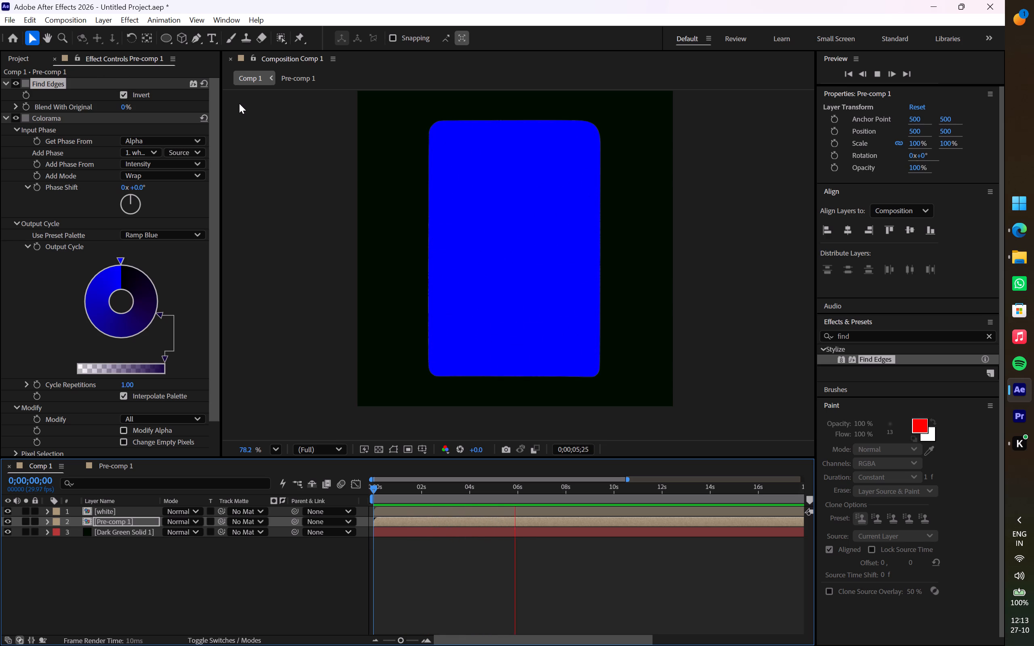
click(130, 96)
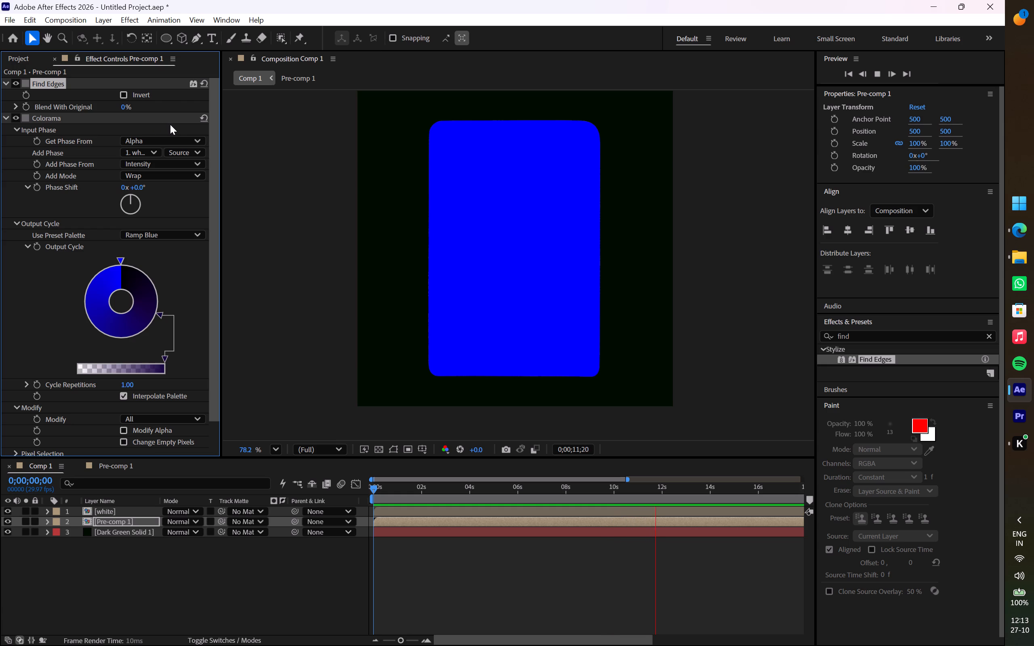
Preview the reveal with non-inverted Find Edges and return to the first frame.
scroll(172, 367, down, 4)
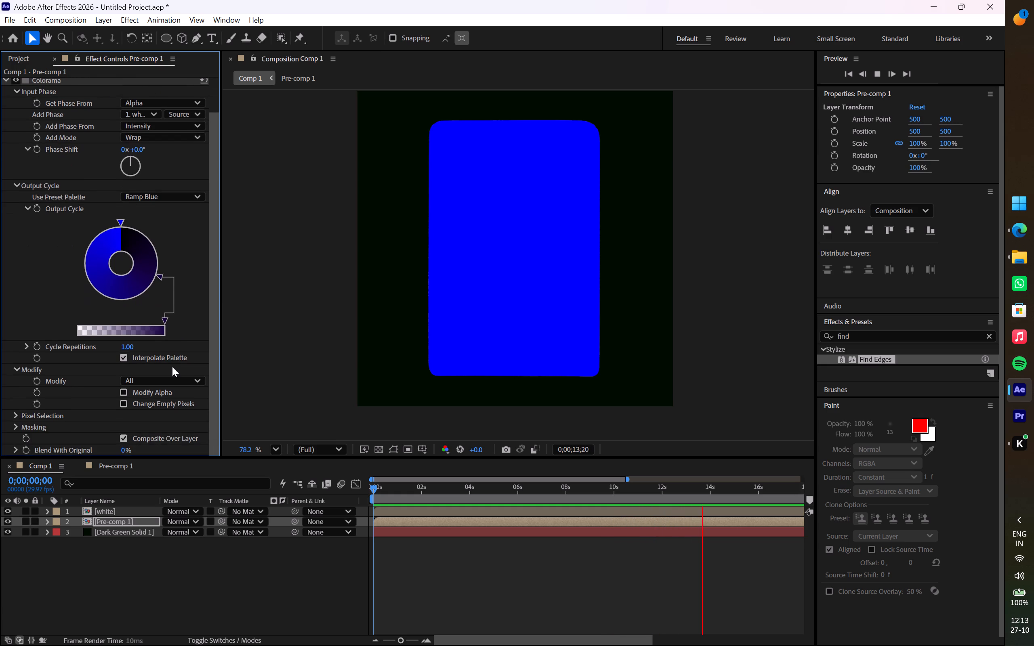
drag(262, 365, 449, 371)
scroll(449, 371, up, 3)
scroll(406, 321, down, 3)
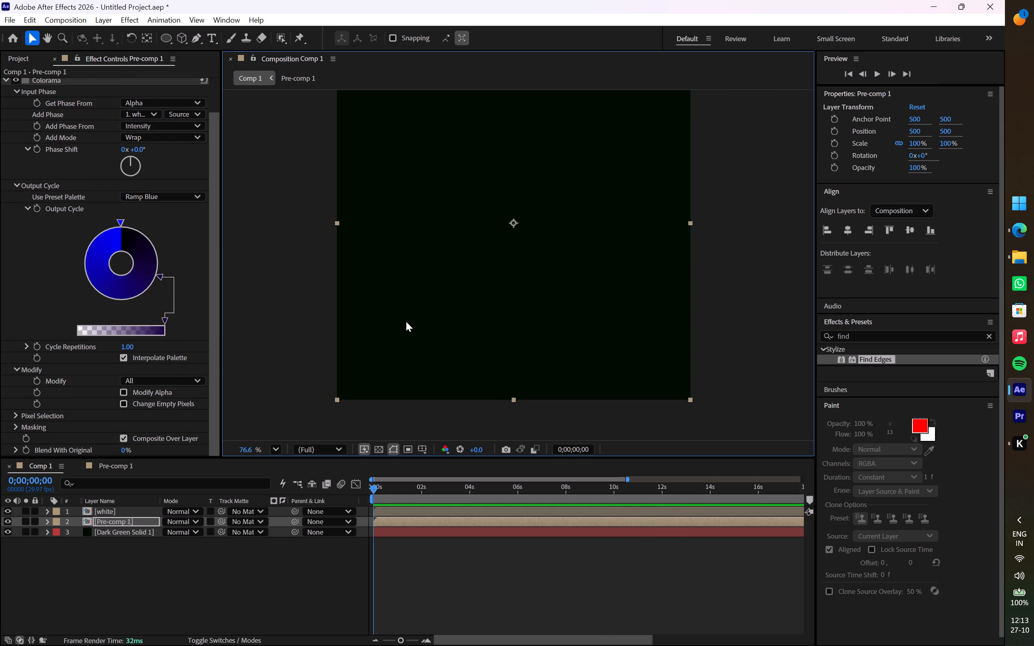
scroll(406, 321, down, 3)
scroll(443, 329, up, 1)
key(space)
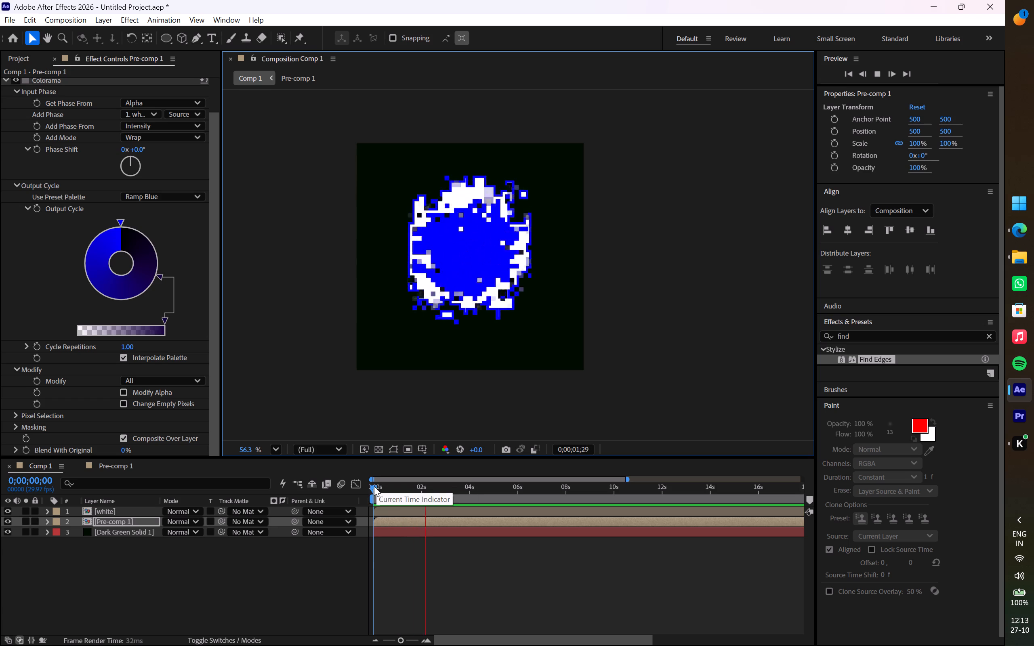
drag(374, 486, 342, 493)
Set Pre-comp 1 as Colorama's Add Phase source.
scroll(147, 266, down, 4)
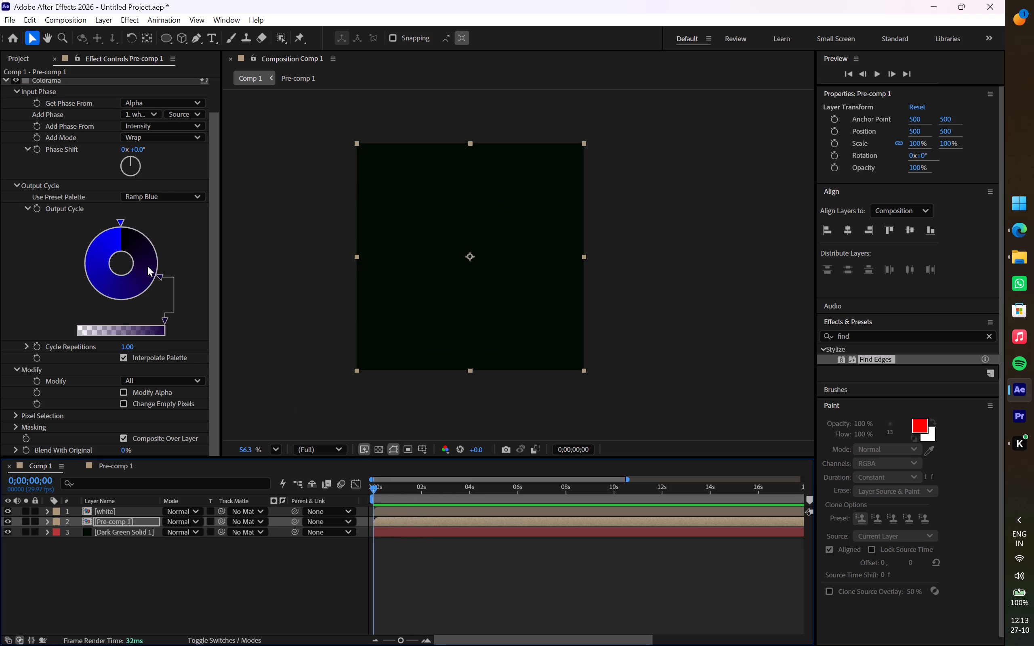
click(149, 111)
click(166, 169)
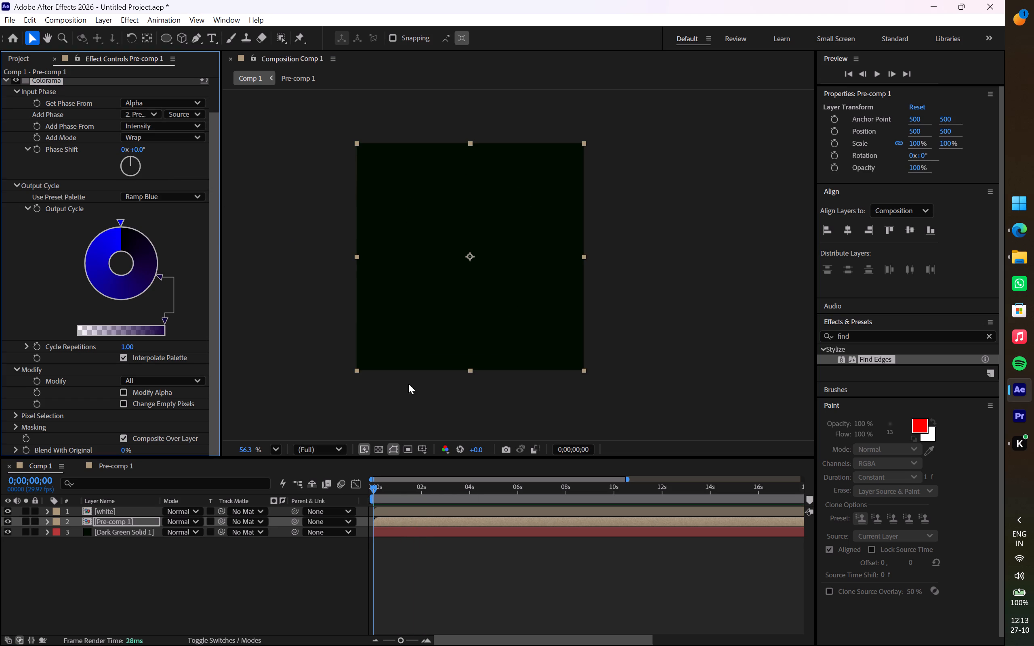
Preview the reveal in Comp 1 from the first frame and stop at 0;00;04;16.
key(space)
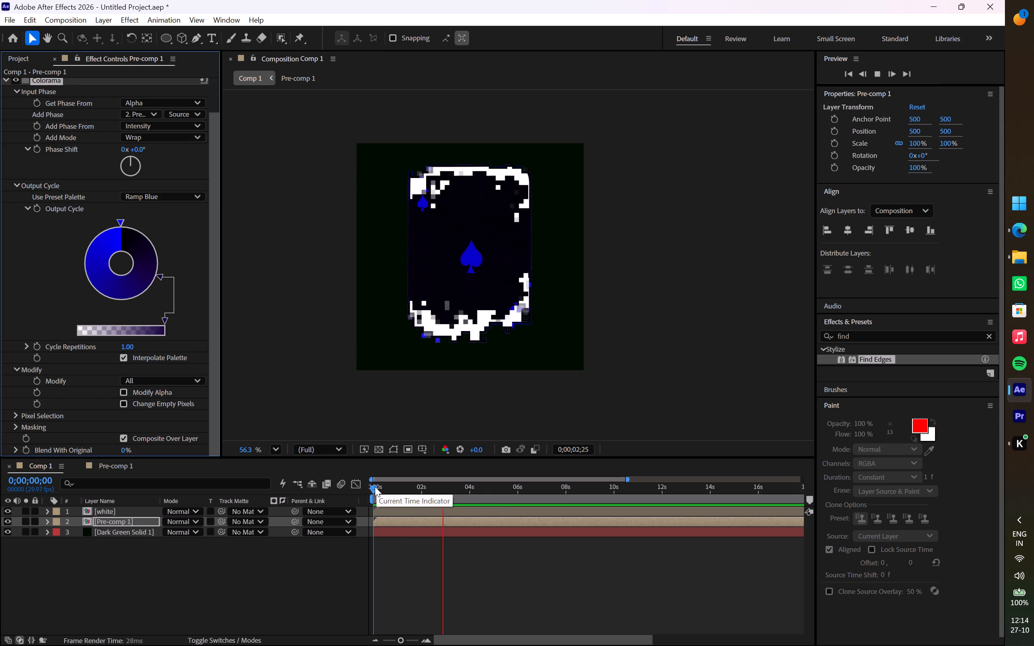
key(space)
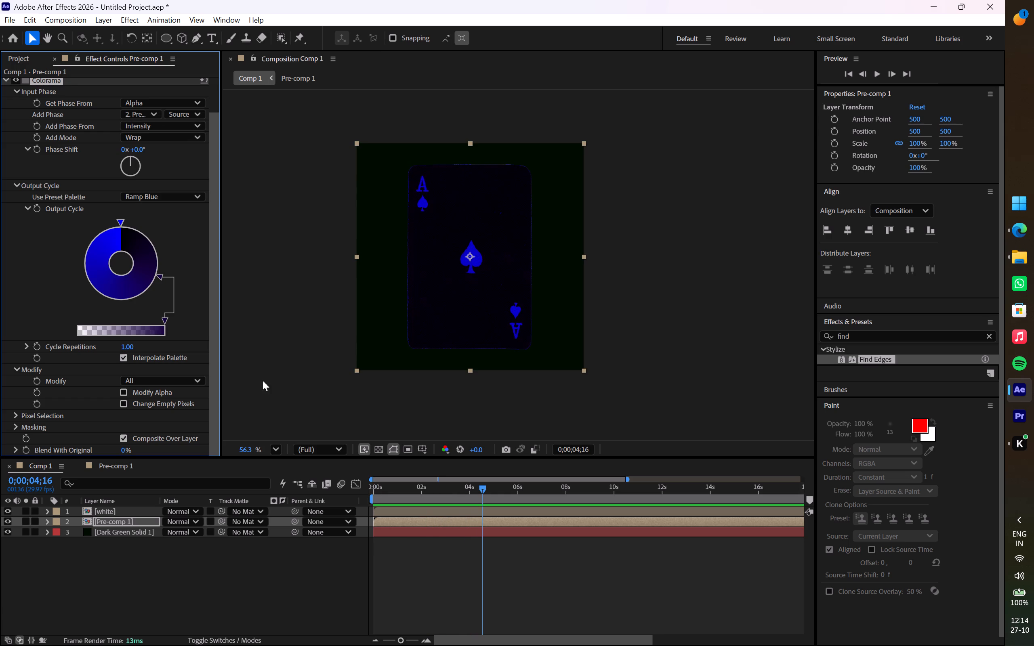
Open Pre-comp 1 to examine the source card, then return to Comp 1.
click(399, 524)
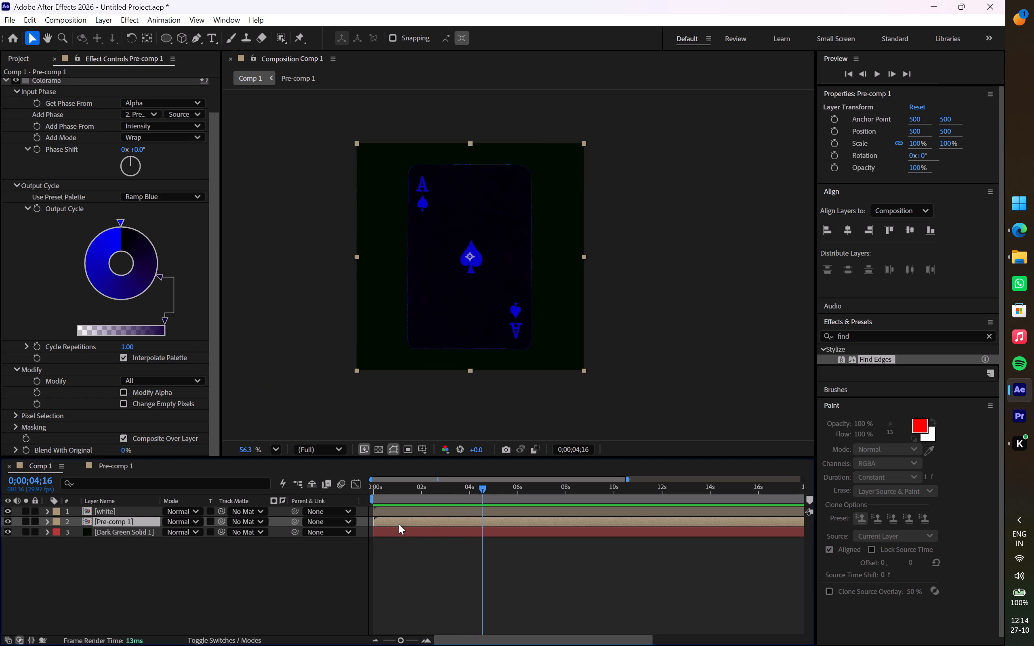
double_click(150, 520)
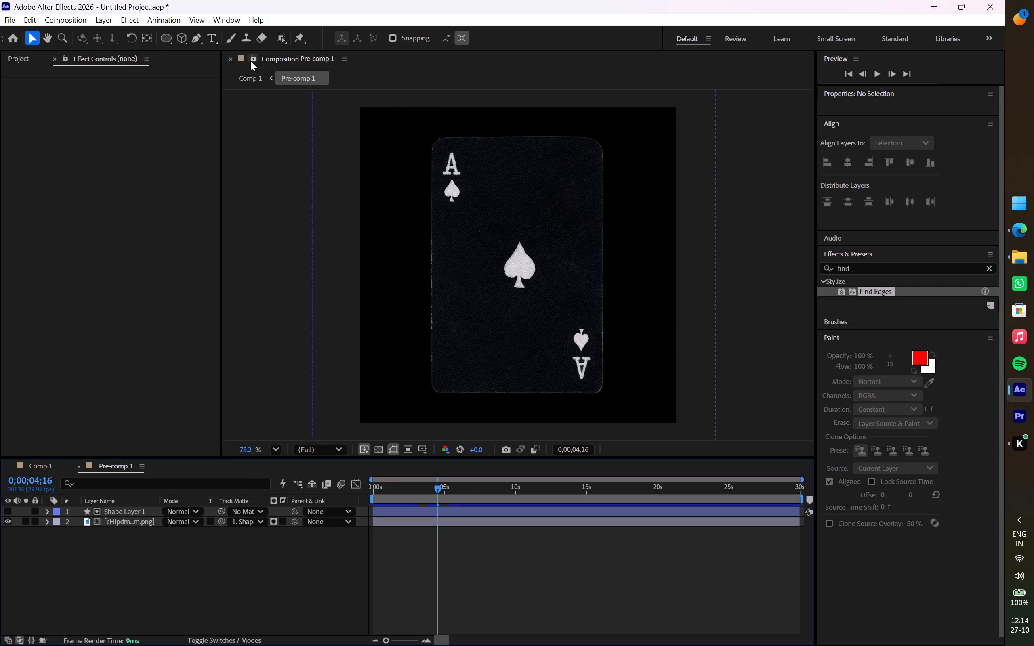
click(248, 75)
Open the white composition and shift the card 2 matte layer slightly earlier in time.
double_click(113, 511)
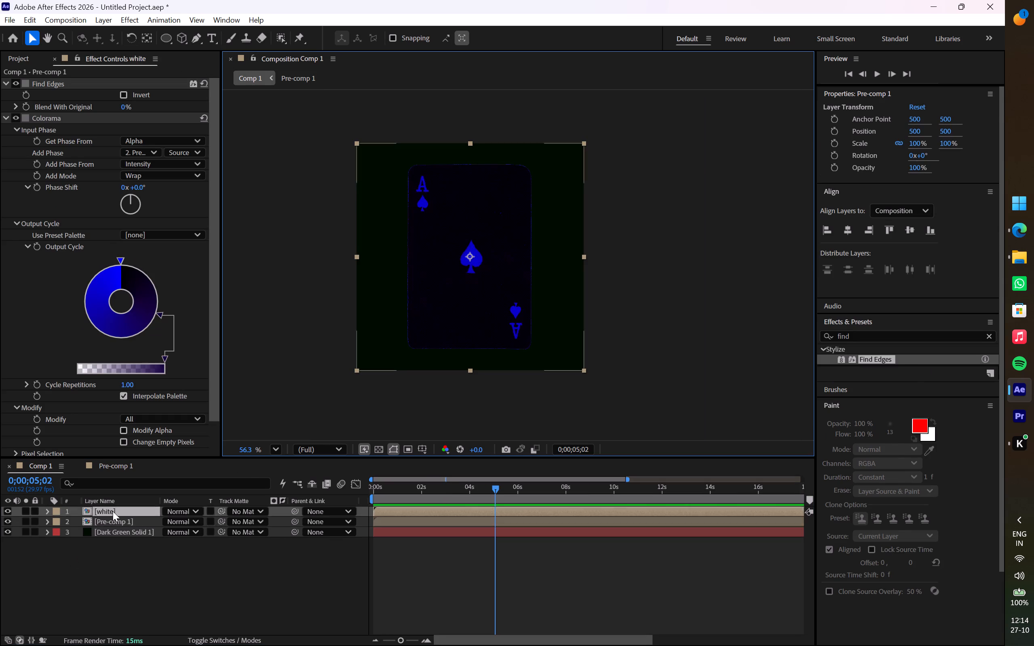
drag(467, 507, 460, 508)
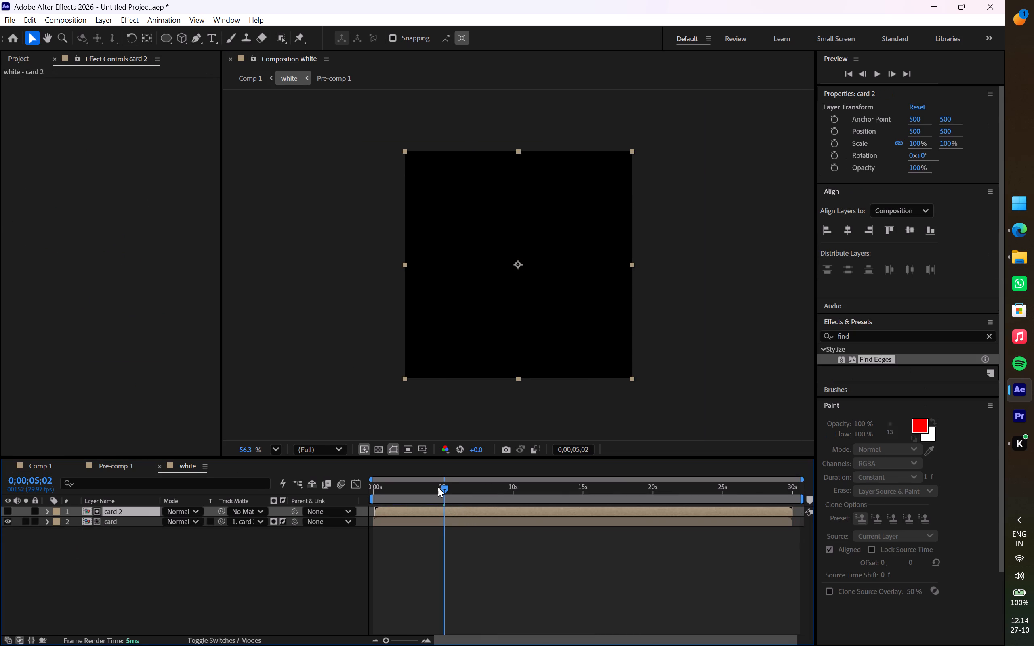
Preview the white composition from the first frame, then check the full reveal in Comp 1.
drag(442, 485, 322, 473)
key(space)
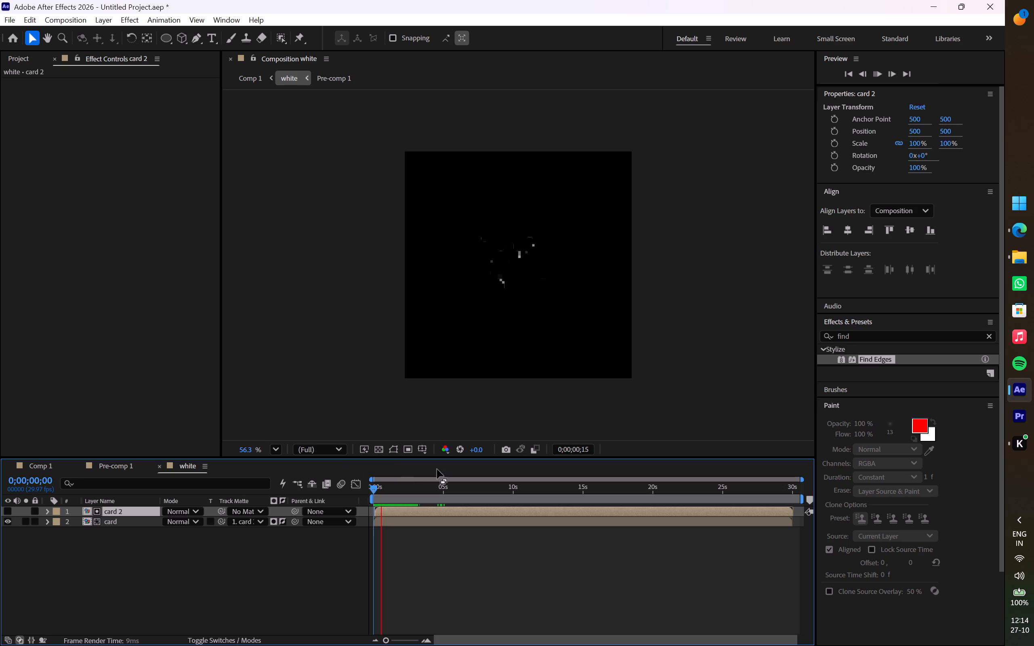
click(250, 75)
key(space)
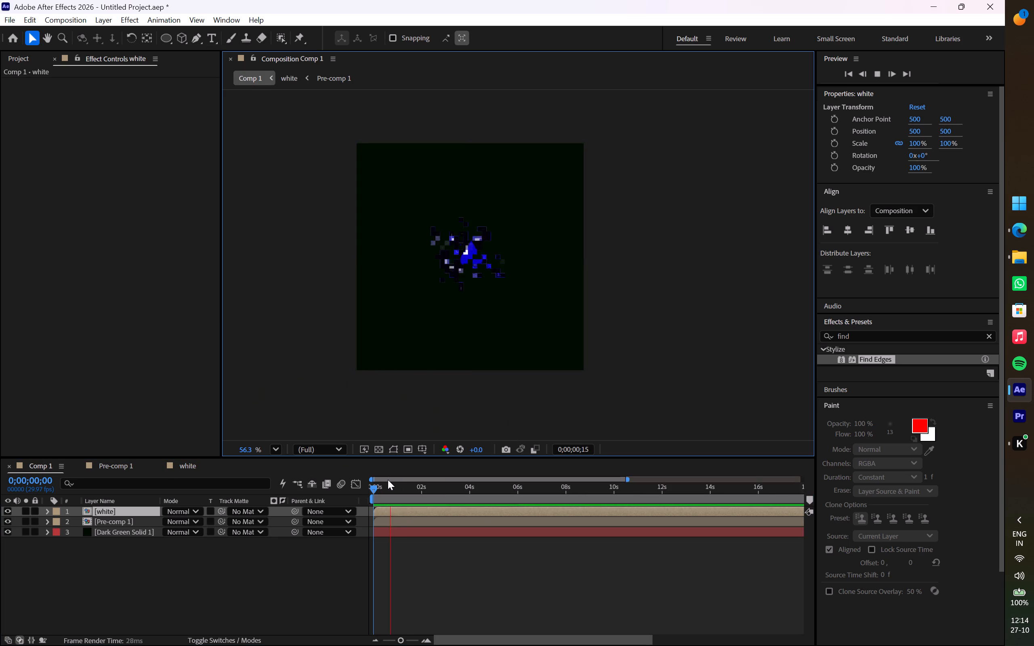
click(394, 518)
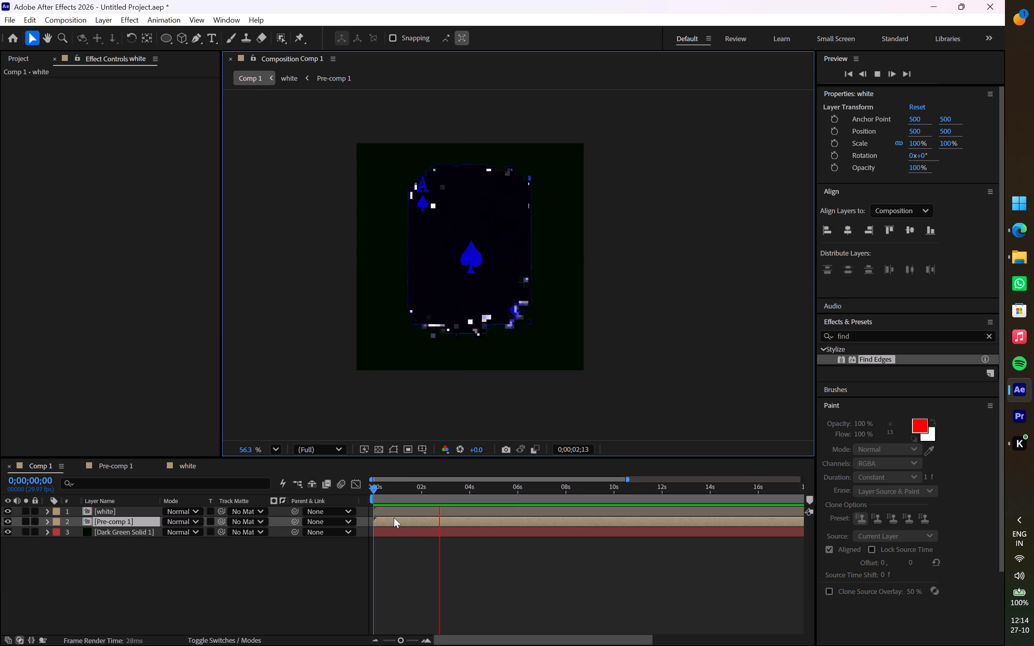
Reopen the white composition and shift the card 2 matte layer slightly later in time.
double_click(424, 508)
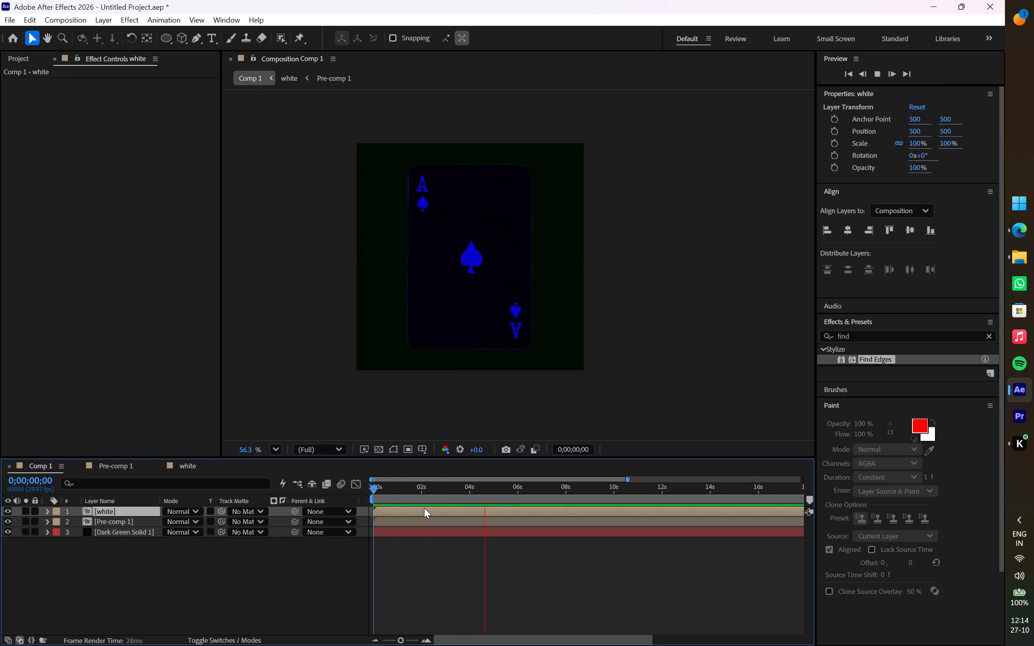
click(398, 508)
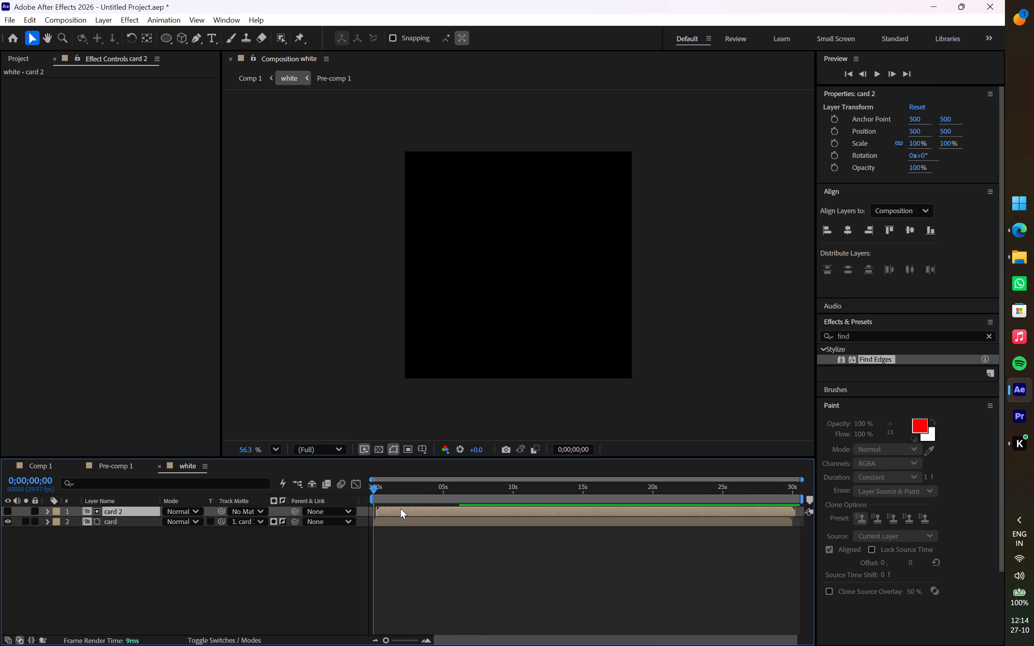
Preview the white edge animation from the first frame and stop at 0;00;02;05 to examine it.
key(space)
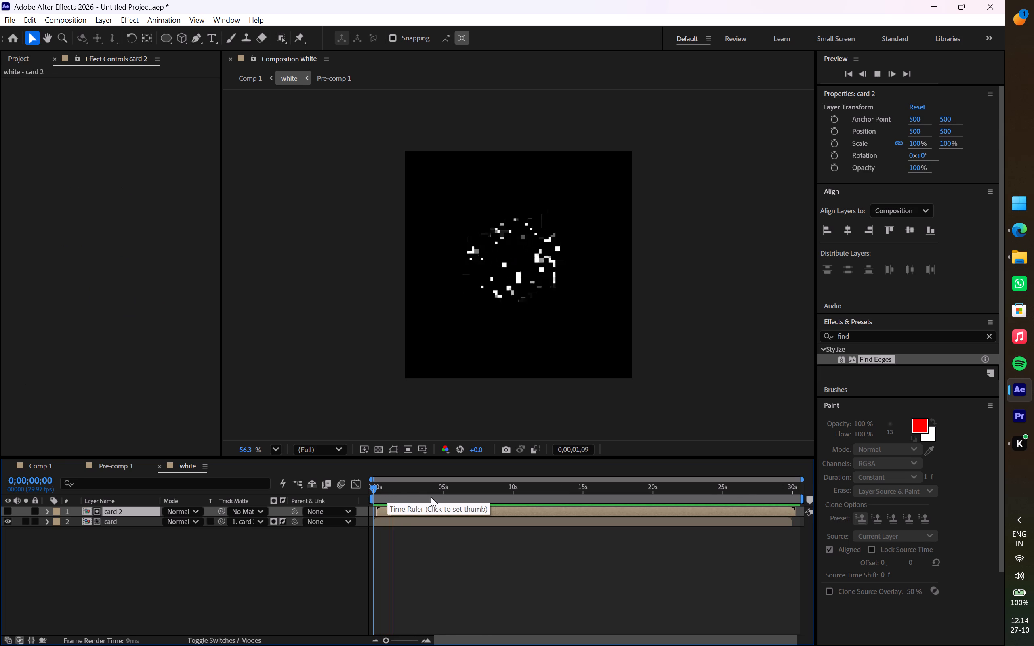
key(space)
scroll(765, 218, up, 1)
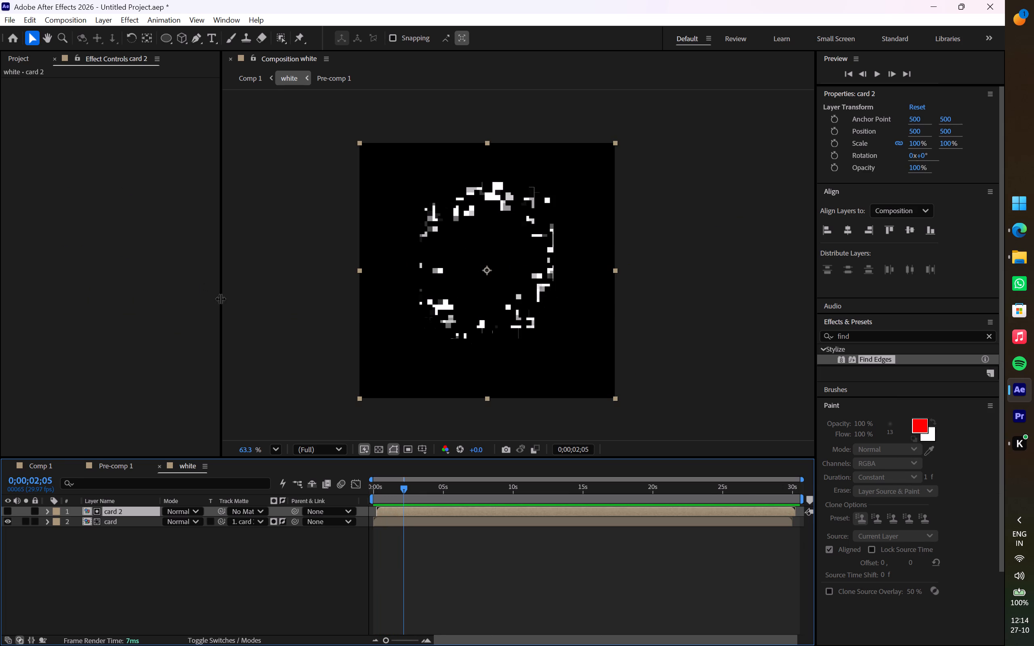
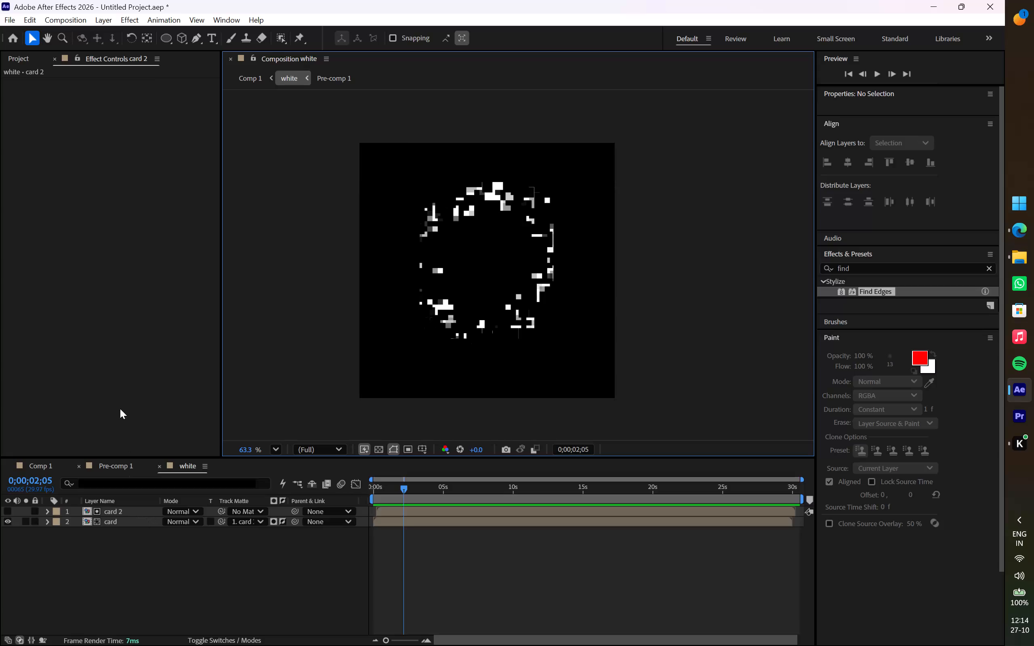
Return to Comp 1 and preview the card reveal from the first frame.
click(167, 172)
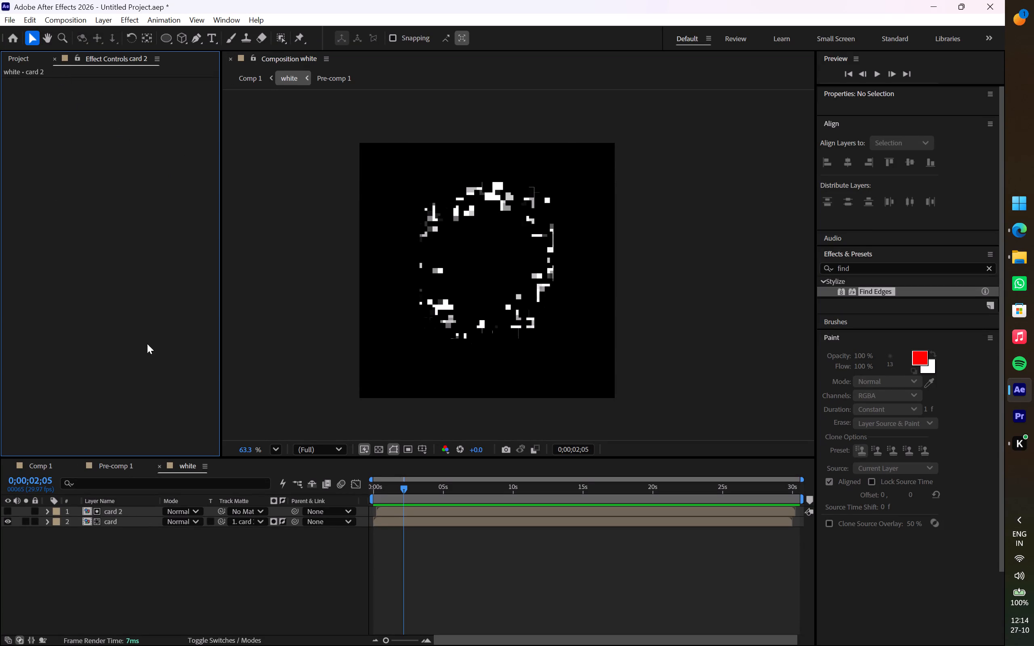
click(244, 72)
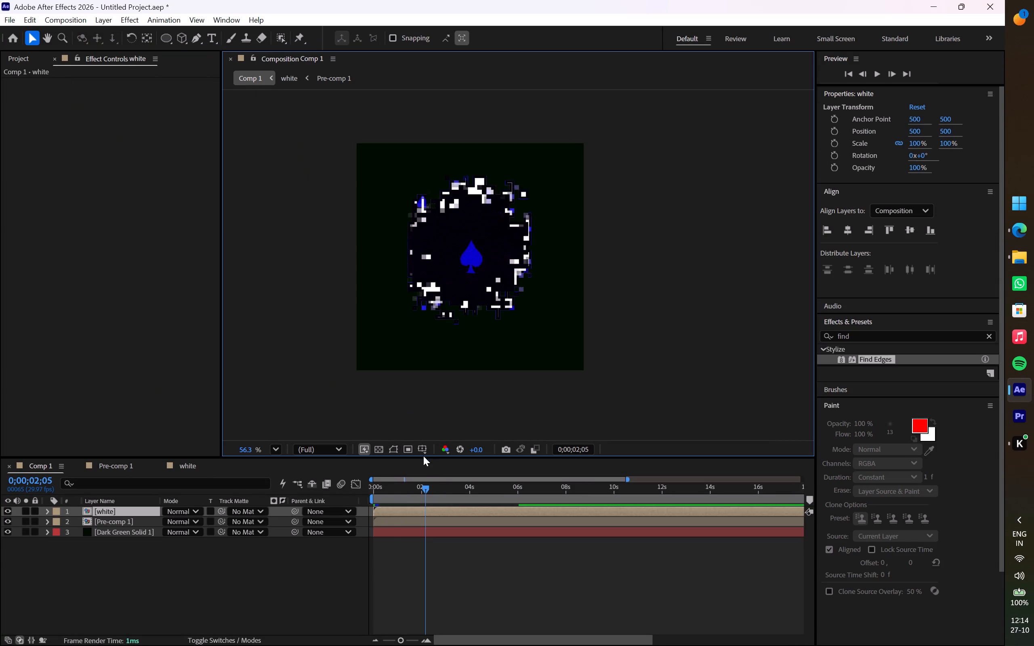
drag(424, 487, 342, 484)
key(space)
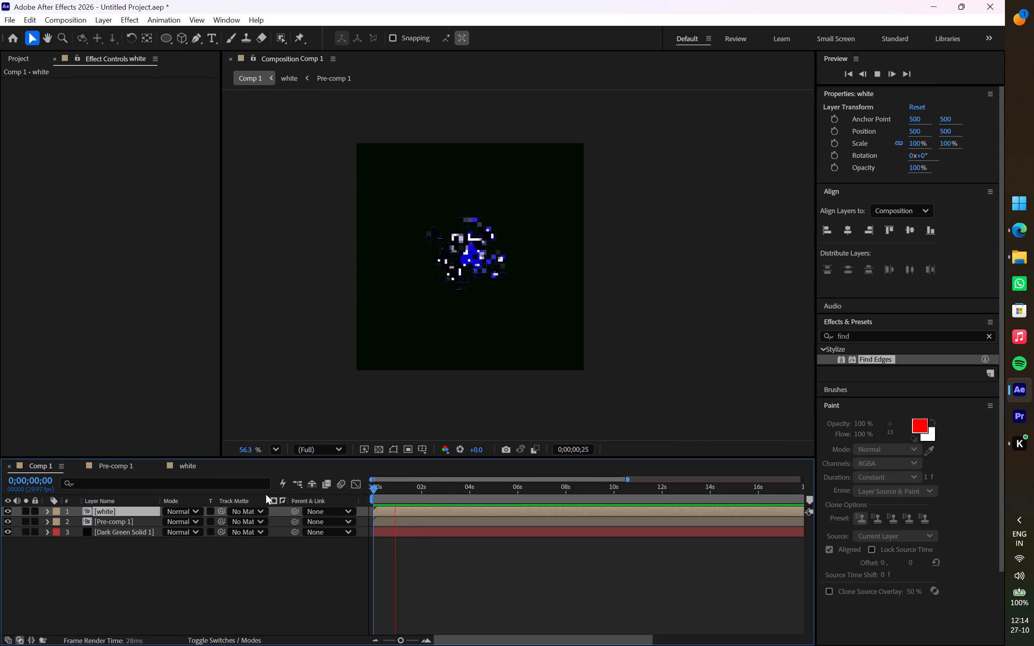
Add a violet colour stop, 6904FF, to the Output Cycle wheel of Pre-comp 1's Colorama effect.
click(126, 524)
key(space)
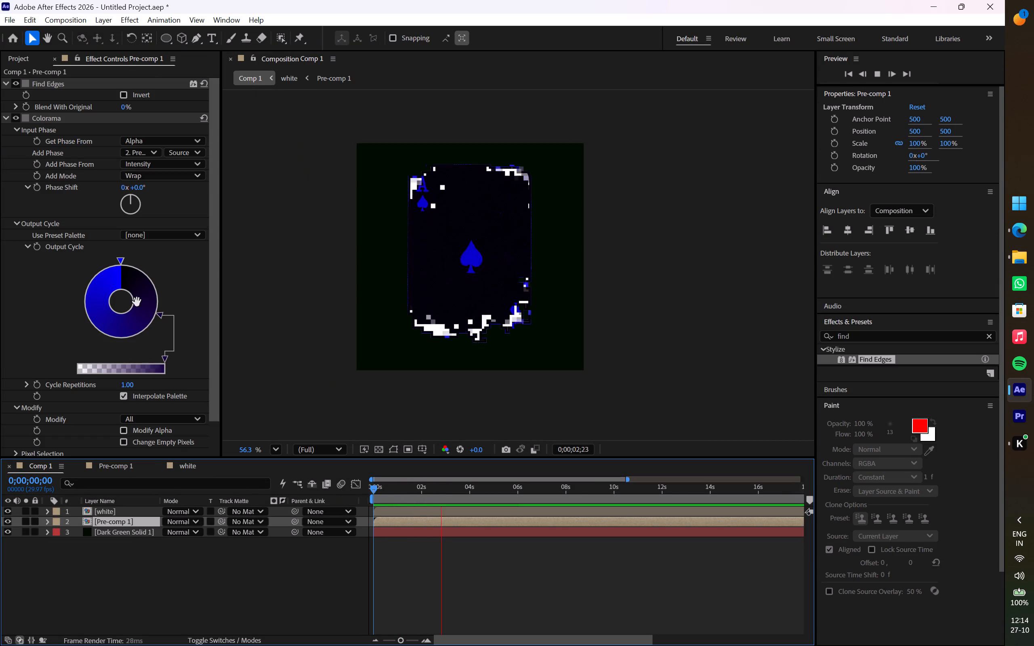
click(143, 321)
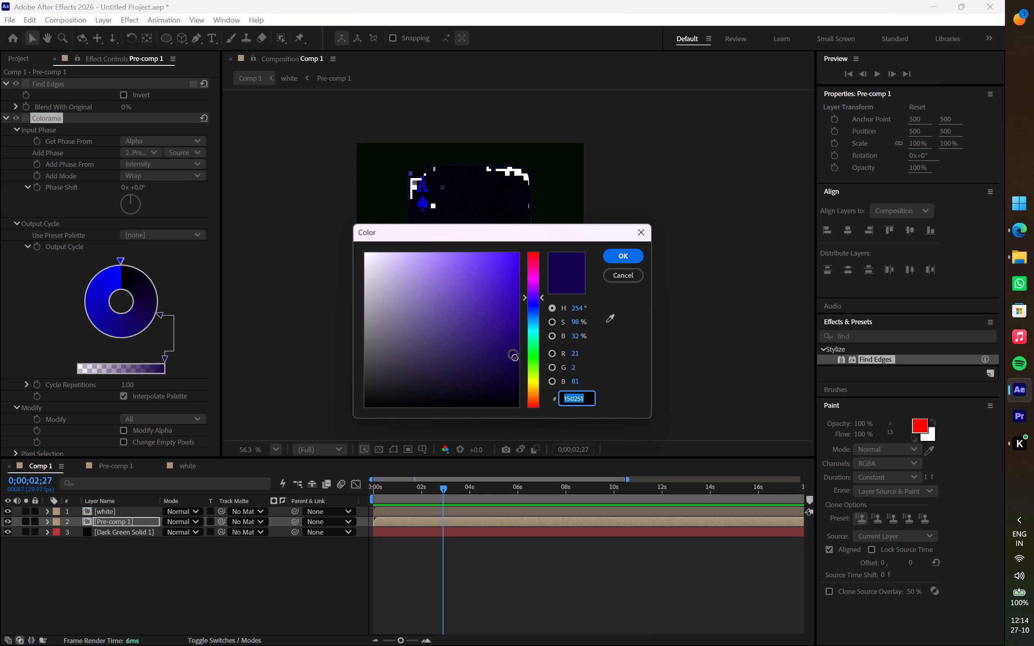
drag(513, 354, 516, 245)
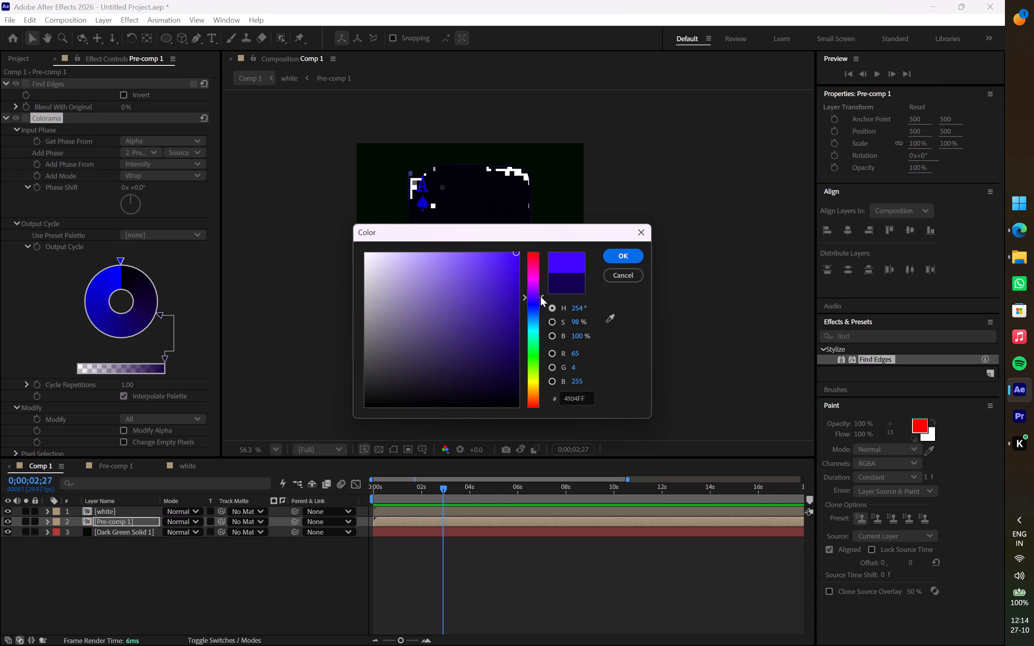
click(540, 296)
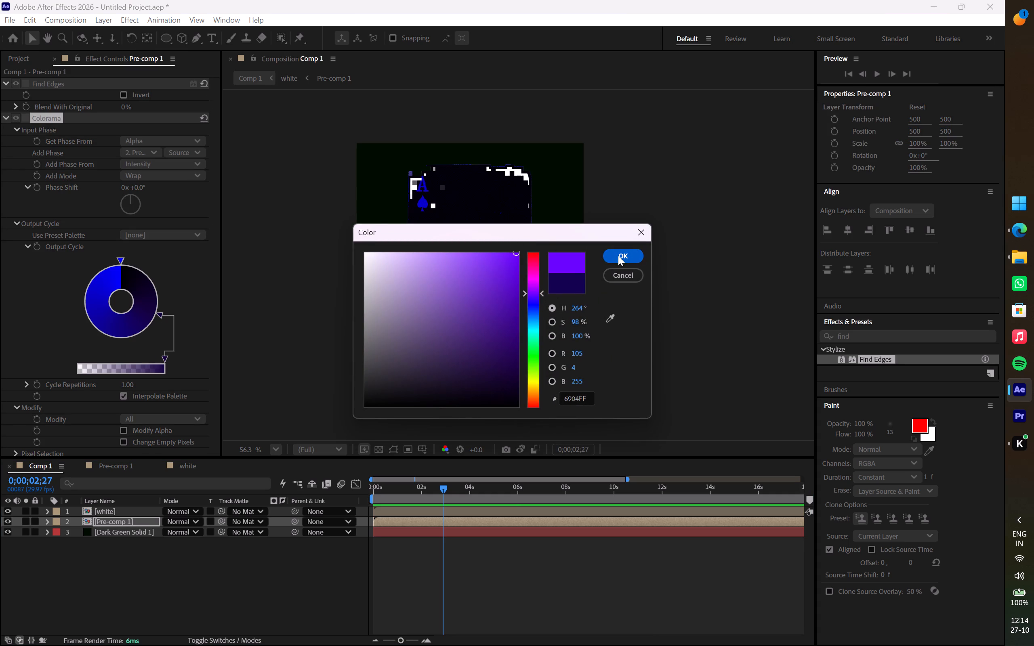
click(618, 256)
Move the violet stop to the top of the Output Cycle wheel and the dark purple stop around to just before it.
drag(152, 325, 148, 328)
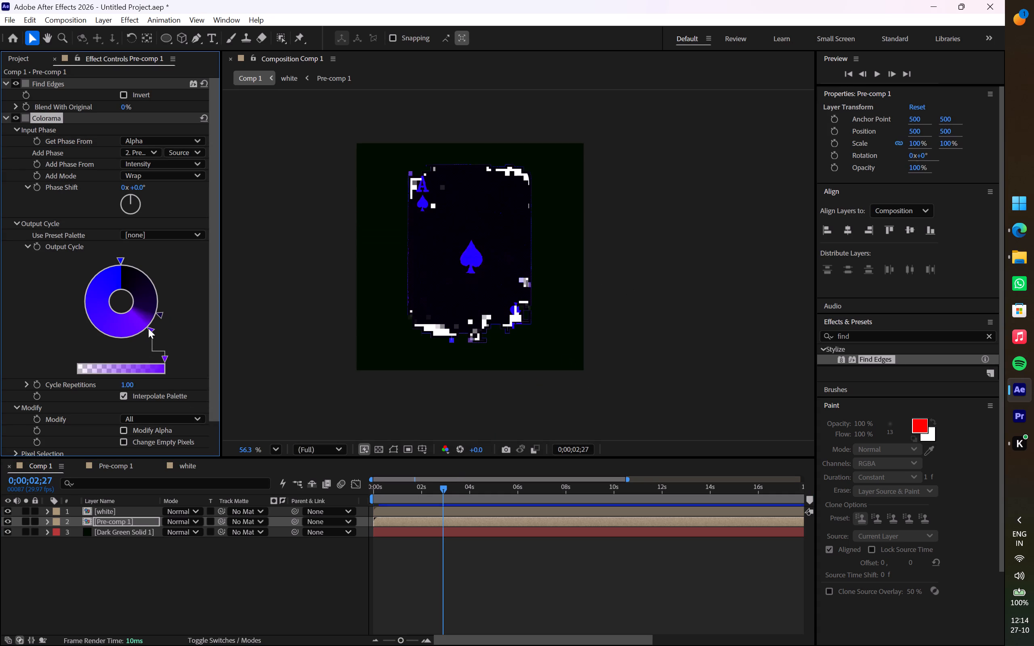
drag(148, 328, 147, 329)
drag(148, 328, 151, 323)
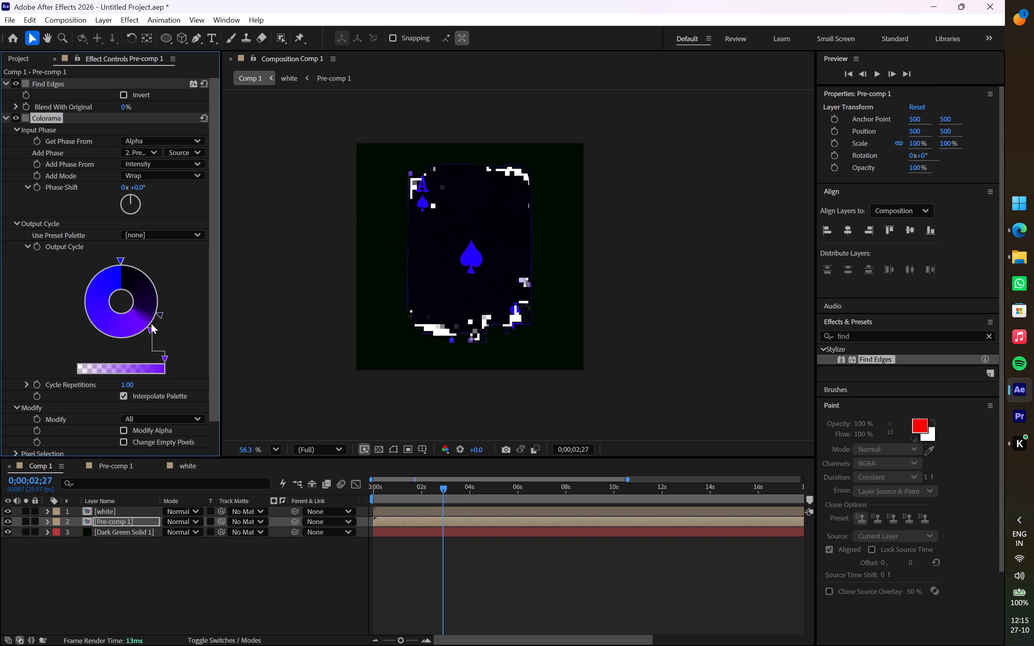
drag(151, 323, 120, 257)
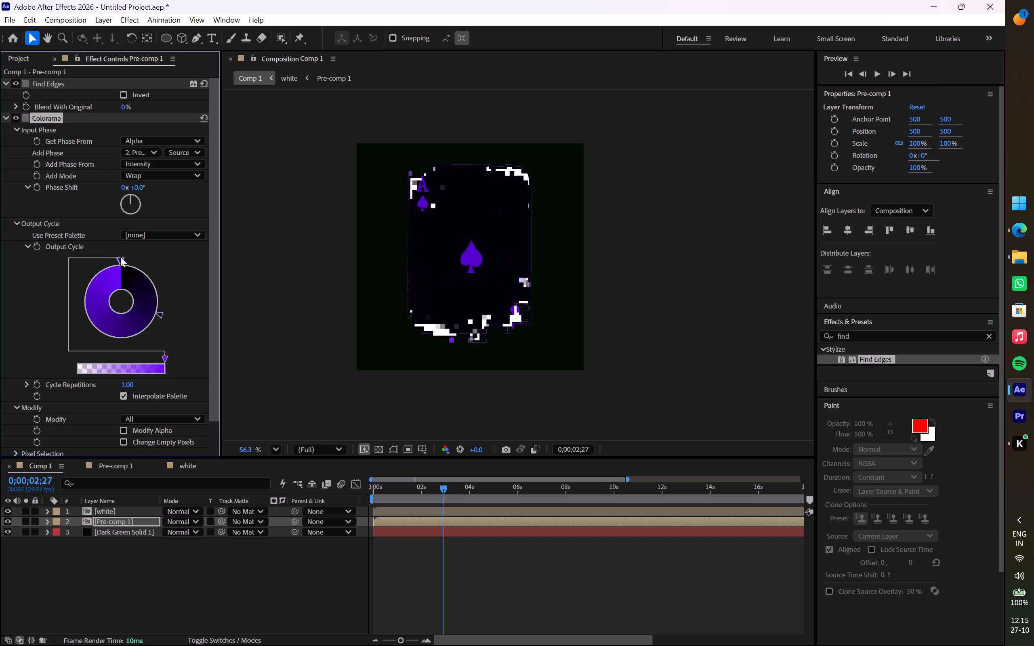
drag(120, 257, 121, 257)
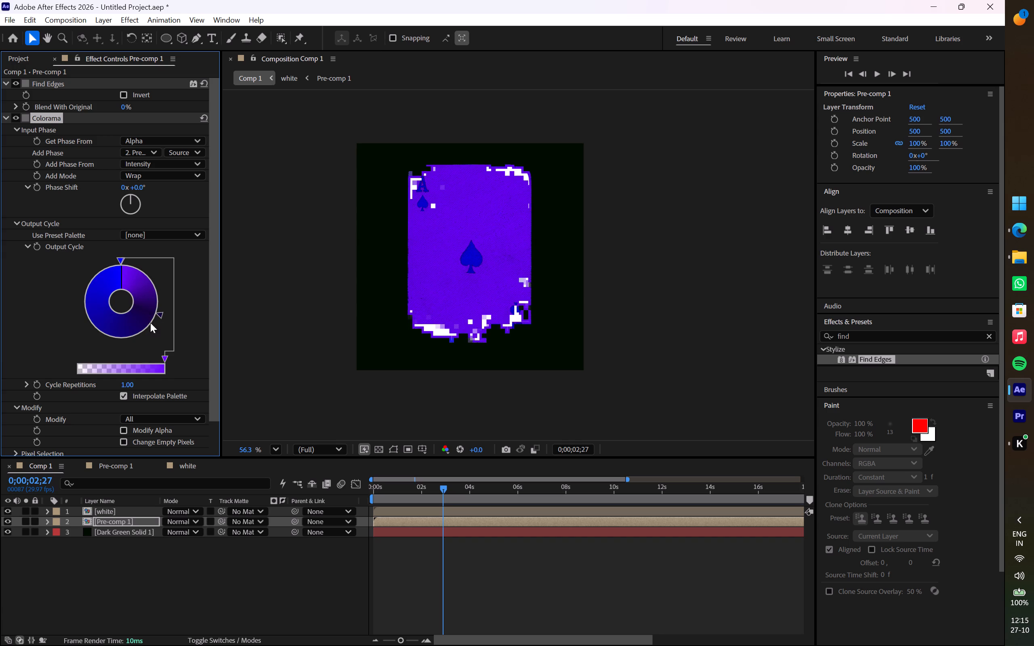
drag(159, 314, 71, 299)
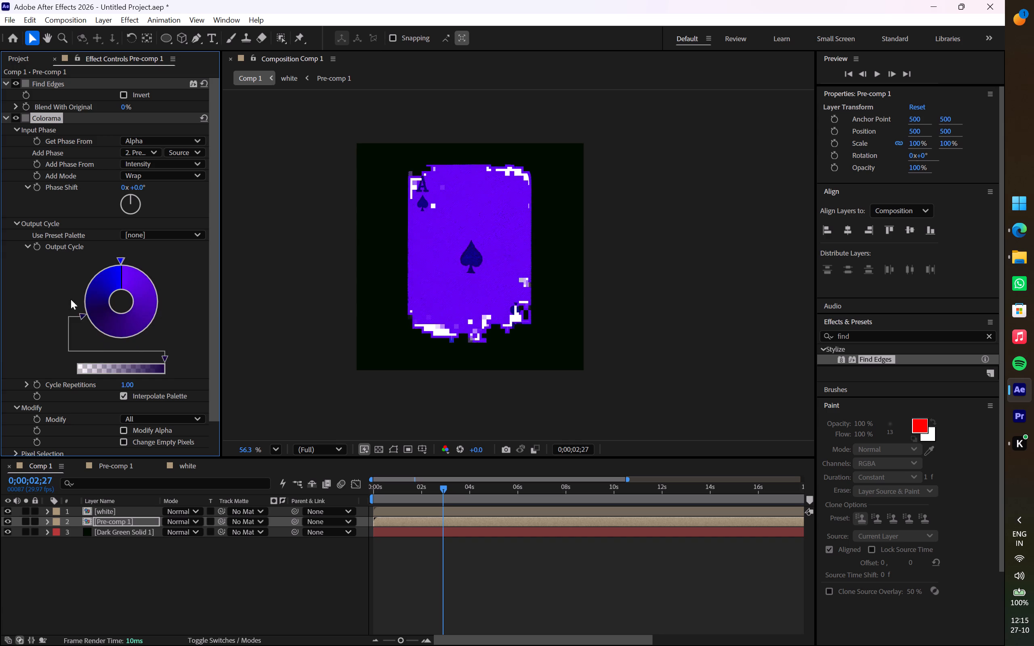
drag(71, 299, 112, 266)
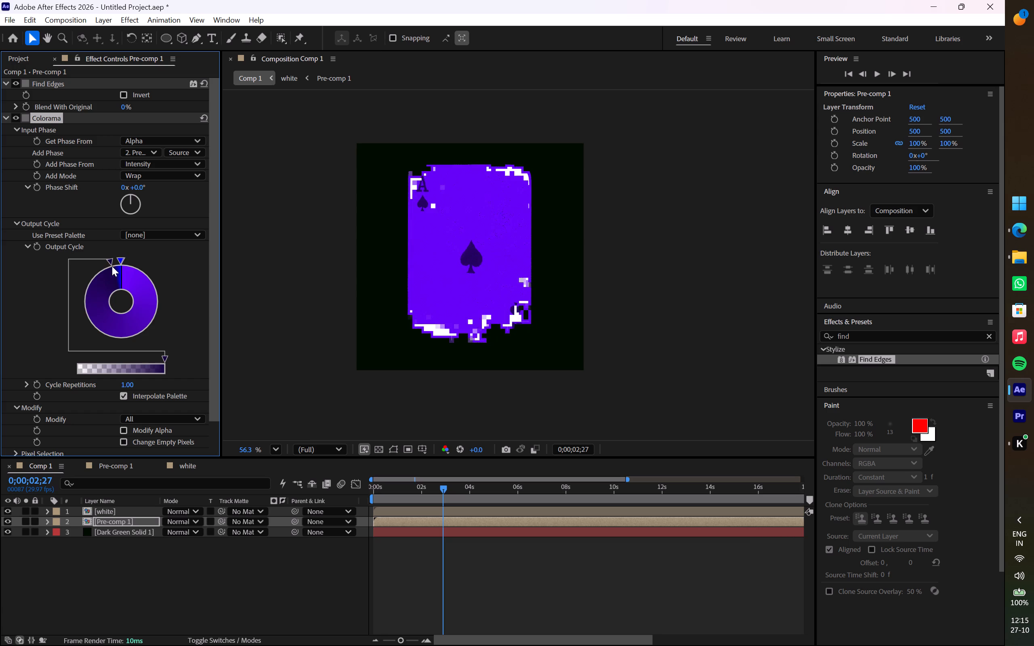
drag(112, 266, 117, 266)
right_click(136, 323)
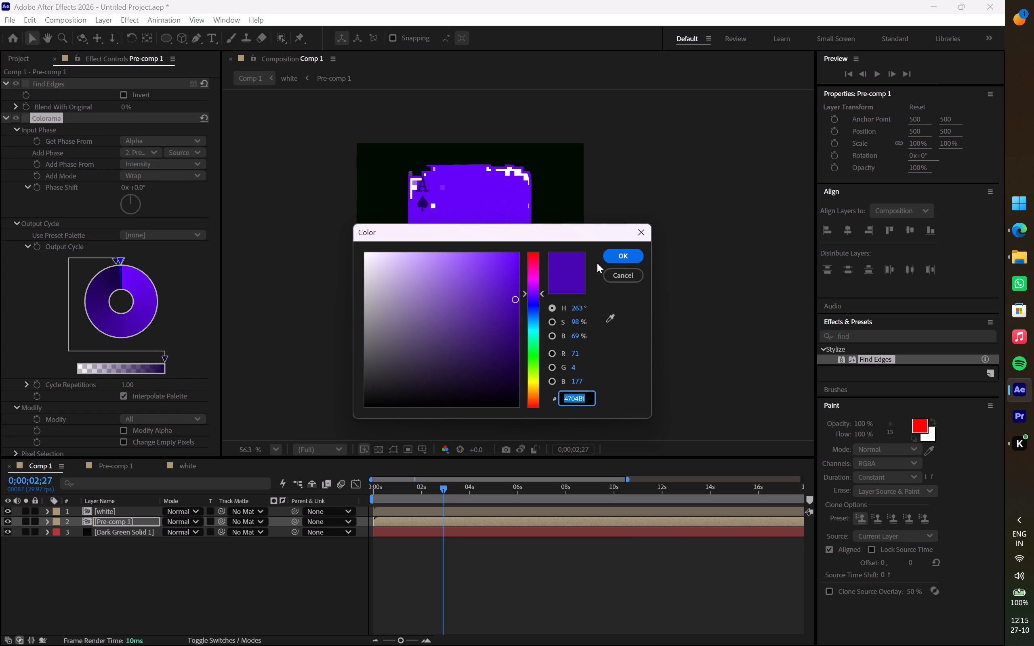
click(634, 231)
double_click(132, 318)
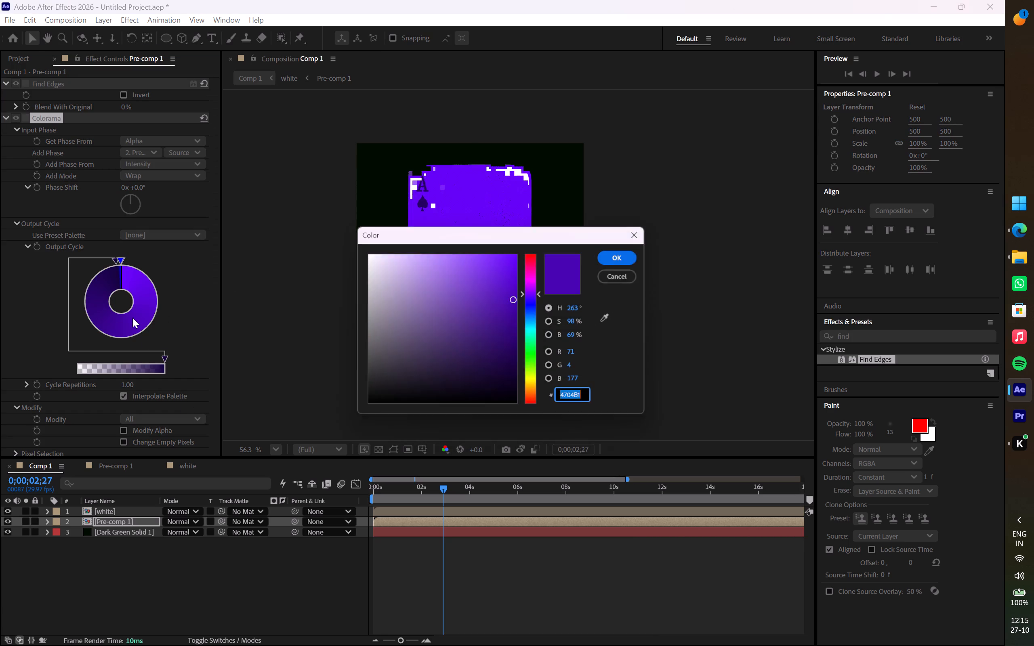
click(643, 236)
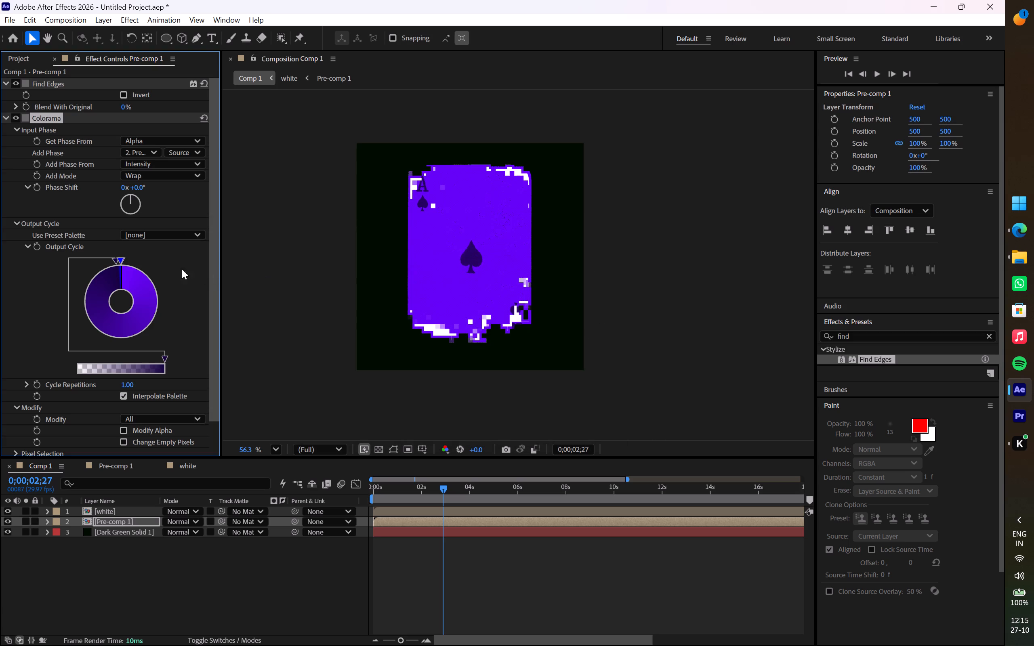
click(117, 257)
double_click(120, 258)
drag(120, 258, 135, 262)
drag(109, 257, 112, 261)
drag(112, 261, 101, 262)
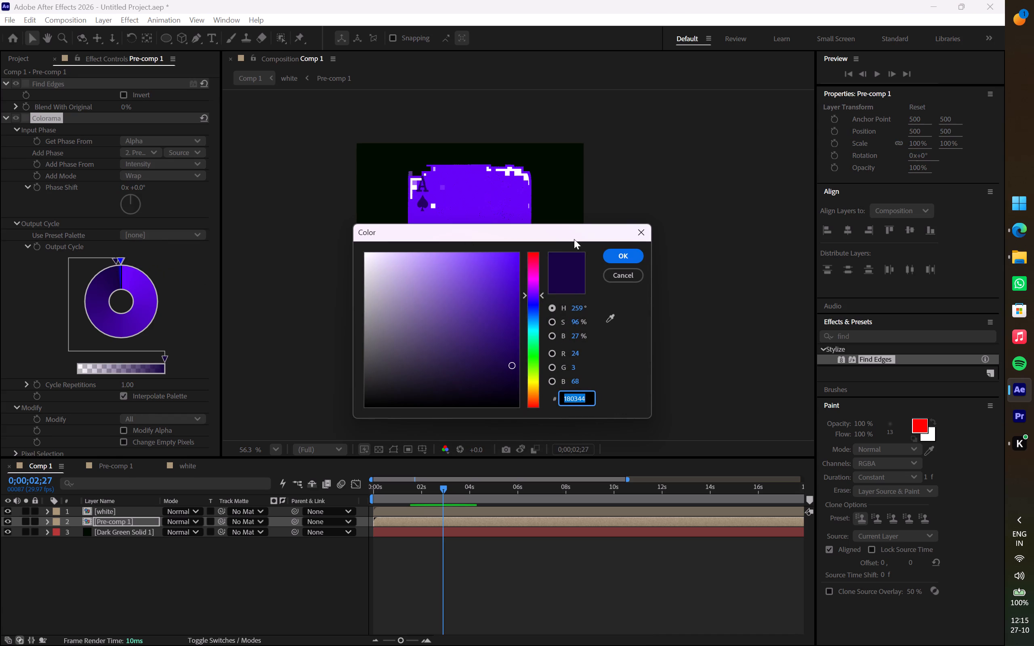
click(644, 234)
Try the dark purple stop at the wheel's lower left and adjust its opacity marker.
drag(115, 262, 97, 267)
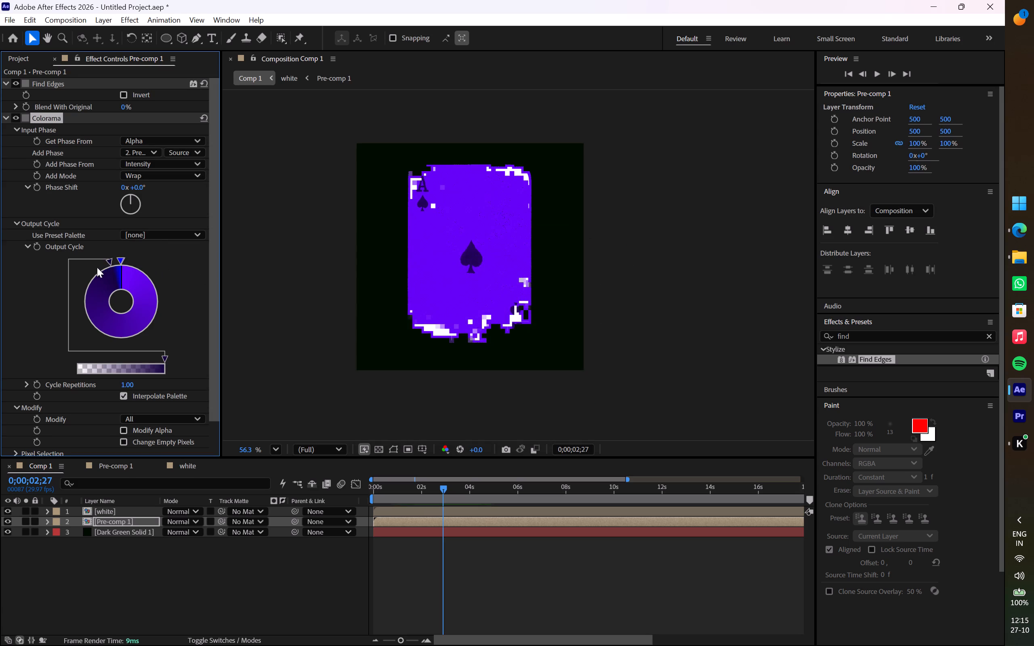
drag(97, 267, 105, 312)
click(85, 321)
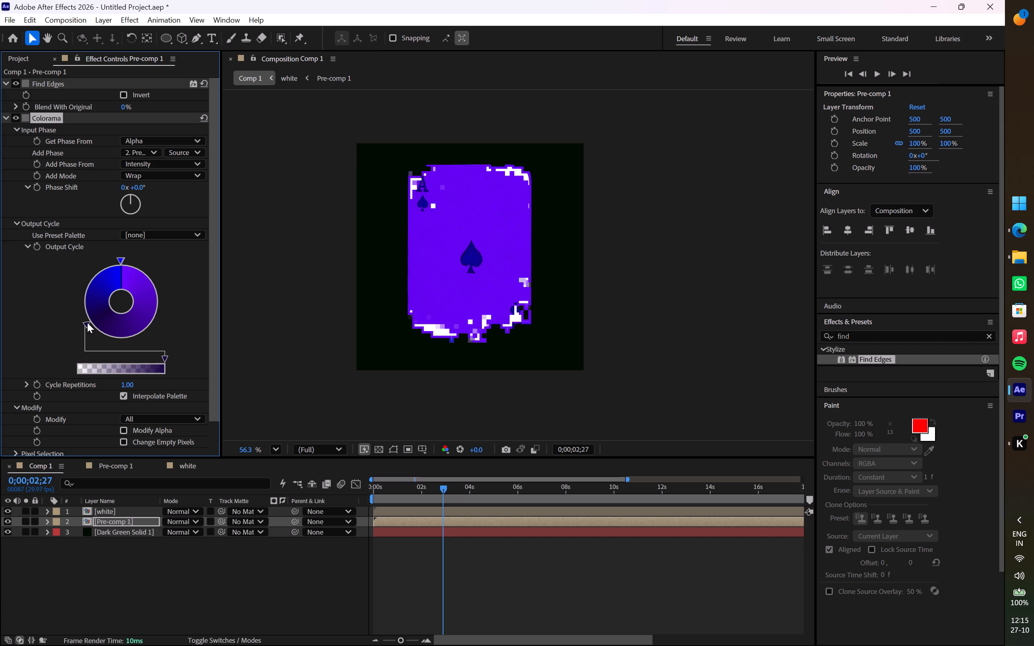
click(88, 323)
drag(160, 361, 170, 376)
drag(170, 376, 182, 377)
Reposition the blue and dark purple stops close together just before the violet stop at the top of the Output Cycle wheel.
drag(118, 258, 89, 282)
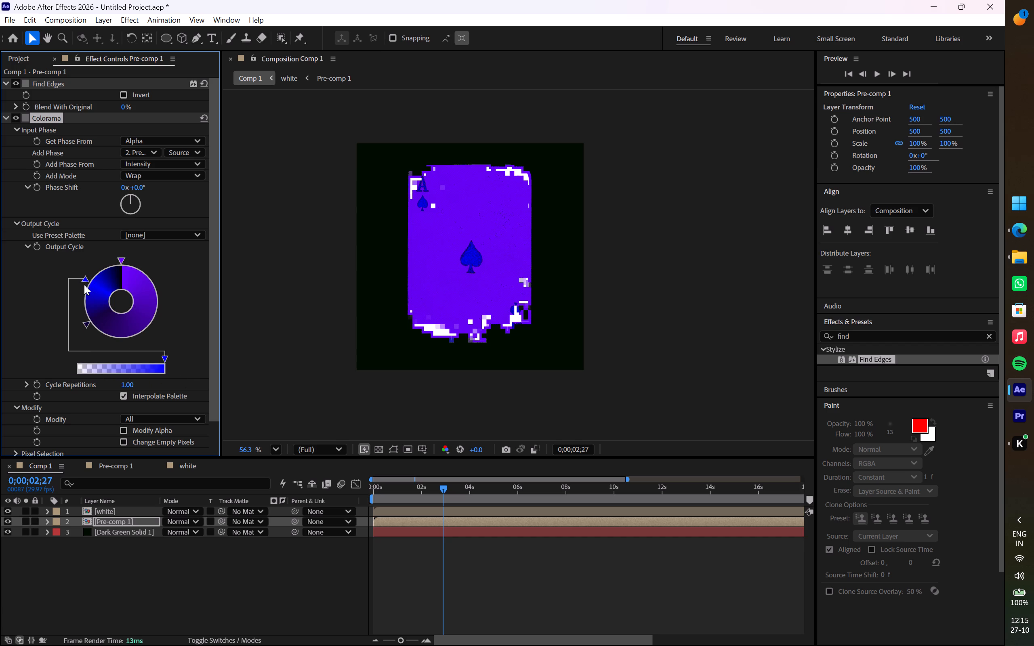
drag(82, 279, 96, 329)
drag(84, 325, 121, 274)
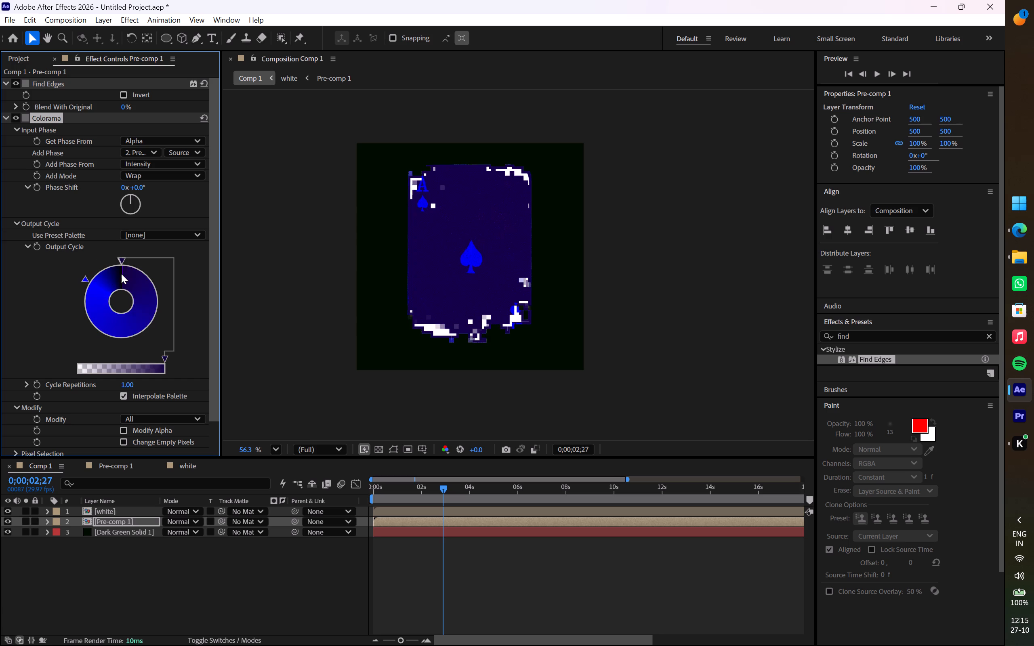
drag(121, 274, 115, 274)
drag(85, 278, 111, 273)
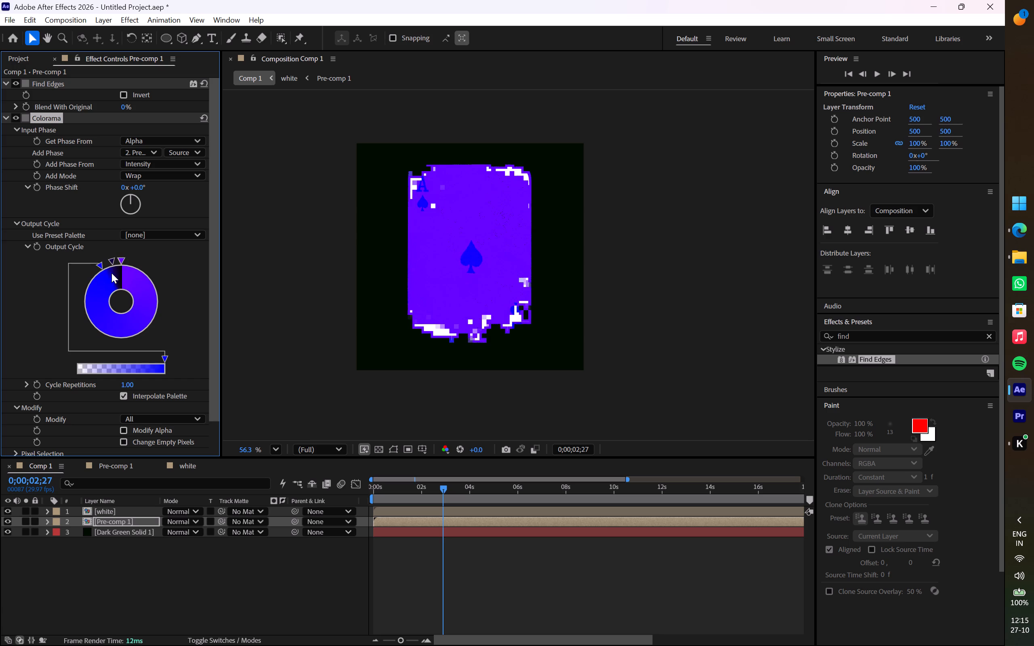
drag(111, 273, 118, 271)
Preview the violet card reveal in Comp 1 from the first frame.
drag(443, 487, 427, 490)
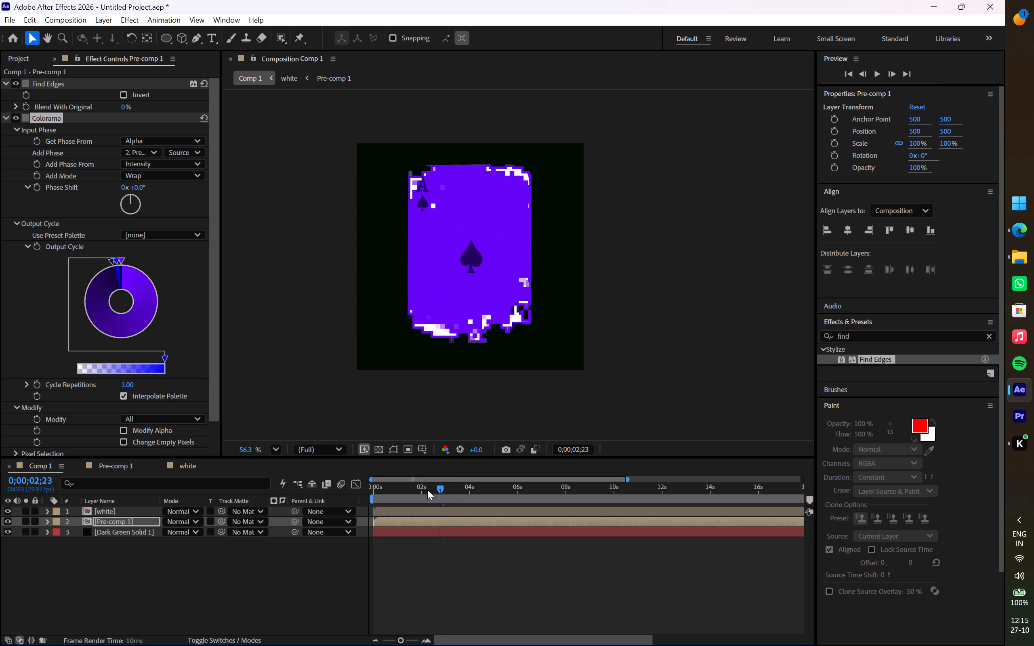
drag(427, 490, 307, 496)
key(space)
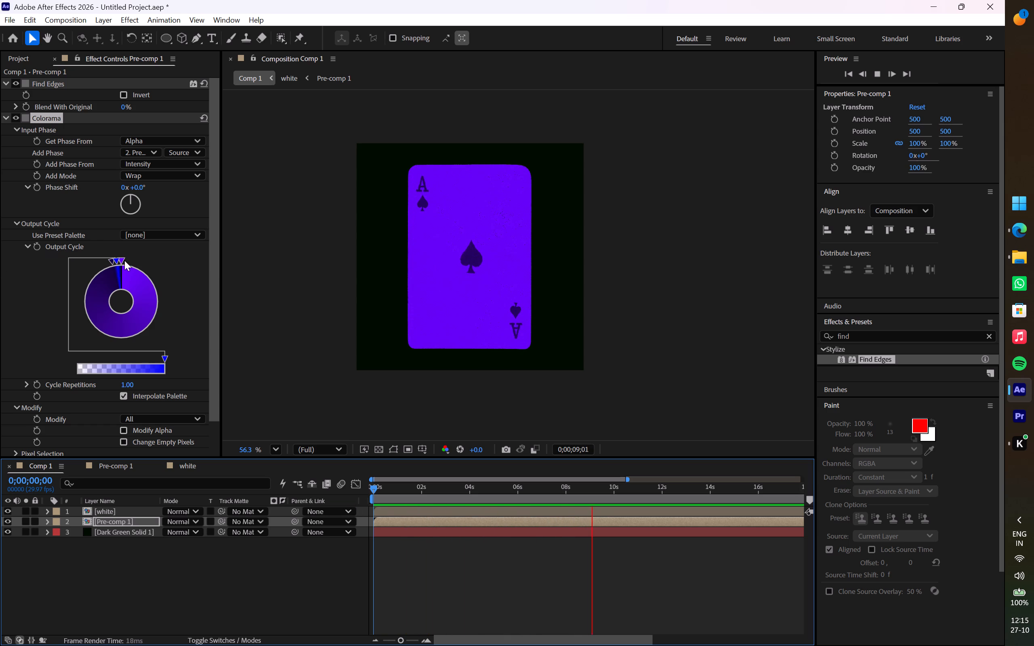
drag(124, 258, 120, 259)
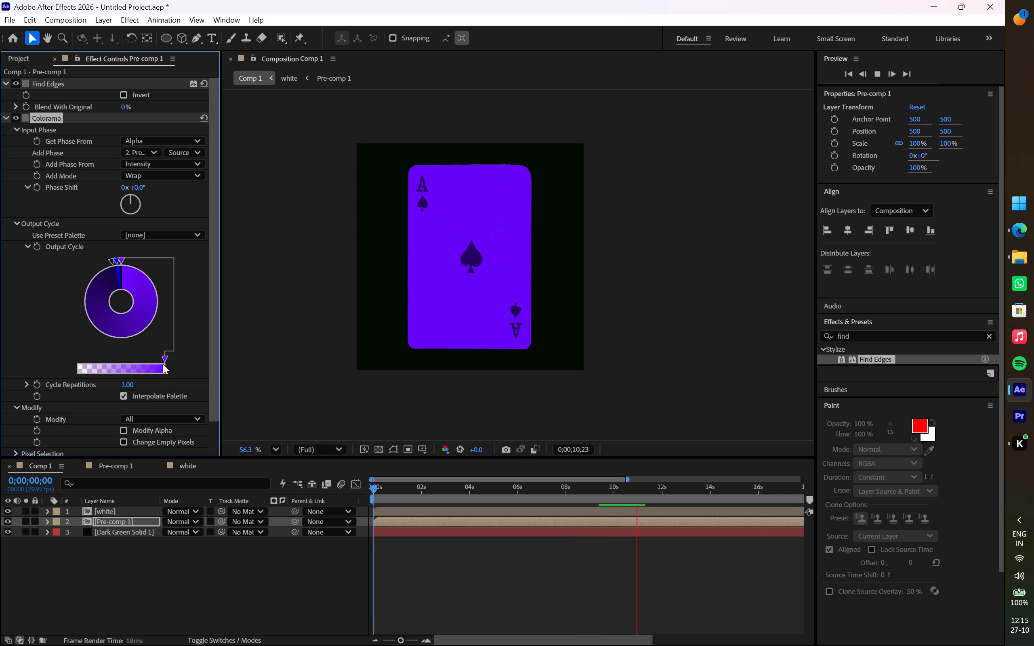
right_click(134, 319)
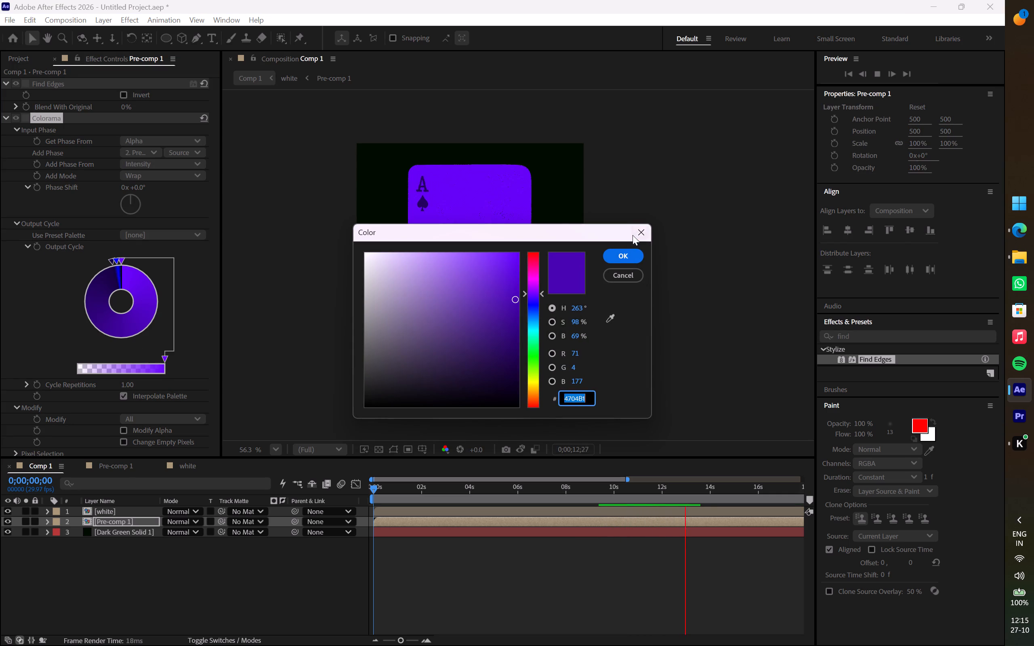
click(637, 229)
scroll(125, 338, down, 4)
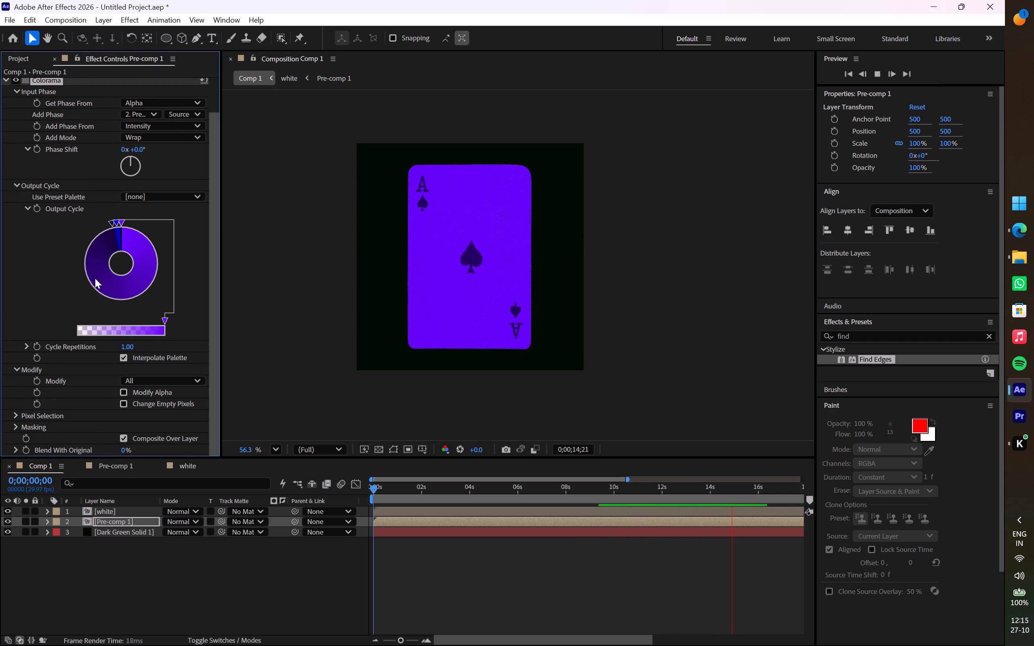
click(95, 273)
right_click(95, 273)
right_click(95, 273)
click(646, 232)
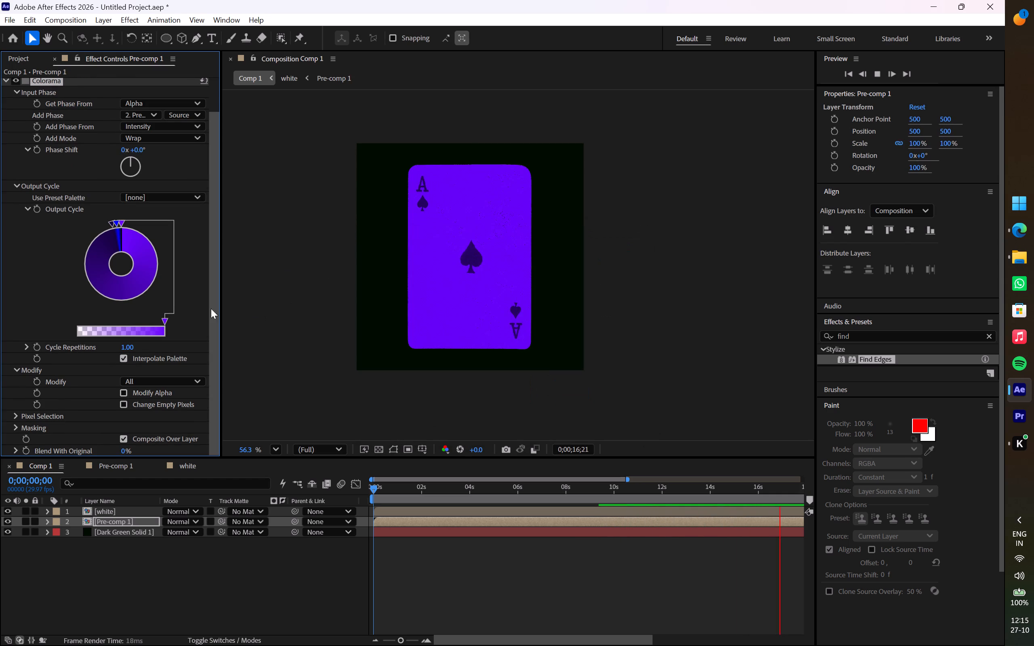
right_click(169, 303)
Add a magenta (CF00FC) stop on the lower part of Colorama's Output Cycle wheel, away from the existing stops.
right_click(141, 283)
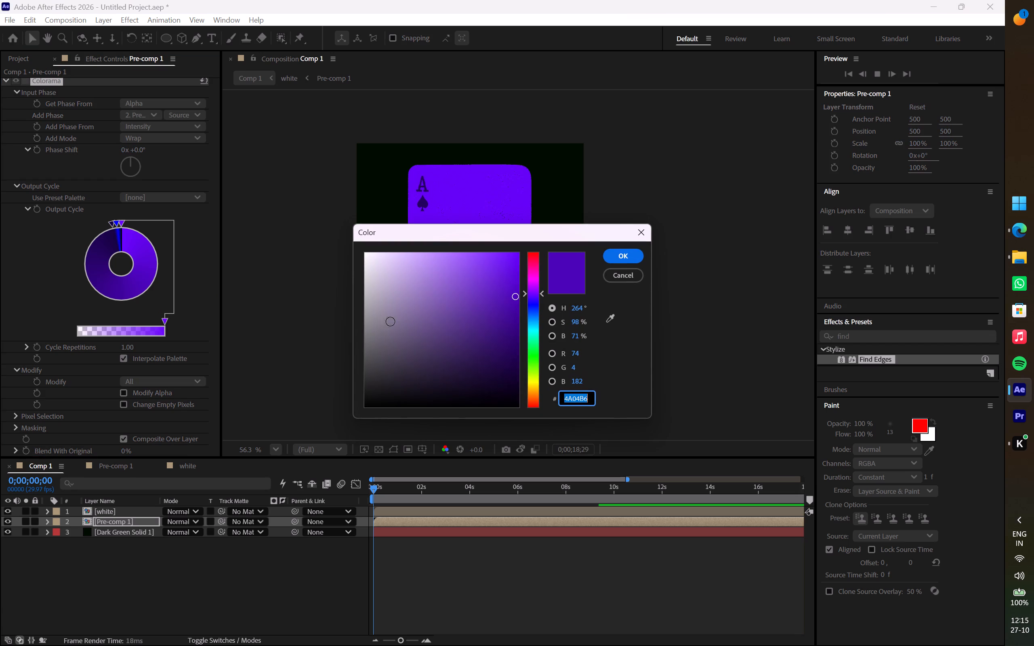
drag(543, 293, 540, 296)
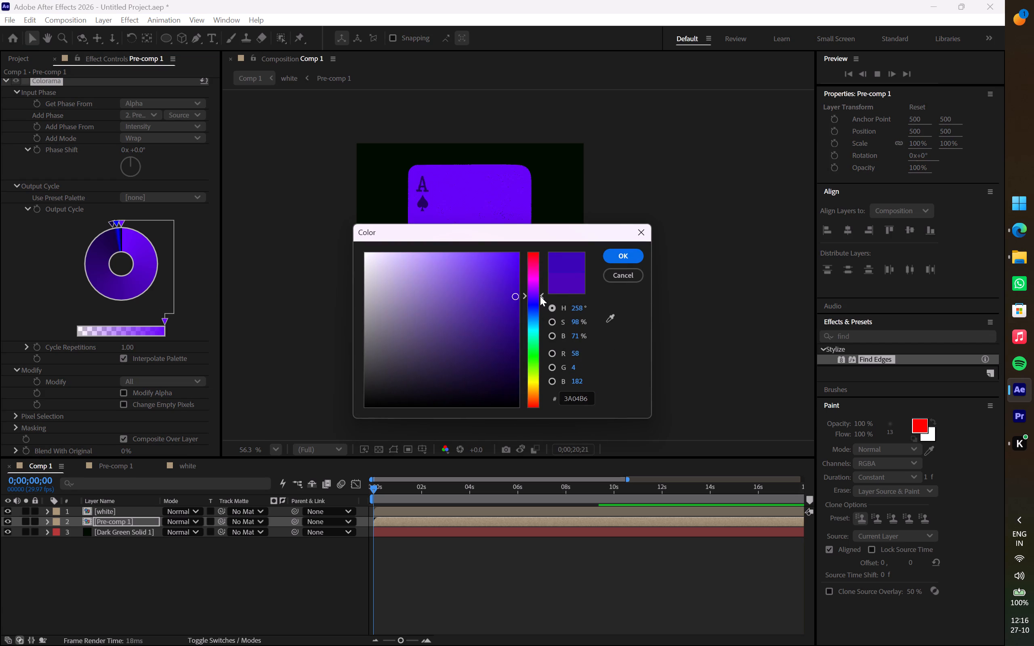
drag(540, 296, 540, 284)
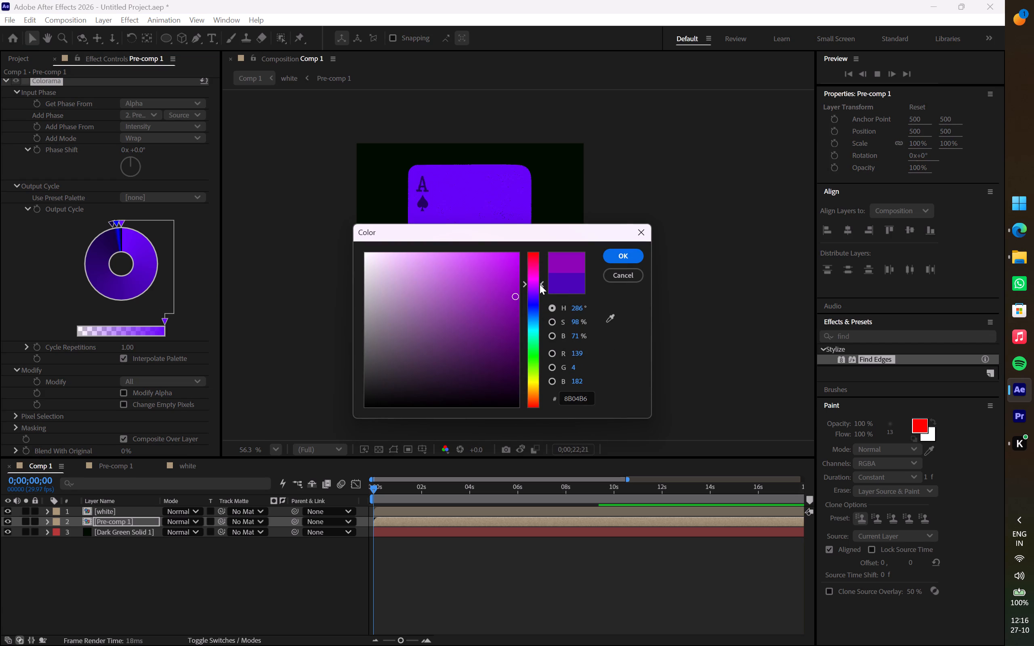
drag(540, 284, 539, 283)
drag(511, 296, 530, 254)
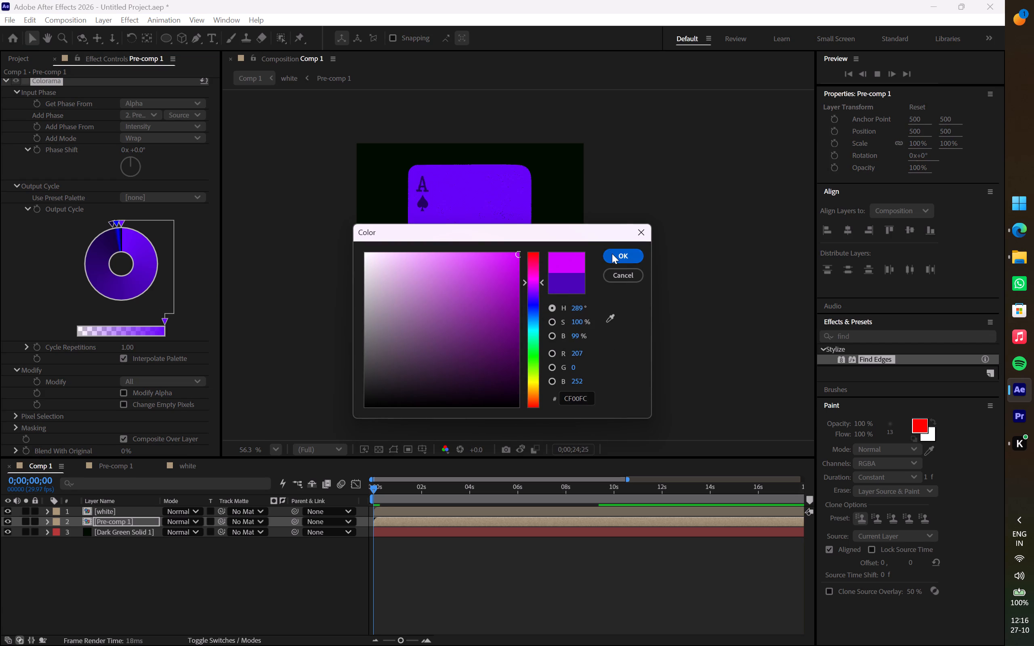
click(614, 254)
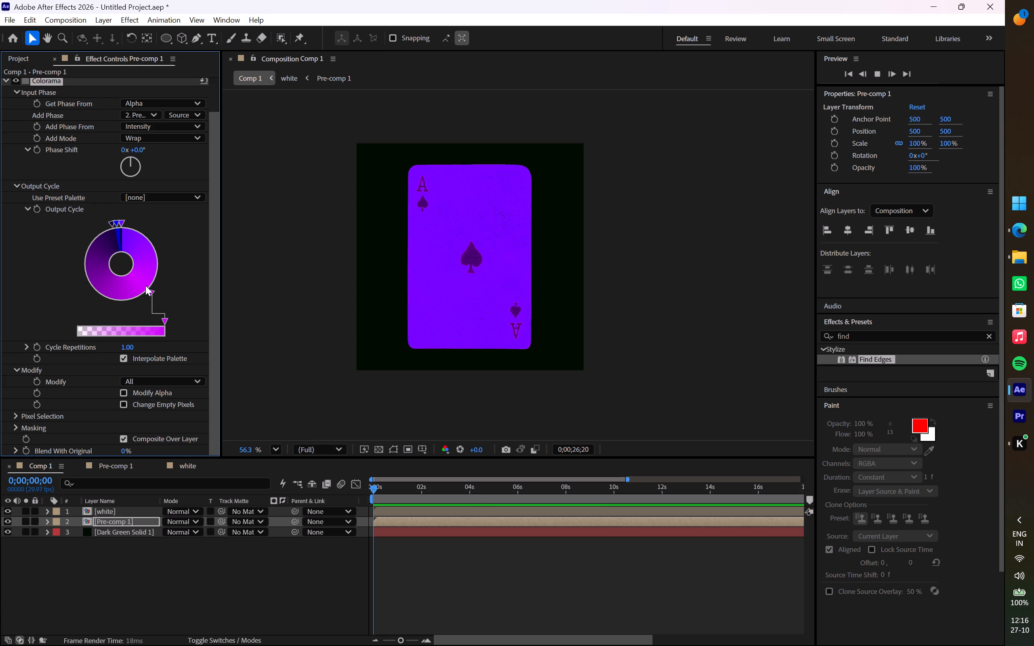
Move the magenta stop around to just after the violet stop at the top of the Output Cycle wheel.
drag(149, 287, 155, 245)
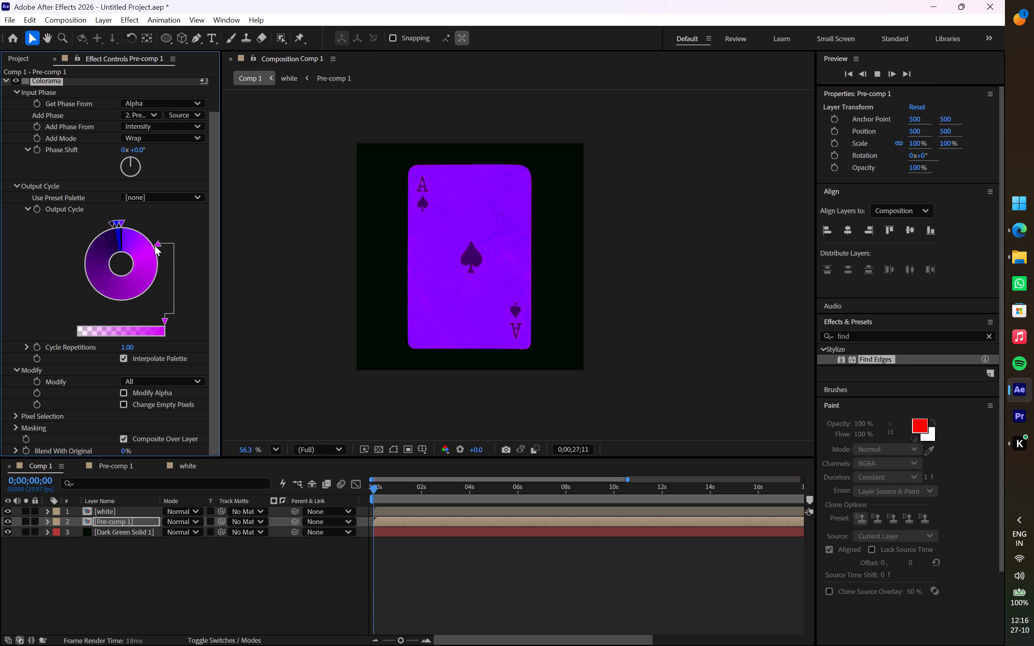
drag(155, 245, 126, 232)
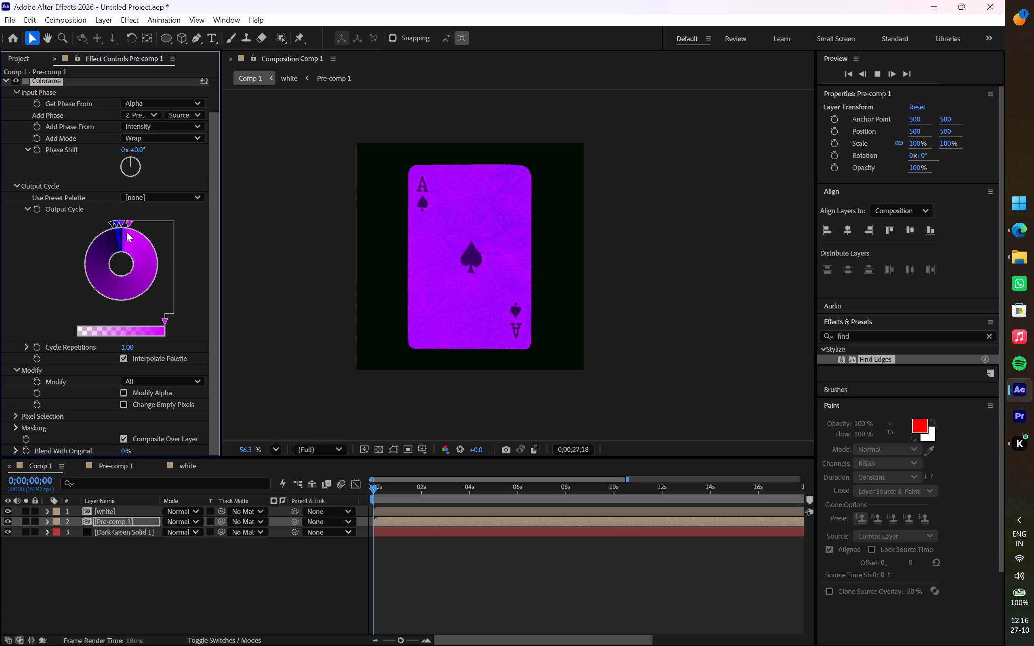
drag(126, 232, 124, 231)
click(111, 222)
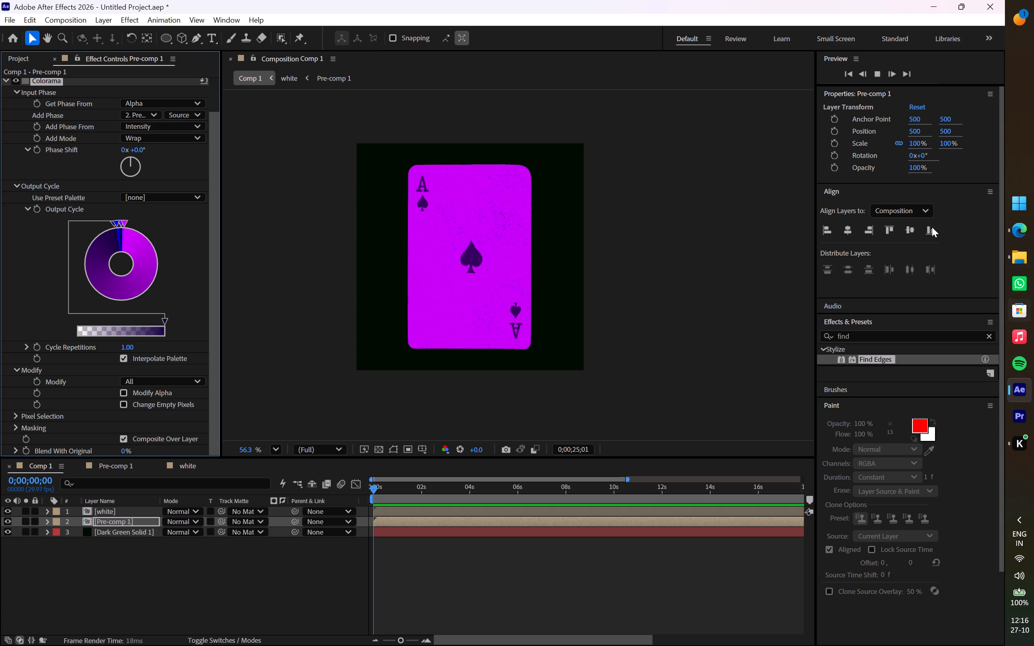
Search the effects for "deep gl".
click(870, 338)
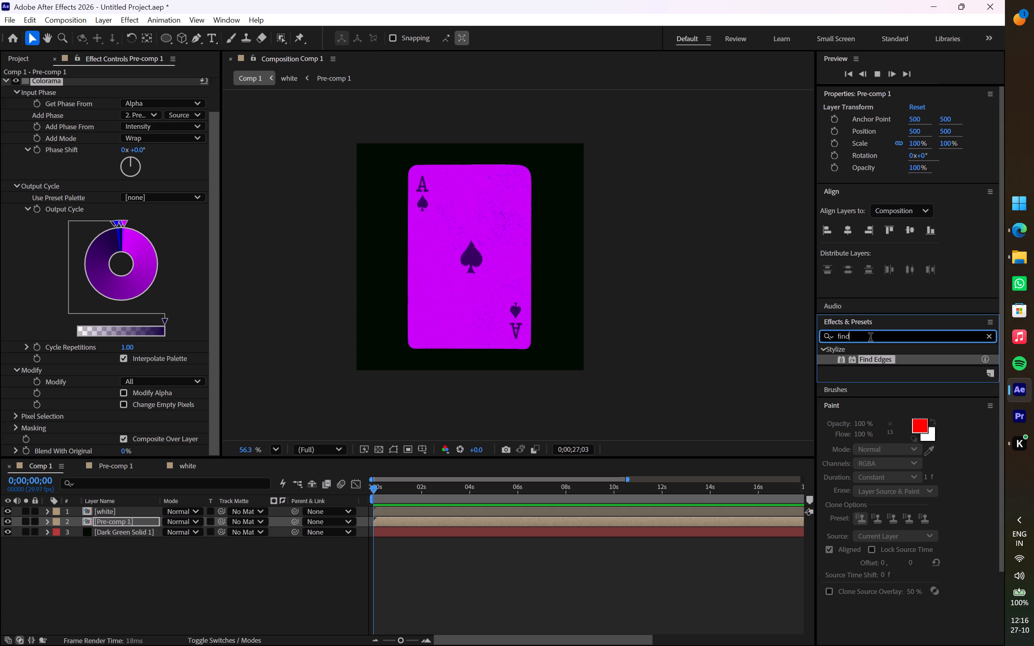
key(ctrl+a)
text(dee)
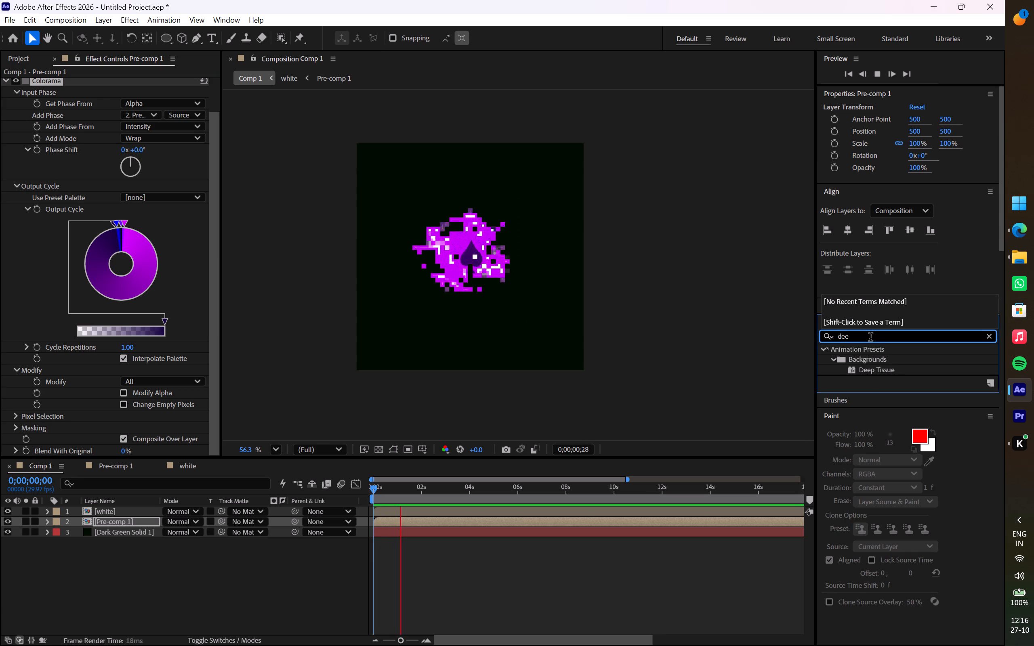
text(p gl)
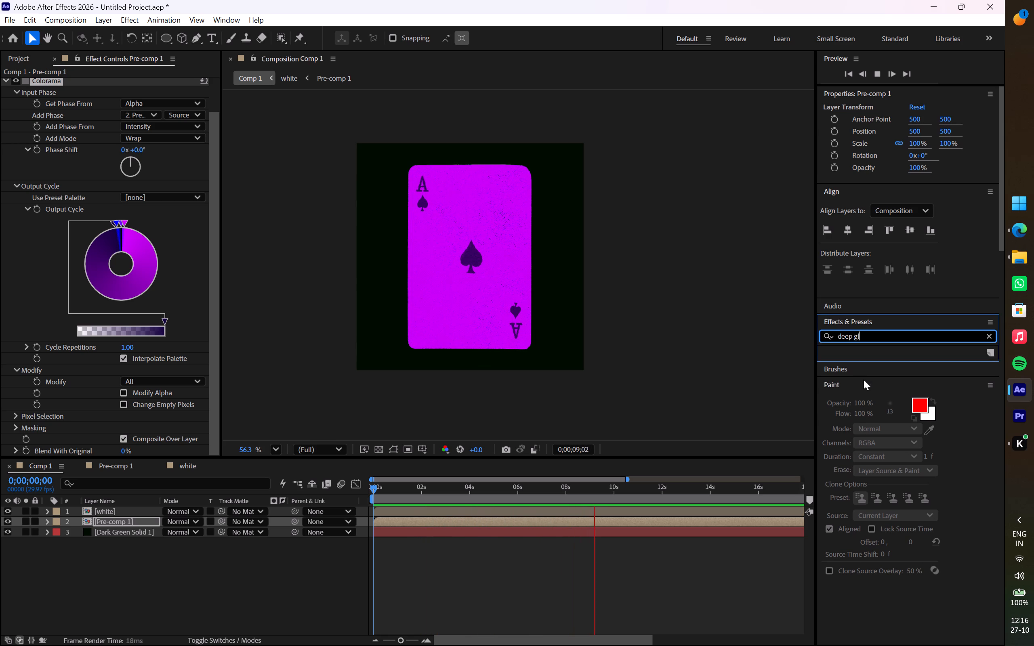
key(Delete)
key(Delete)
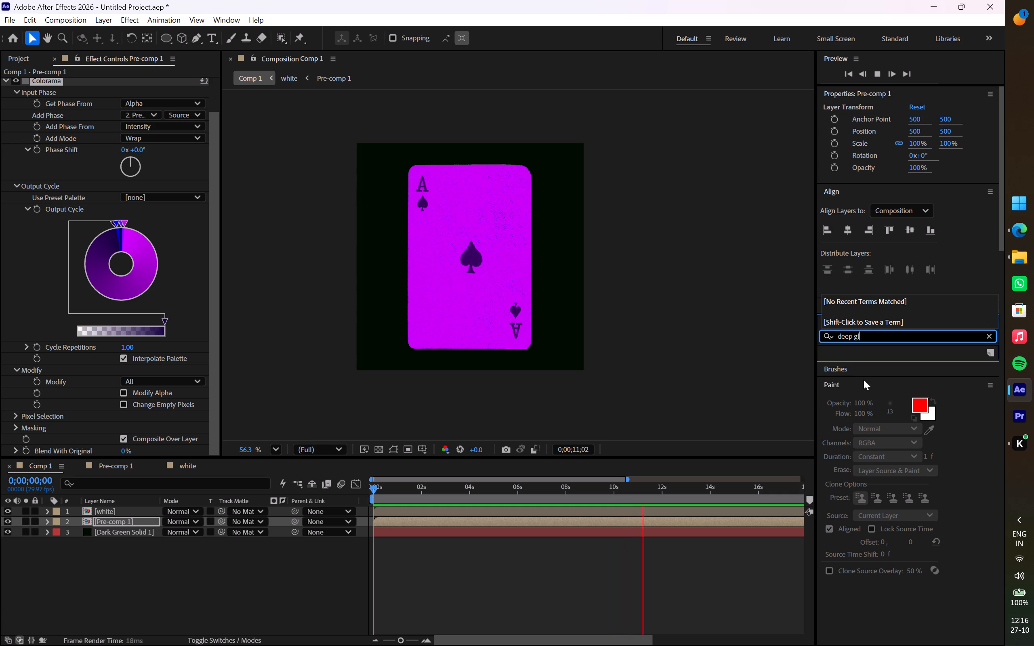
Search the effects for "glow".
key(BackSpace)
key(BackSpace)
key(BackSpace)
key(BackSpace)
key(BackSpace)
key(BackSpace)
key(BackSpace)
key(BackSpace)
key(BackSpace)
key(BackSpace)
key(BackSpace)
key(BackSpace)
key(BackSpace)
key(BackSpace)
key(BackSpace)
text(glow)
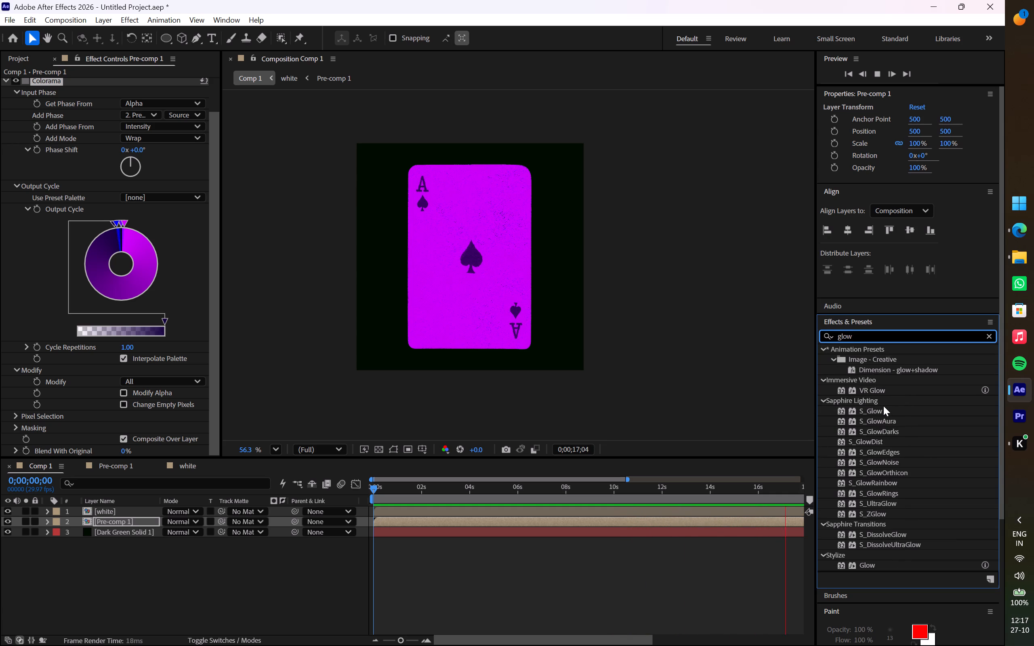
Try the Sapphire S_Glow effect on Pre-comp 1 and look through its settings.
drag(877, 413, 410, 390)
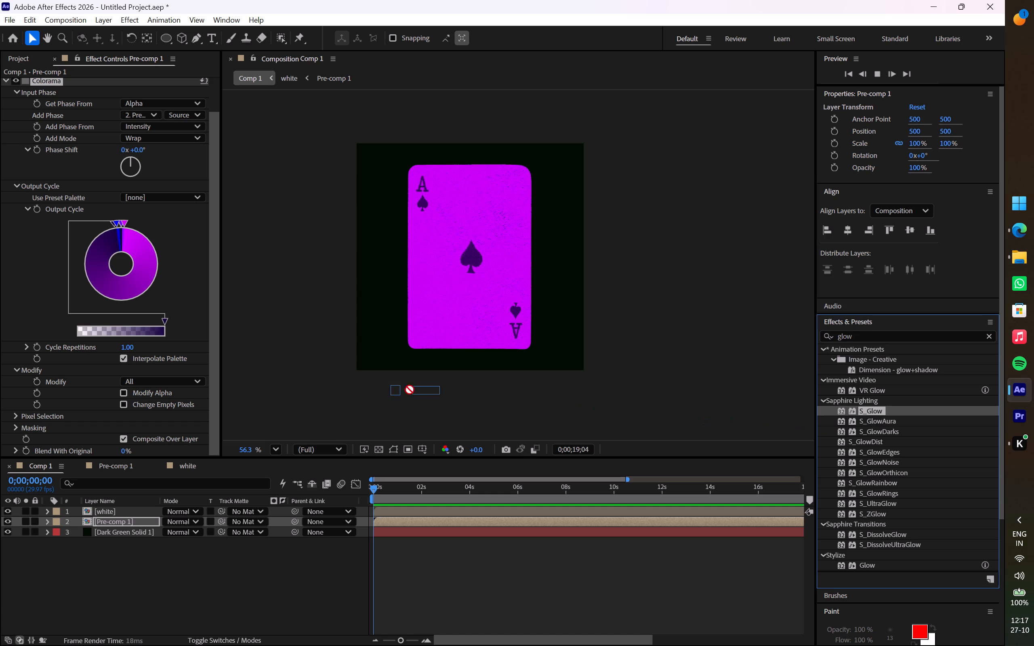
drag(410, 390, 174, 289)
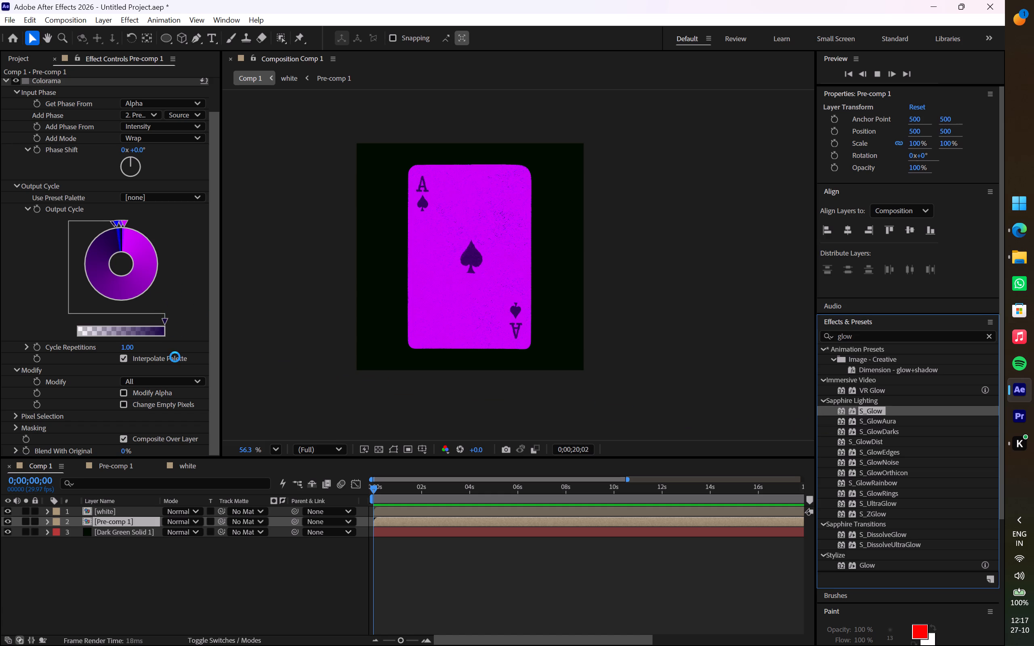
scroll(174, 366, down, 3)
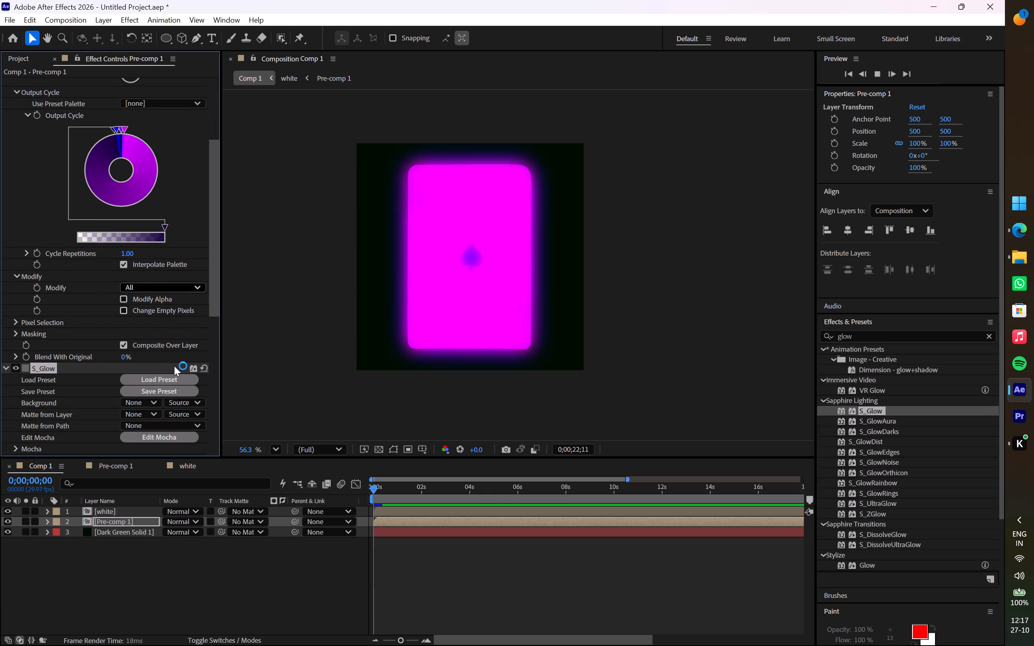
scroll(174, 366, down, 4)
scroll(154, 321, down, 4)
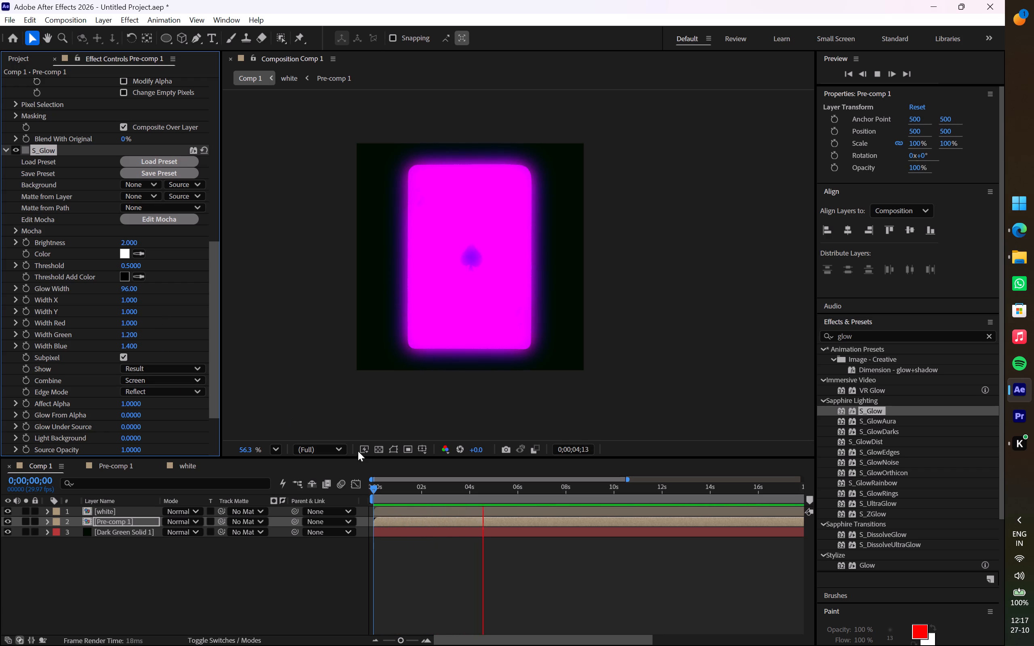
Preview the glowing card reveal in Comp 1 from the first frame.
drag(483, 496, 318, 499)
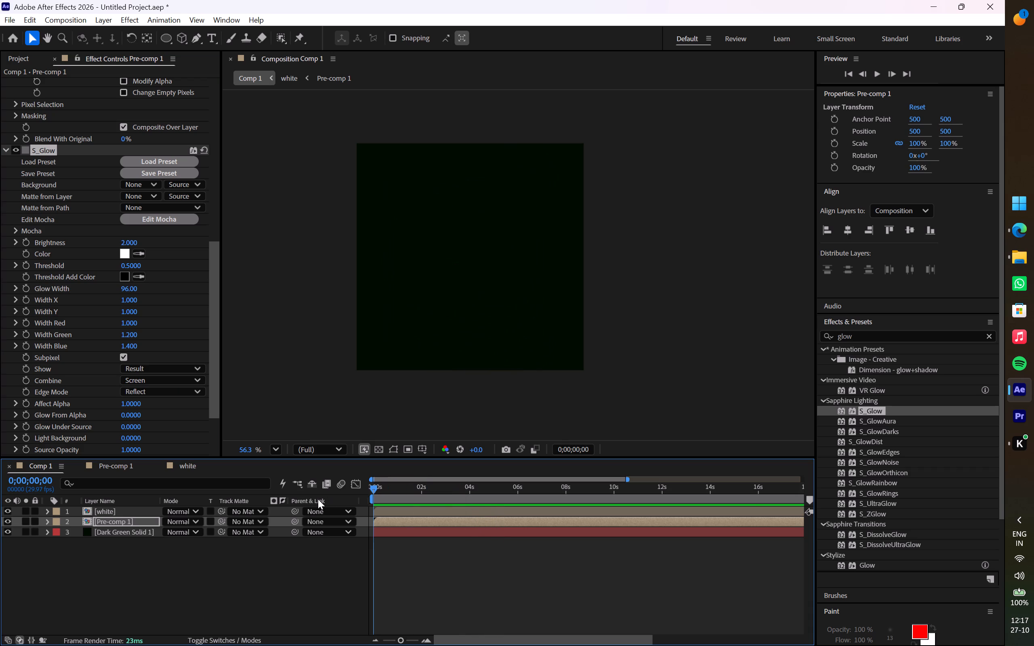
key(space)
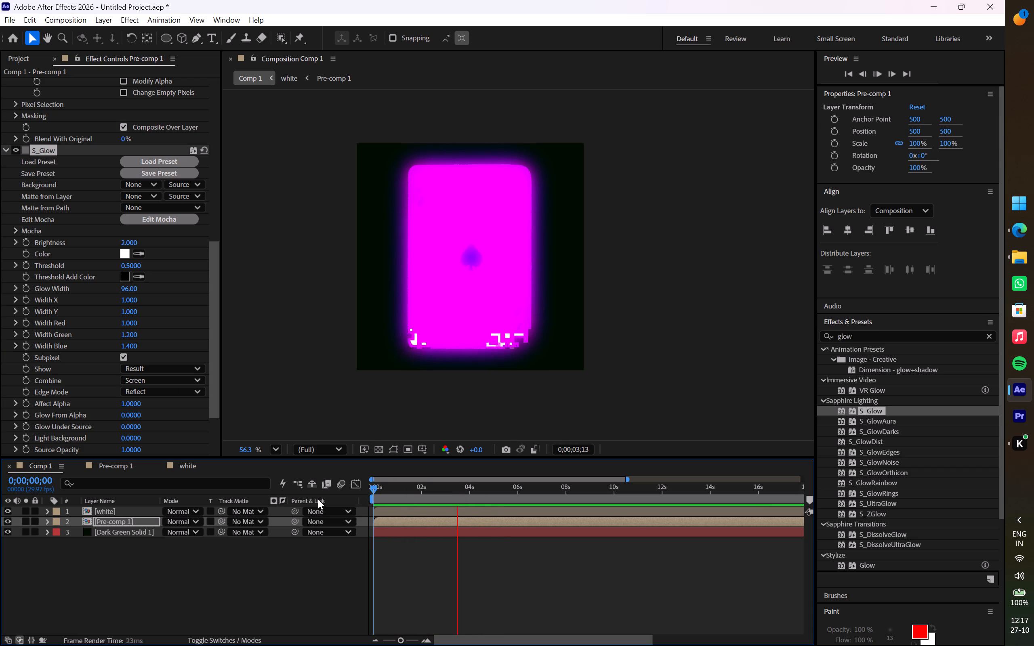
key(space)
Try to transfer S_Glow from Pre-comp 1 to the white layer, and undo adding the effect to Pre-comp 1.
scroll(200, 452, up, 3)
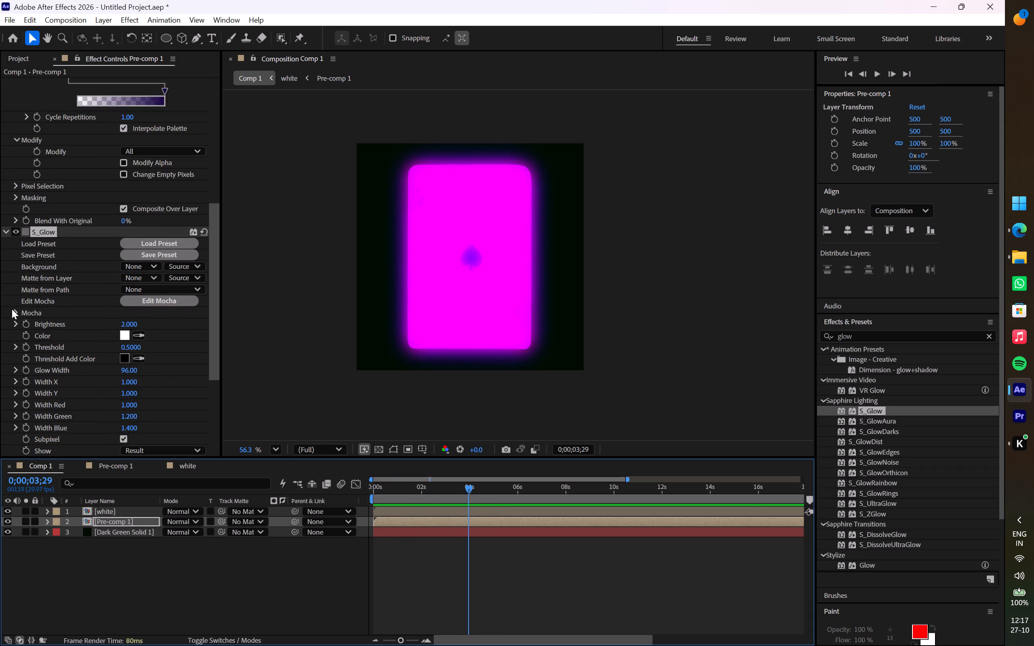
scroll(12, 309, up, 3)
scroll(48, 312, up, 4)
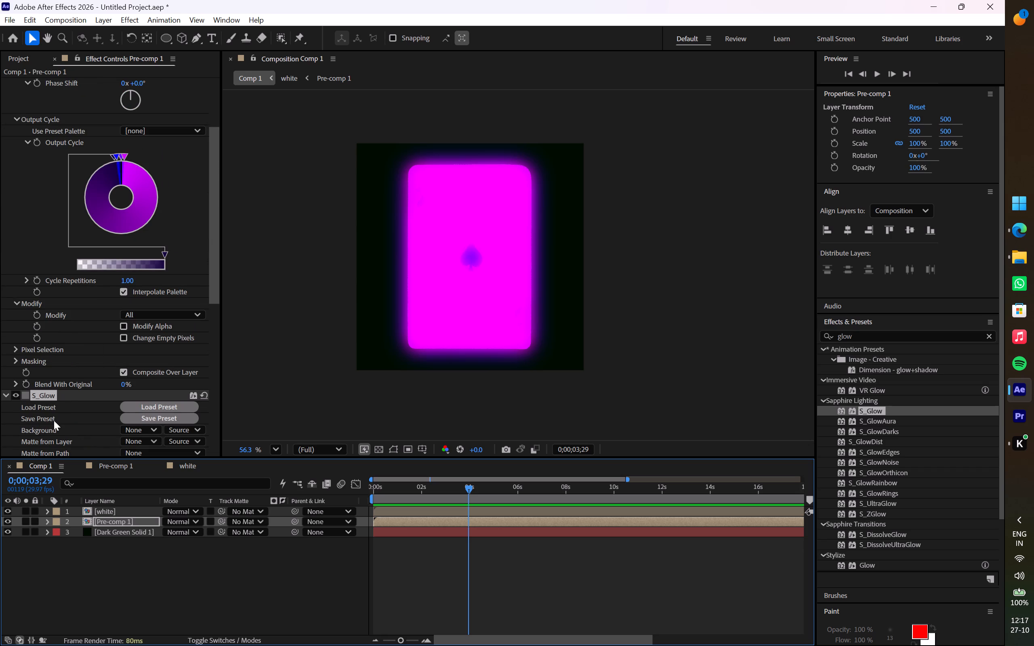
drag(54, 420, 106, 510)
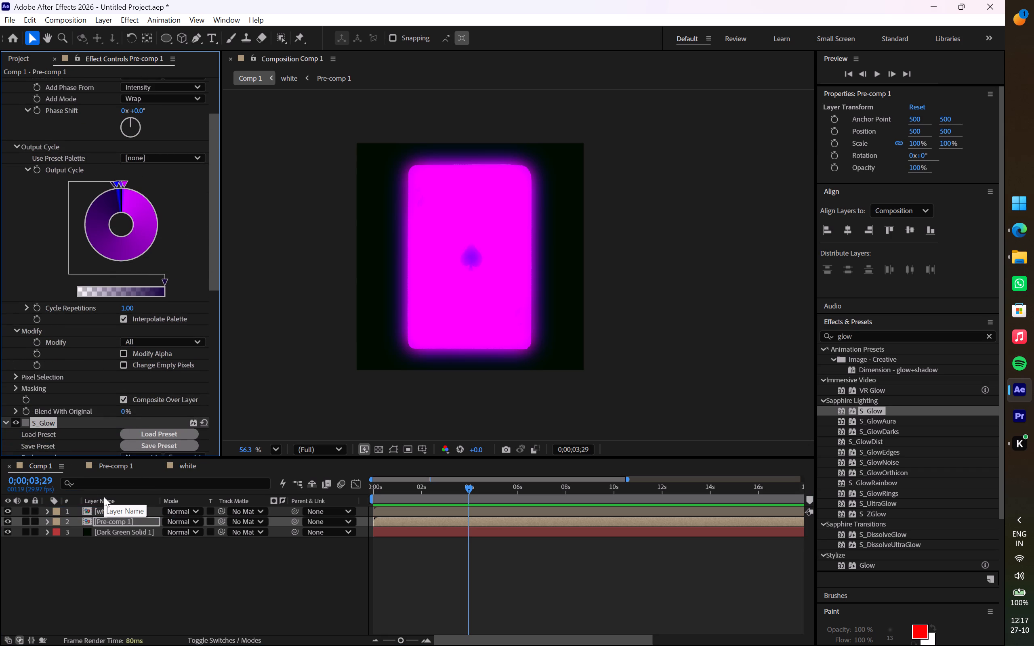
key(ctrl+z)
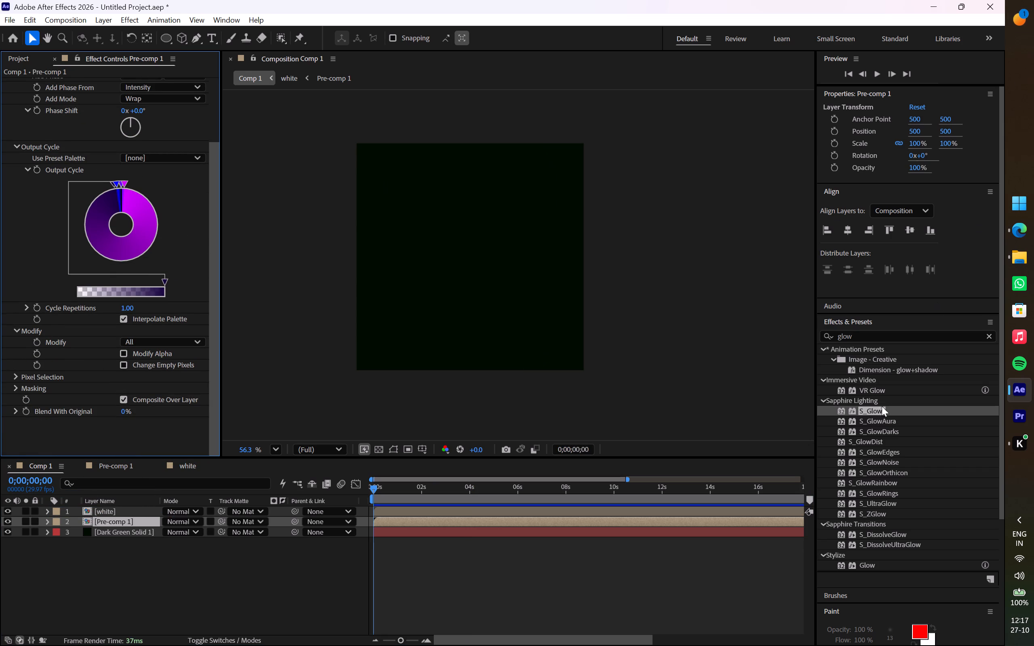
Apply S_Glow to the white layer and preview the reveal in Comp 1.
drag(875, 414, 156, 510)
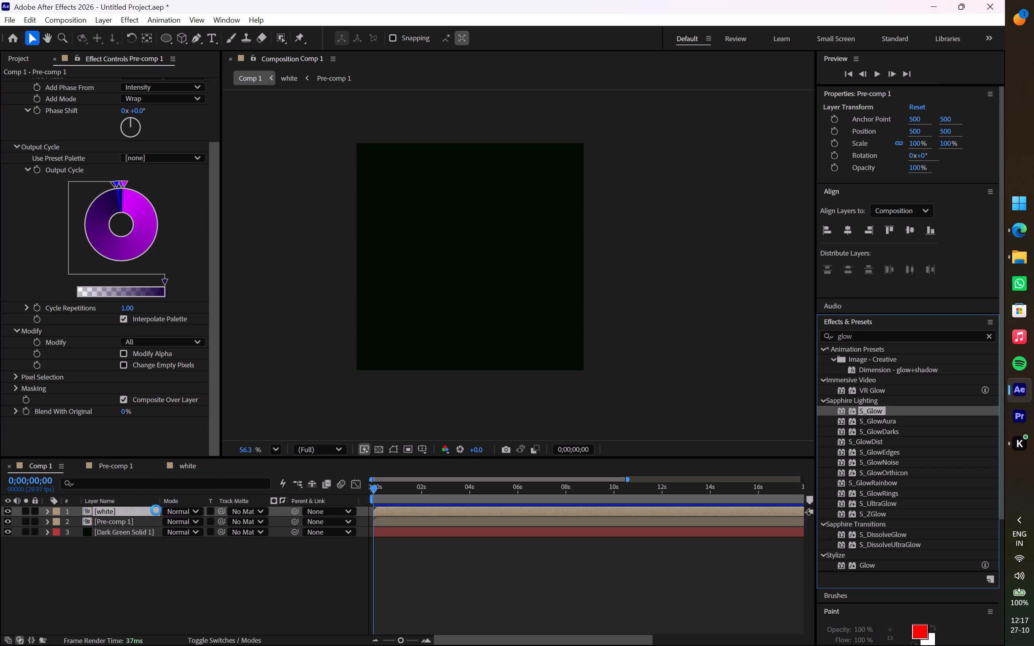
key(space)
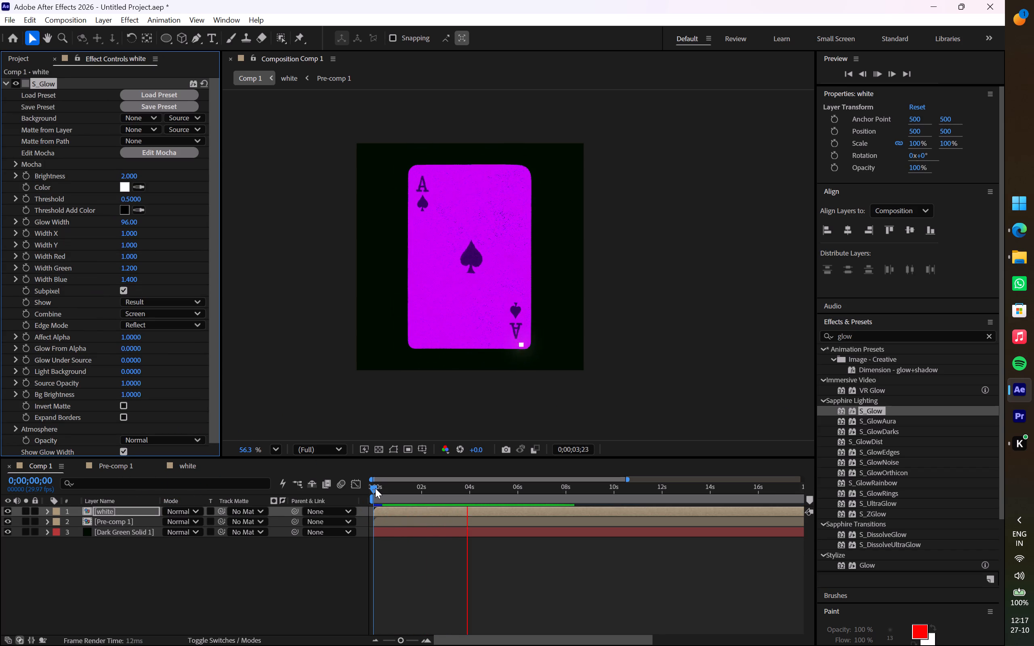
key(space)
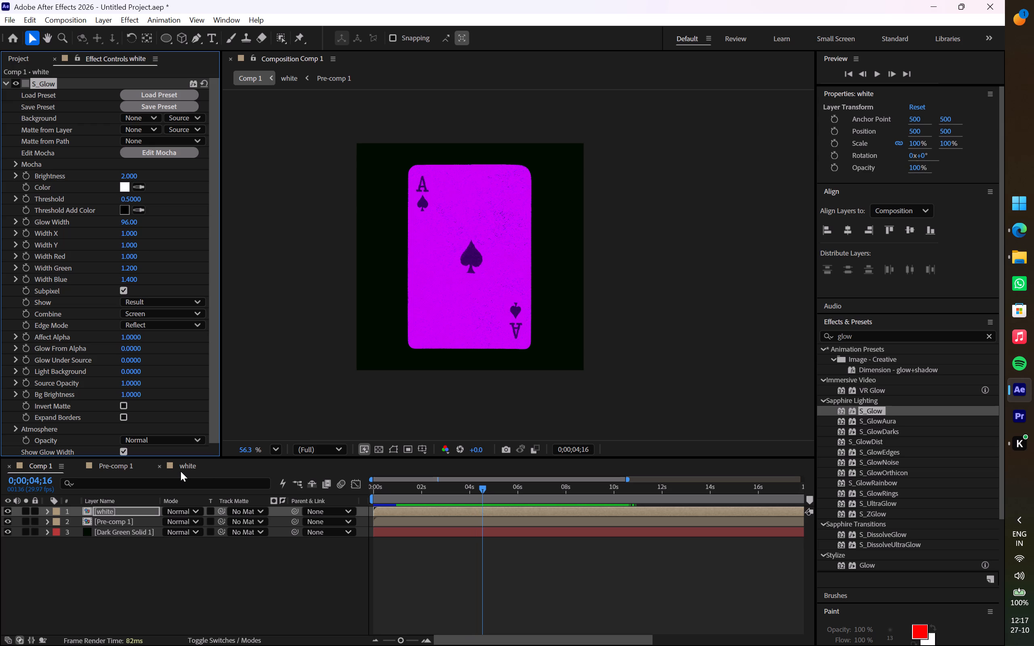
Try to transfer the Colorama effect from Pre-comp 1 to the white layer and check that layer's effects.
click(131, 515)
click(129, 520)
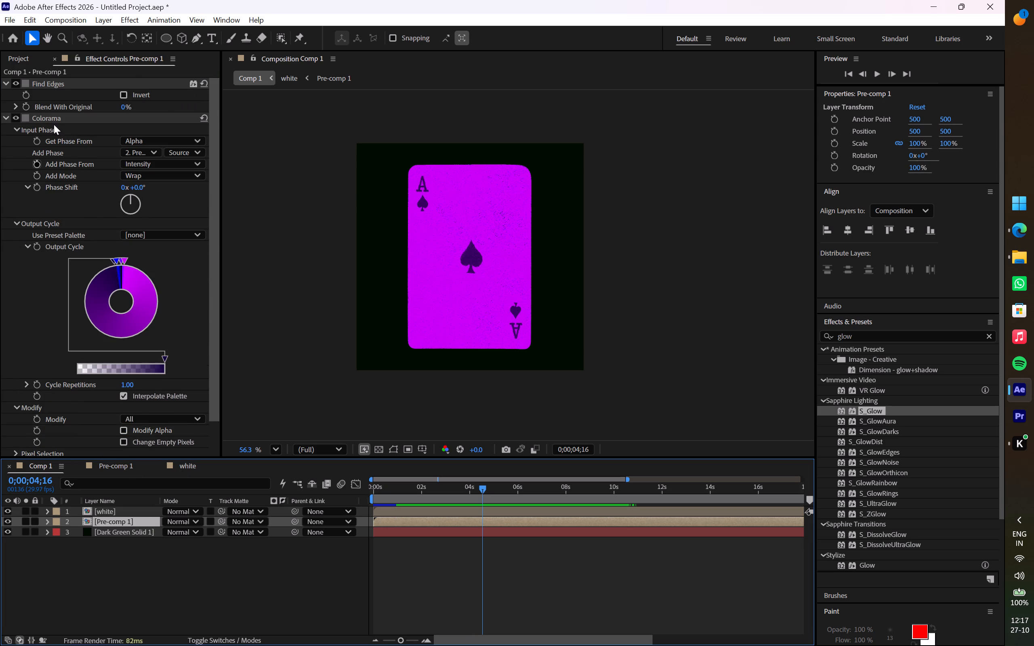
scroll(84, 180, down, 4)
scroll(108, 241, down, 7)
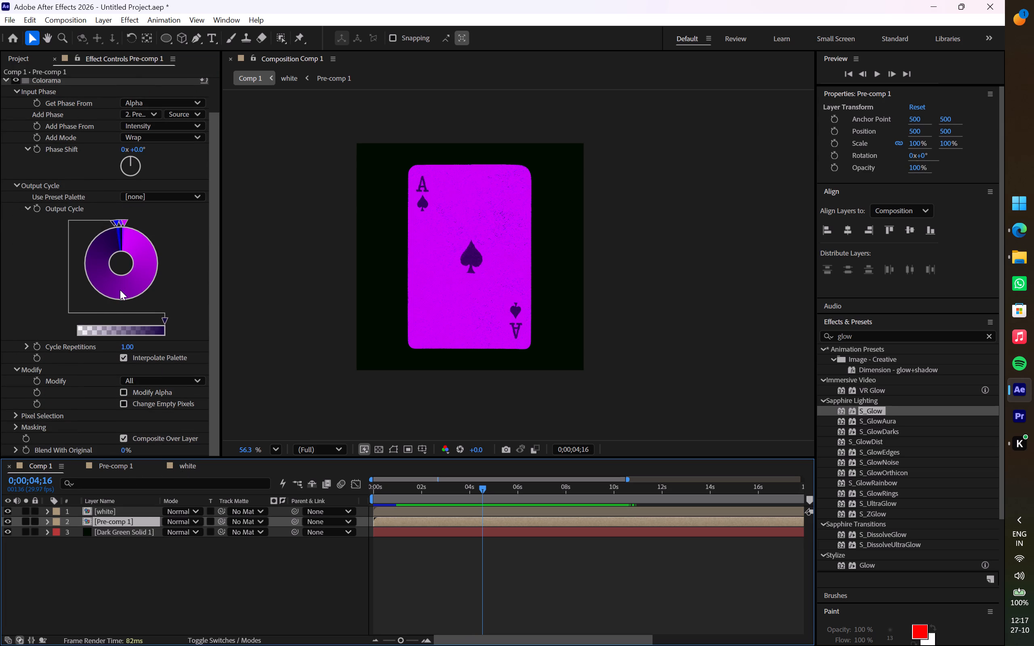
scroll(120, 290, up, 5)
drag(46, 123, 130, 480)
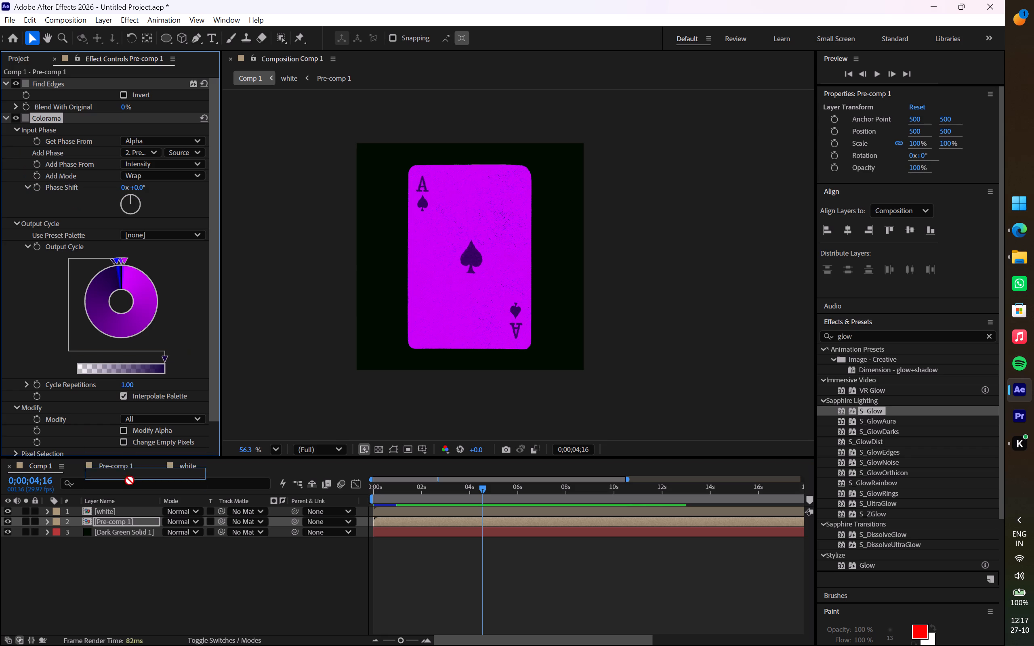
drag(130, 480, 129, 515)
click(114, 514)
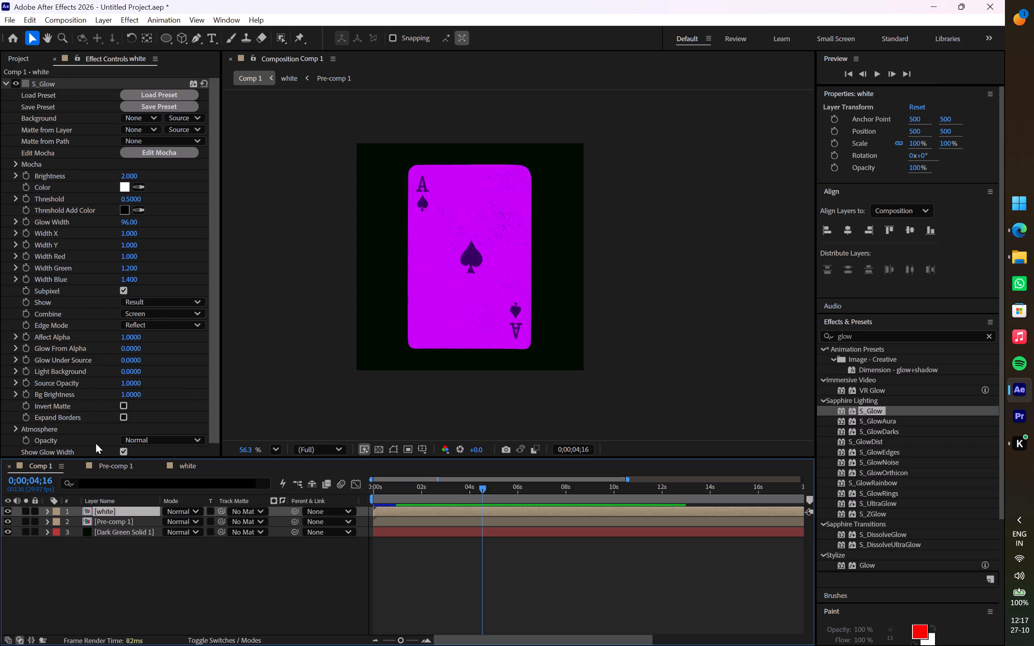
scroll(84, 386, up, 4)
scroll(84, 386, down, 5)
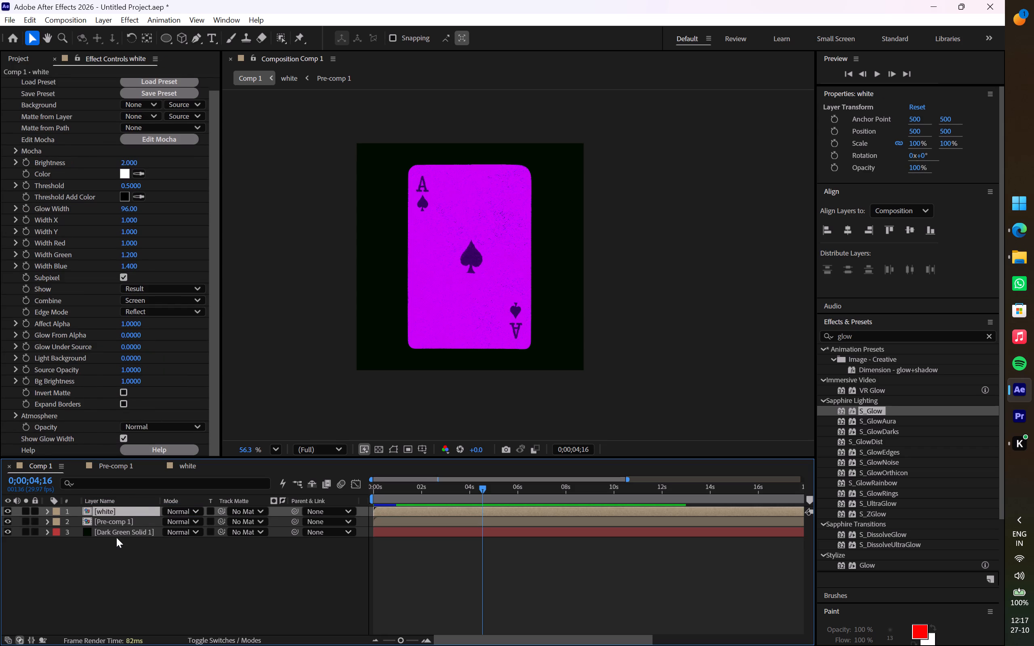
Compare the card without and with Colorama by turning the effect off and back on in Pre-comp 1.
click(108, 522)
scroll(74, 253, up, 3)
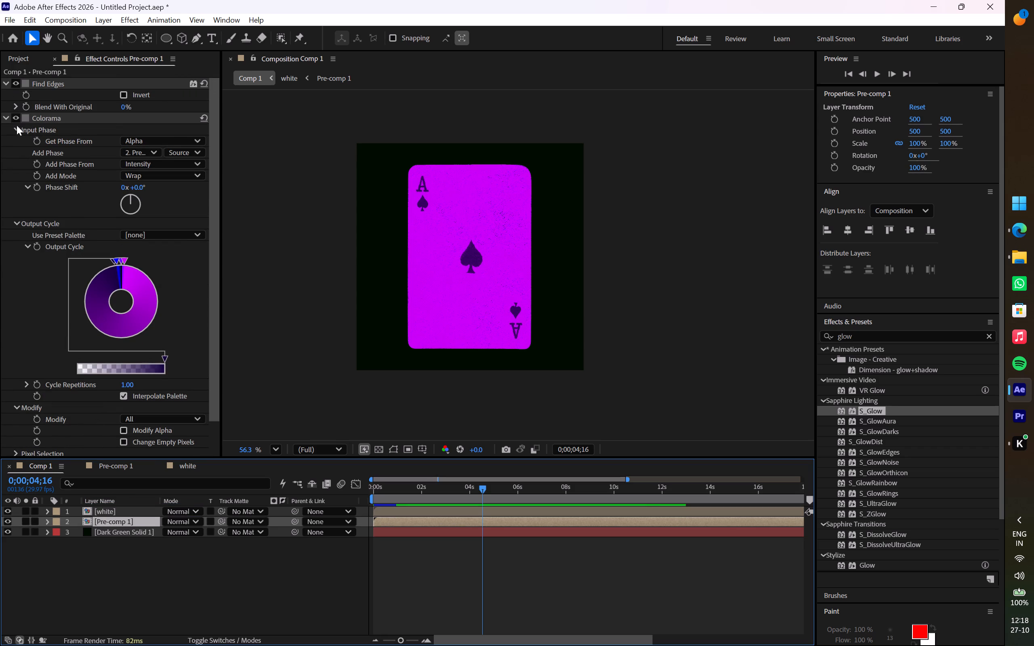
click(17, 121)
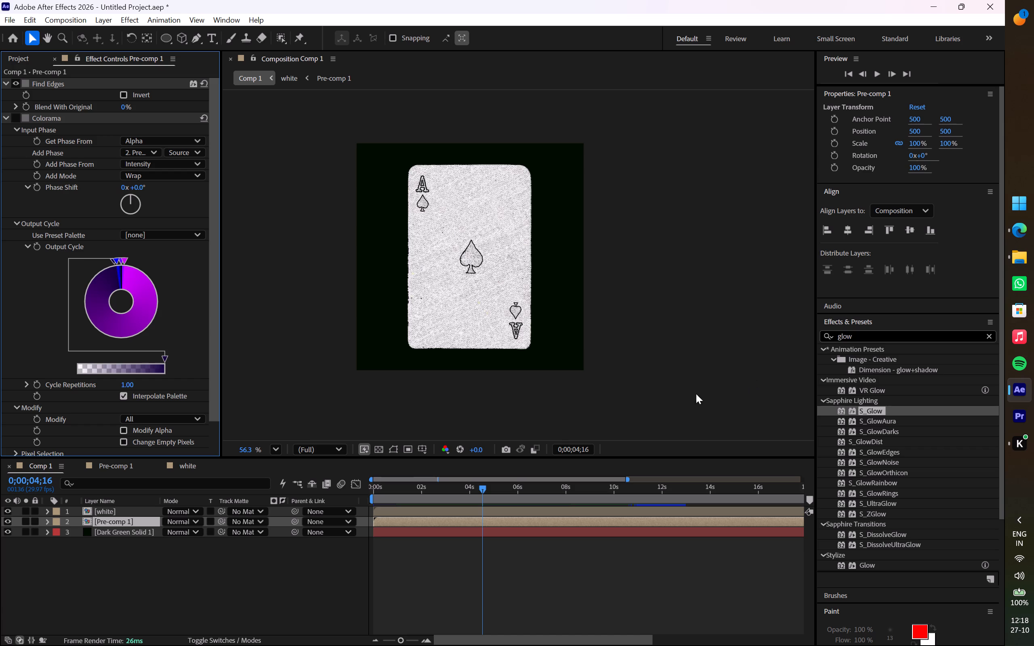
scroll(96, 195, down, 3)
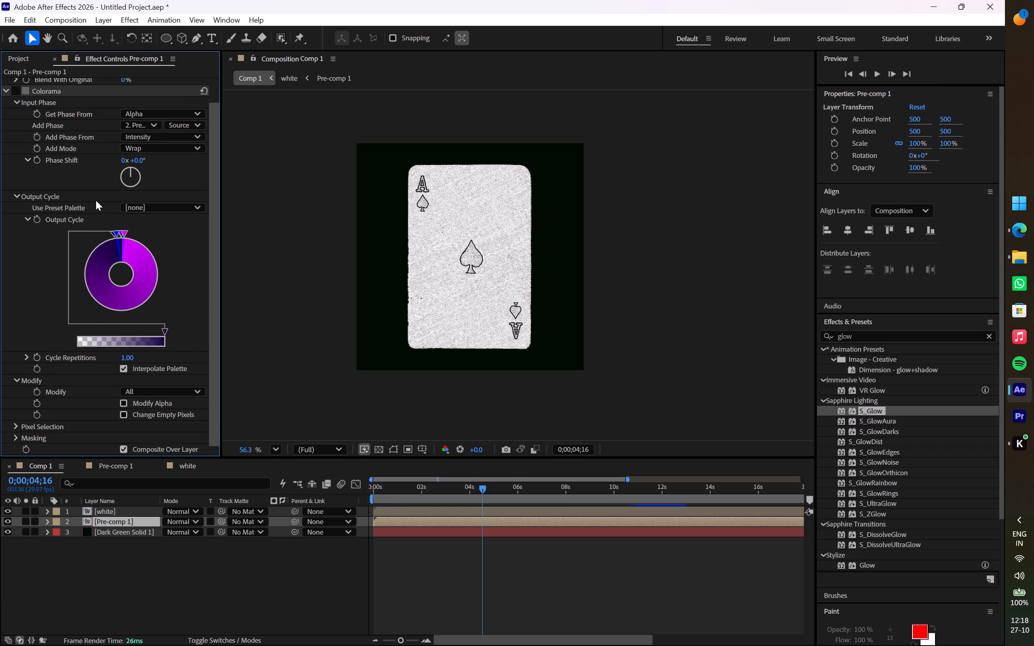
scroll(96, 201, up, 4)
click(16, 117)
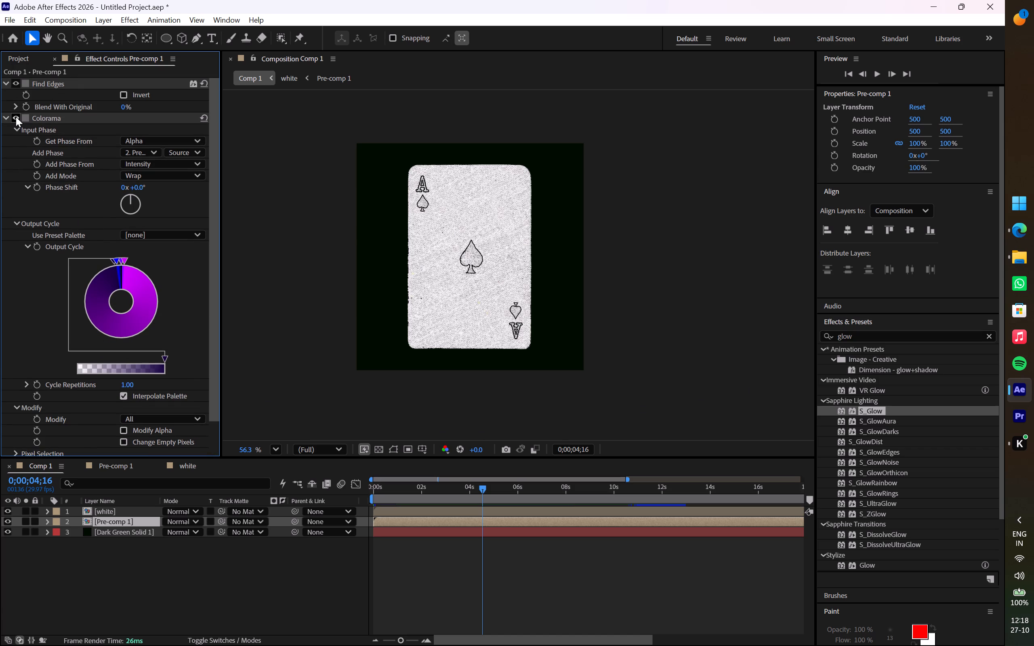
Compare the card with Colorama off and on in Pre-comp 1, and preview the reveal from the start of Comp 1.
click(16, 117)
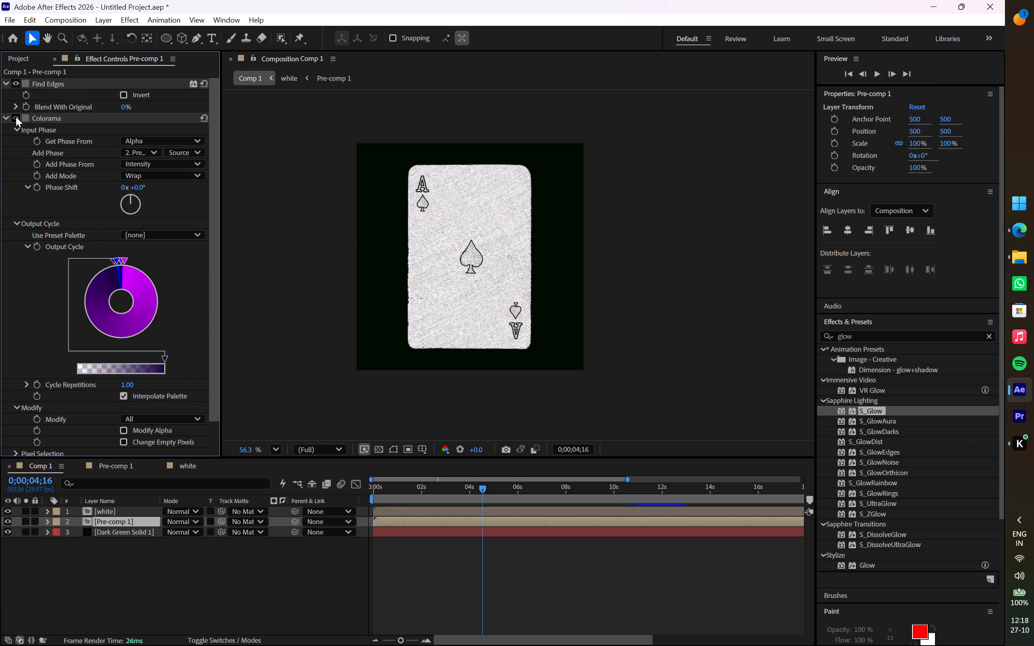
click(16, 117)
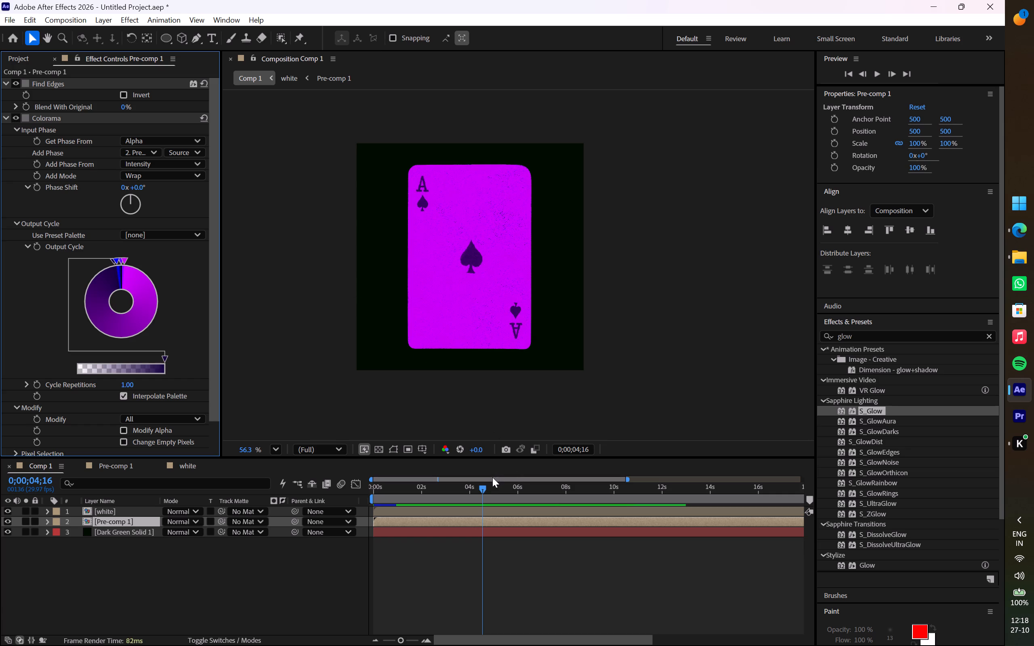
drag(485, 484, 341, 478)
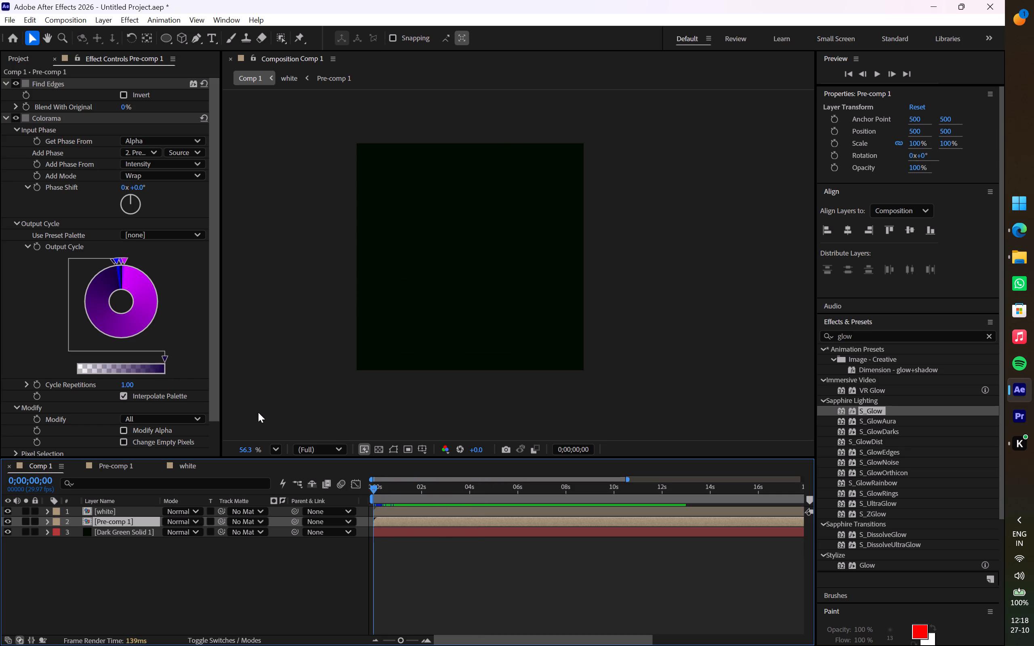
key(space)
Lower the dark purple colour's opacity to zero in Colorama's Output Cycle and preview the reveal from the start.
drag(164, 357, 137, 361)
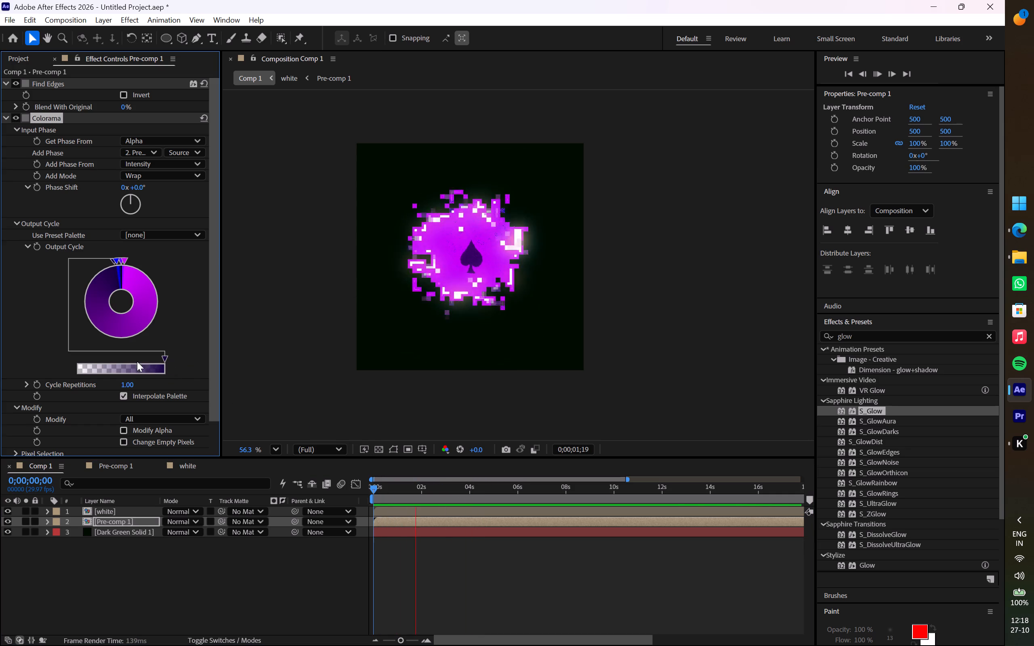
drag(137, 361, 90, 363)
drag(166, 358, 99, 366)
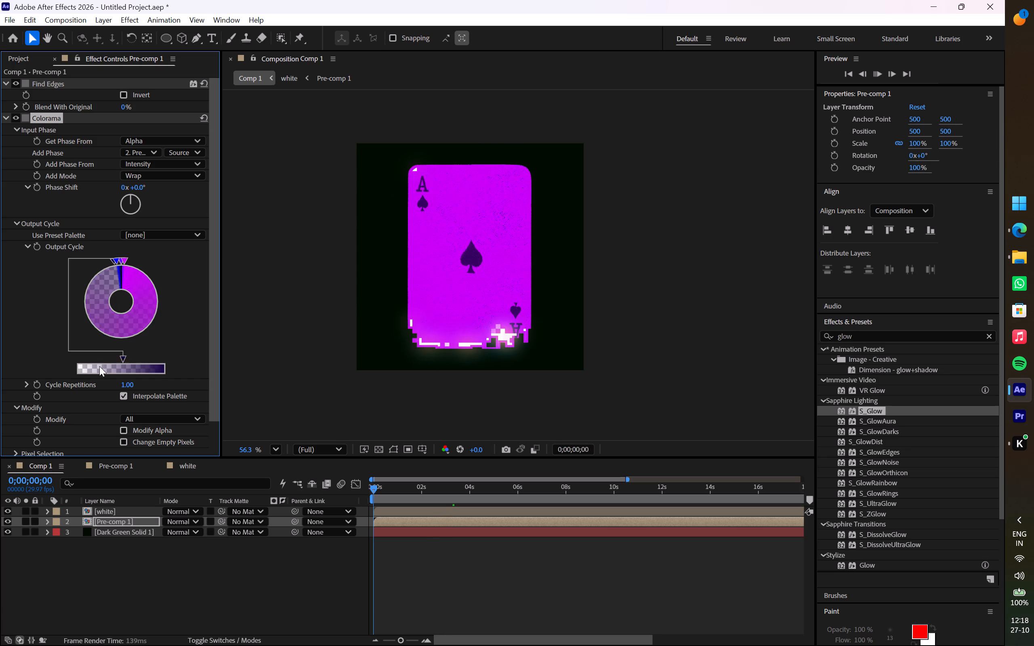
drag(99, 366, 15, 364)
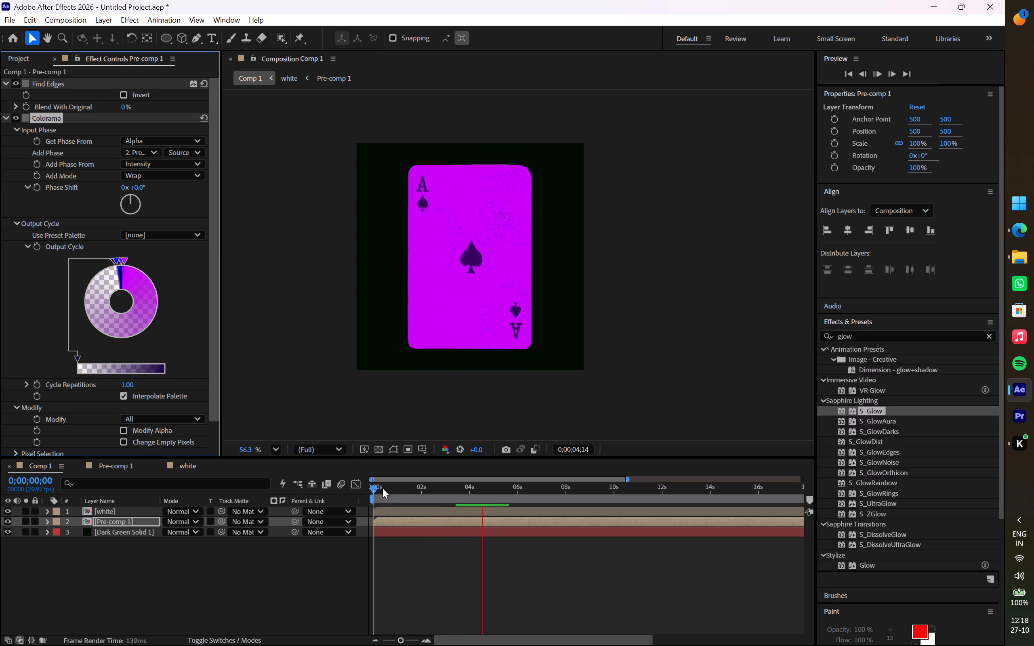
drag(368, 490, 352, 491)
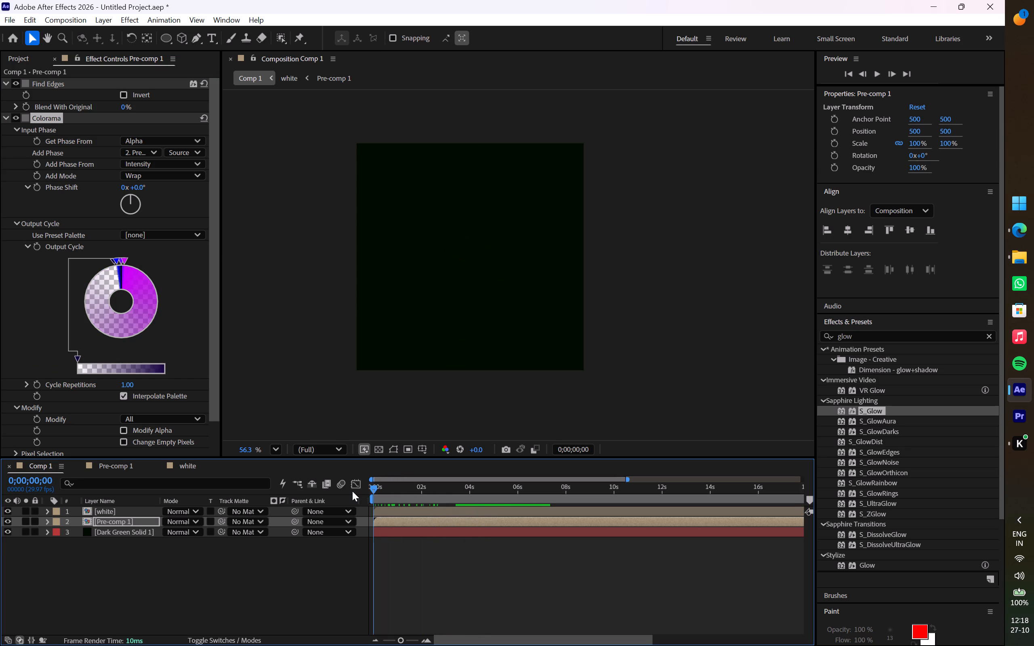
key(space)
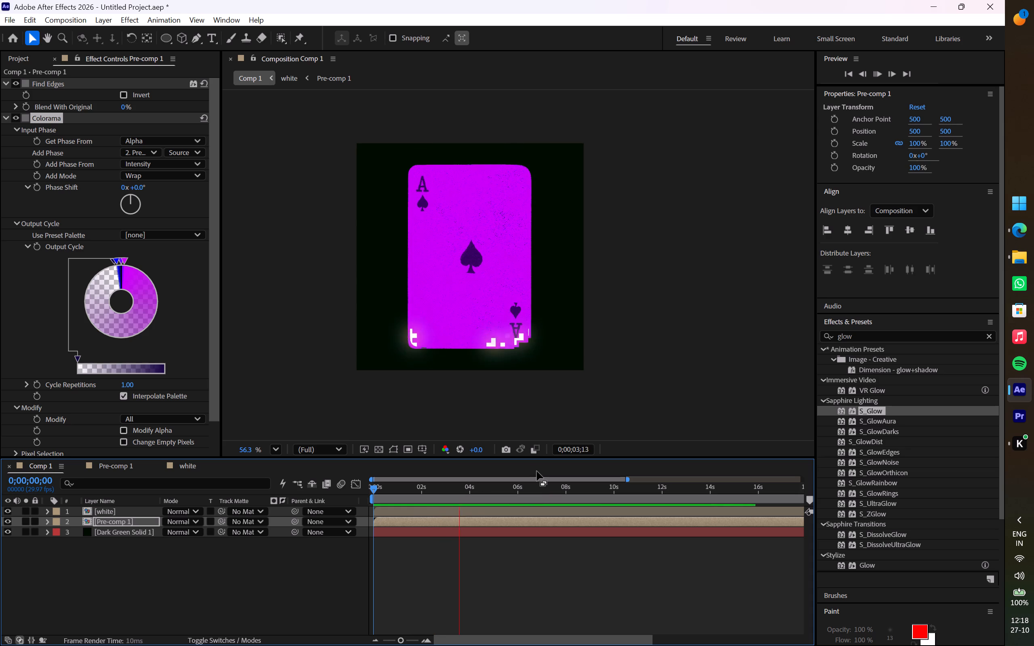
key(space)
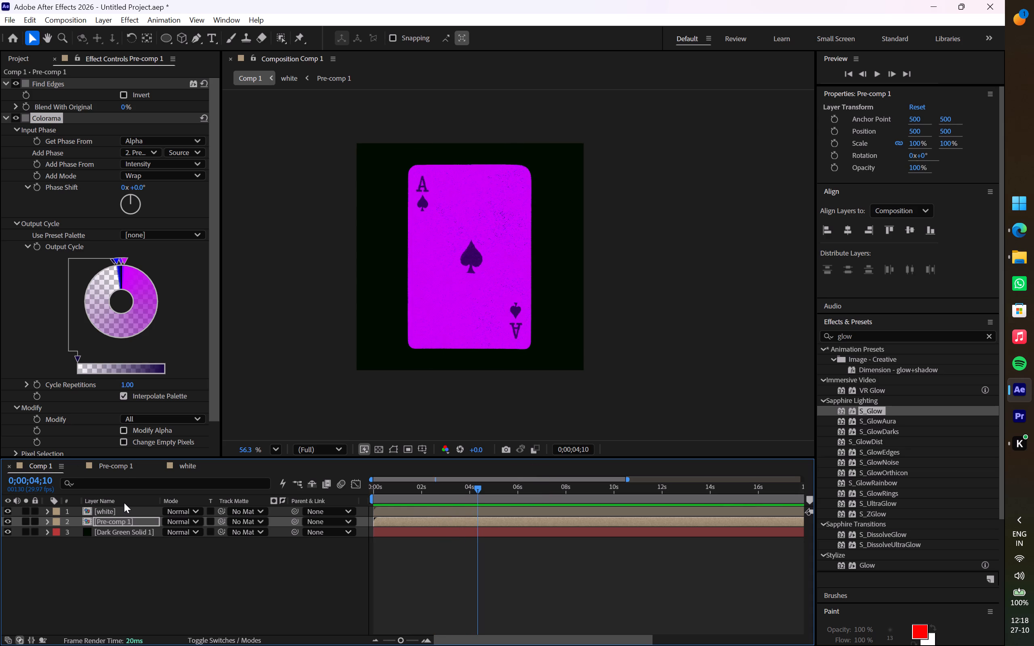
Check the white layer's effects and turn off Colorama on Pre-comp 1.
click(124, 503)
click(122, 509)
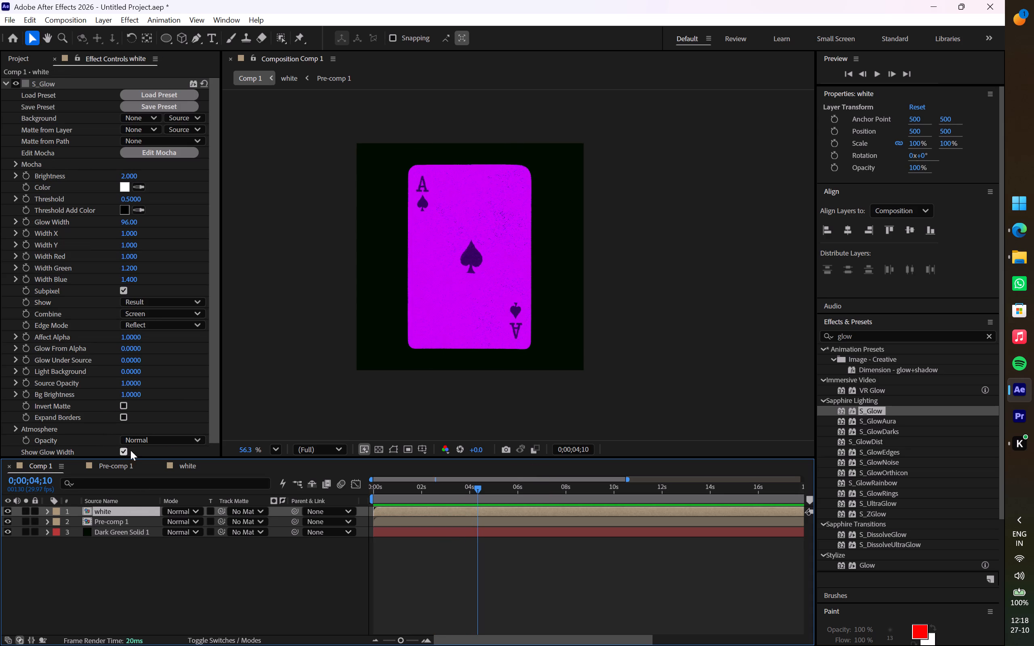
click(132, 520)
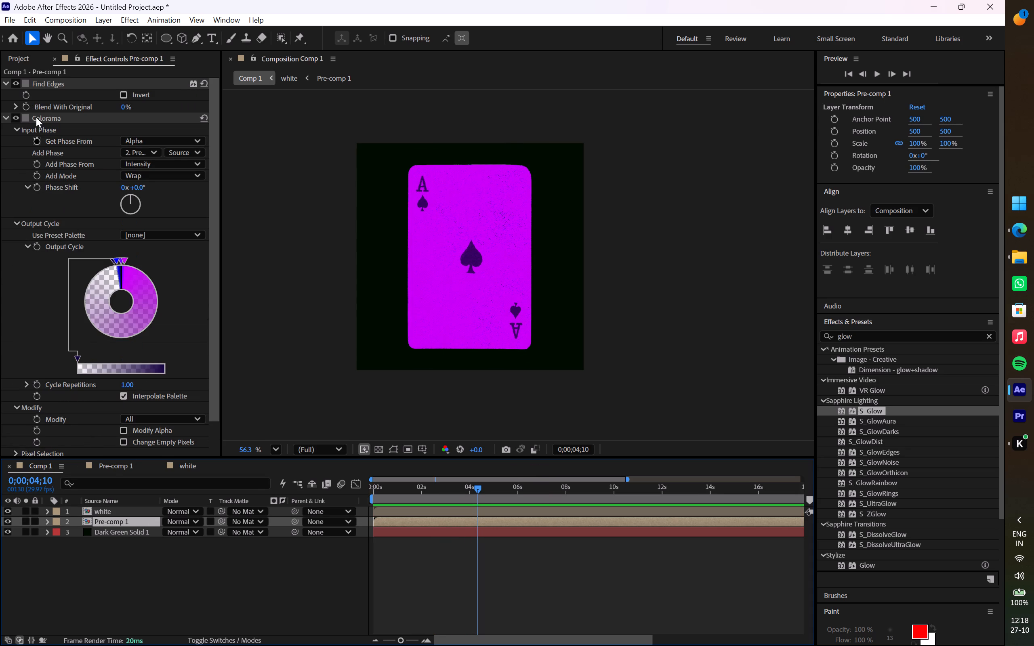
click(14, 116)
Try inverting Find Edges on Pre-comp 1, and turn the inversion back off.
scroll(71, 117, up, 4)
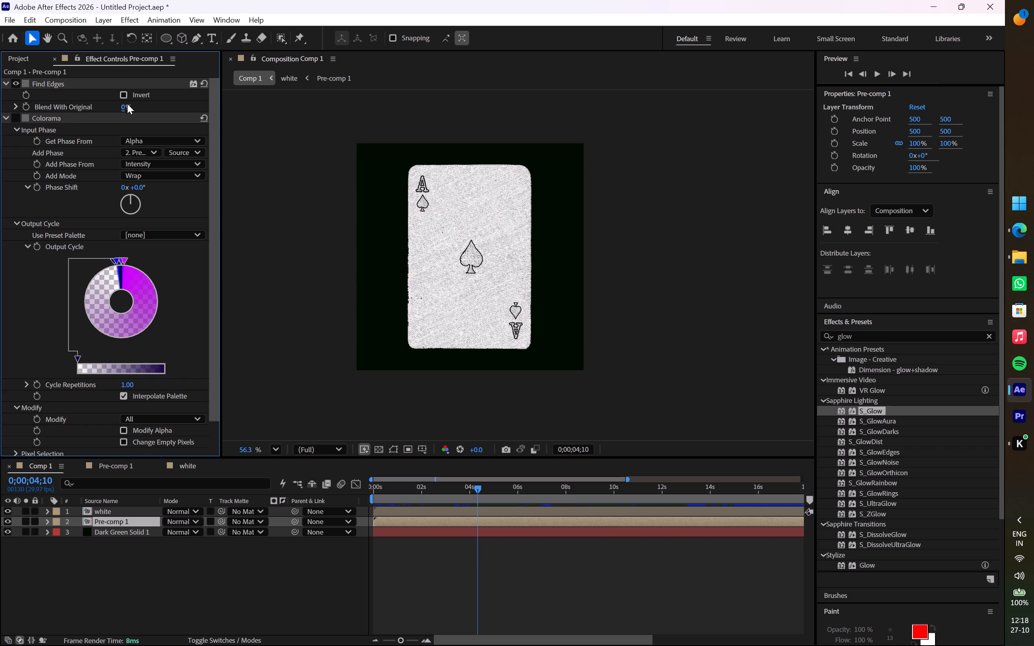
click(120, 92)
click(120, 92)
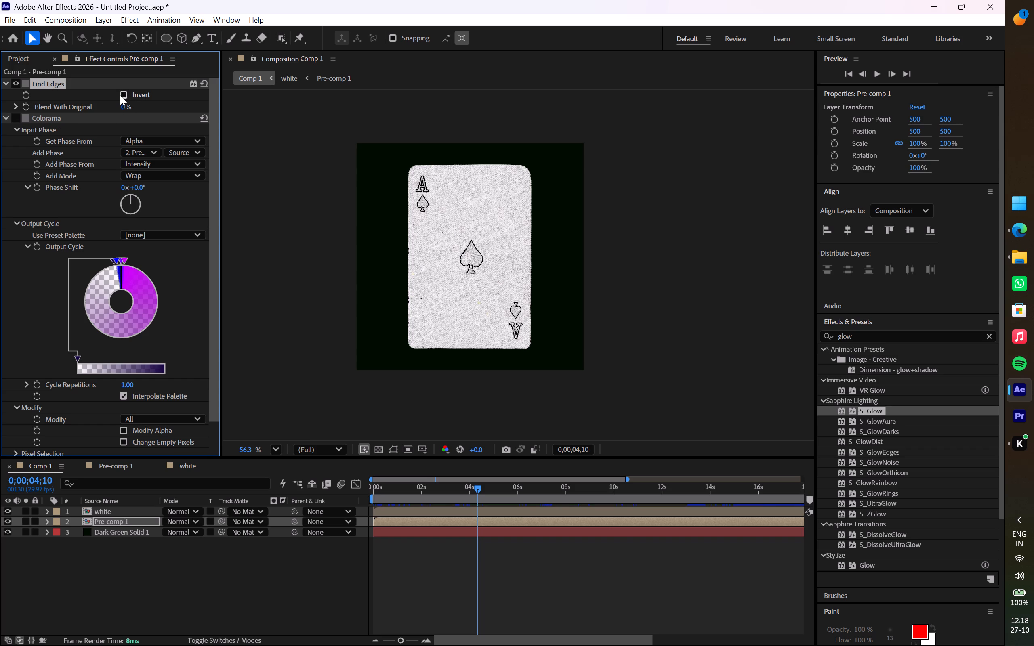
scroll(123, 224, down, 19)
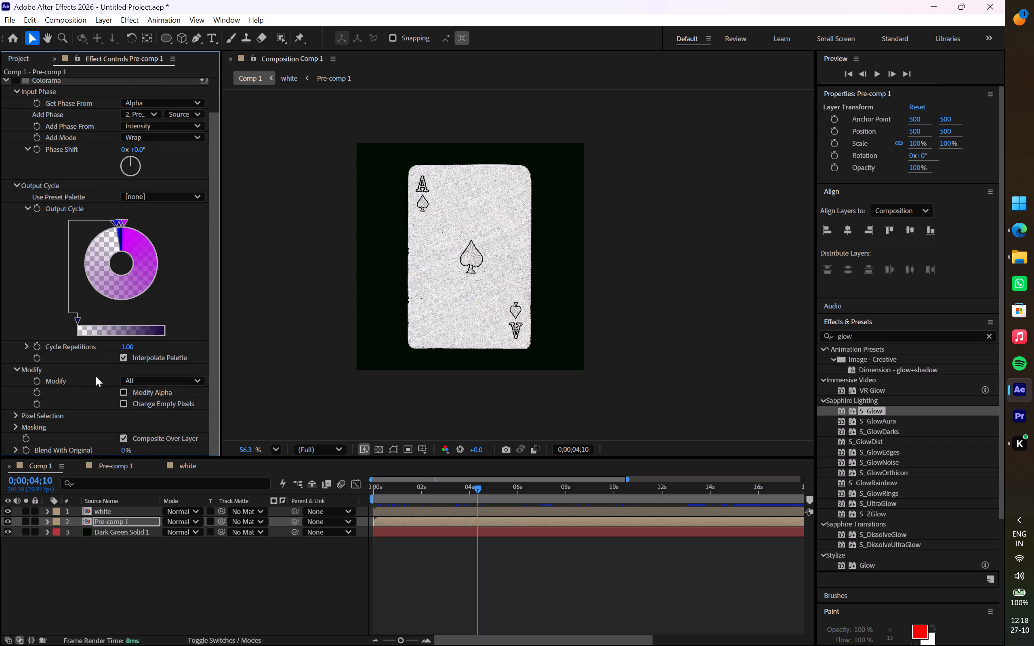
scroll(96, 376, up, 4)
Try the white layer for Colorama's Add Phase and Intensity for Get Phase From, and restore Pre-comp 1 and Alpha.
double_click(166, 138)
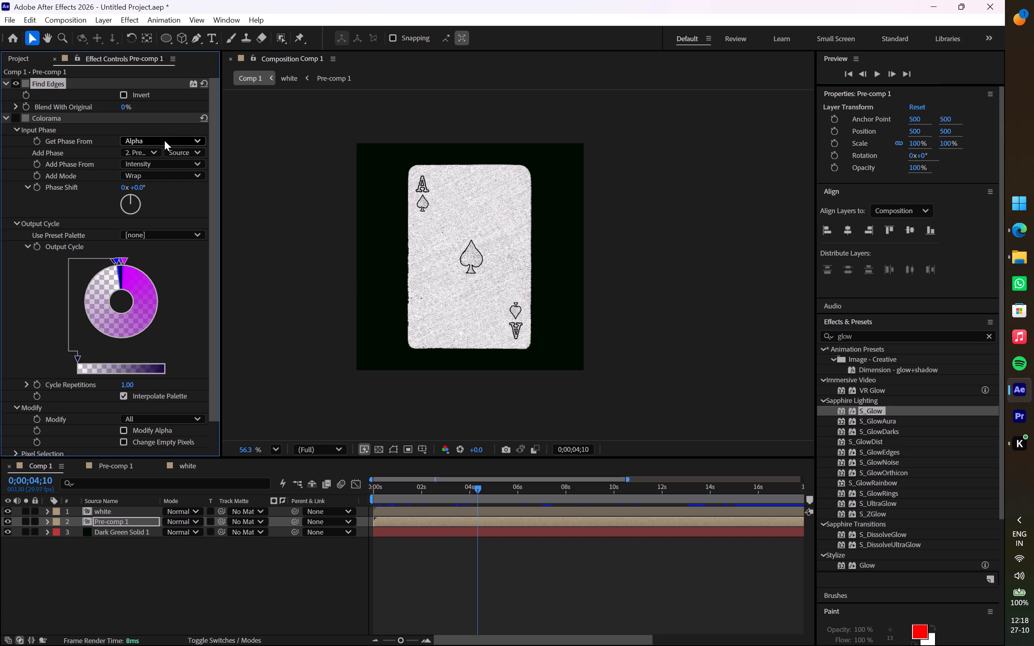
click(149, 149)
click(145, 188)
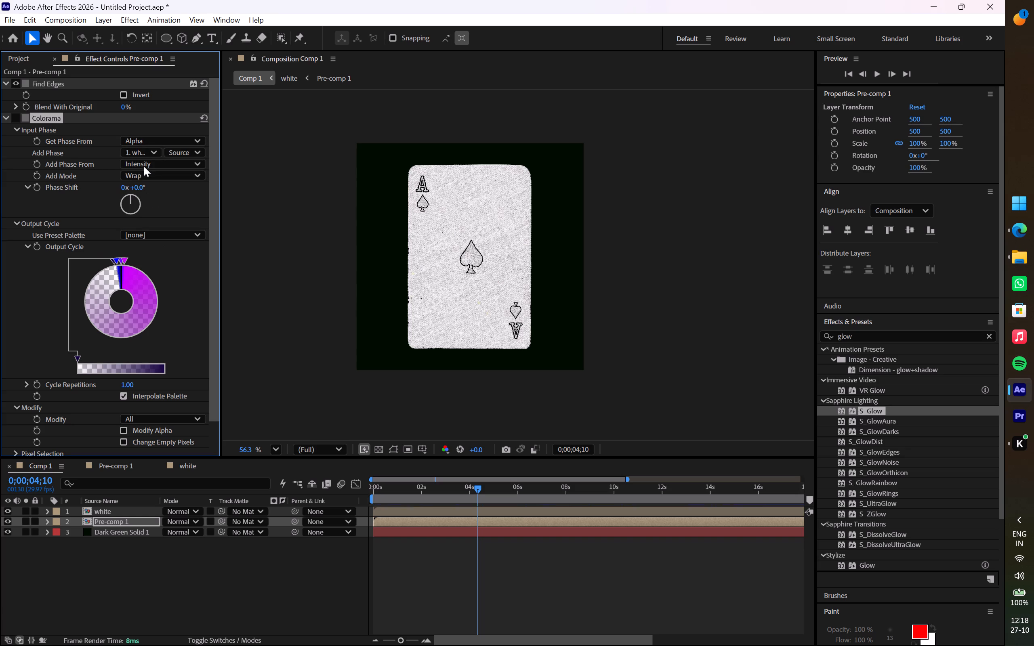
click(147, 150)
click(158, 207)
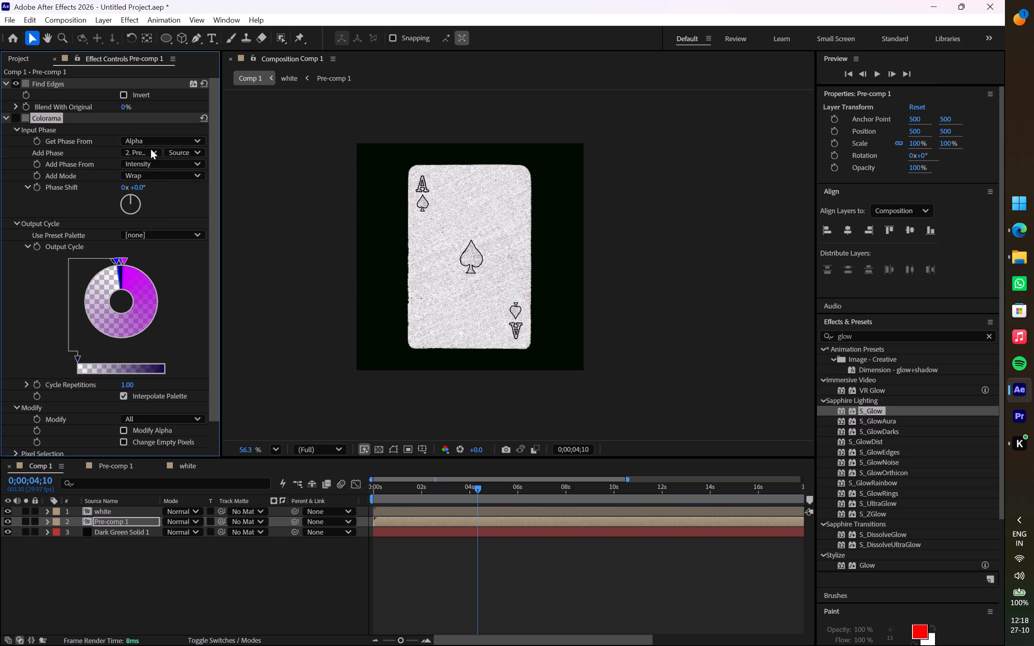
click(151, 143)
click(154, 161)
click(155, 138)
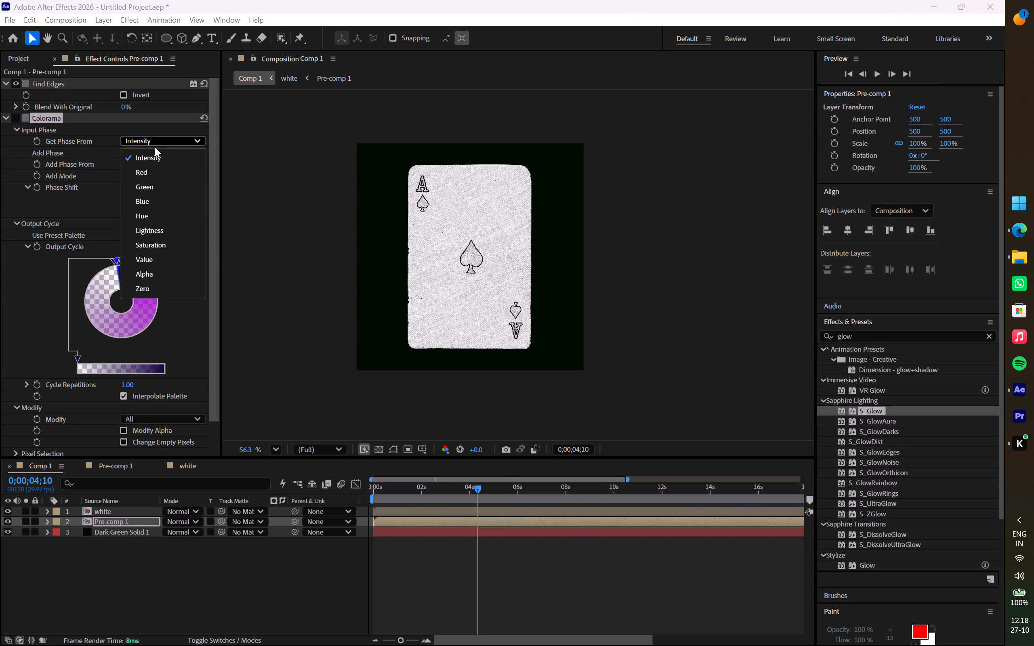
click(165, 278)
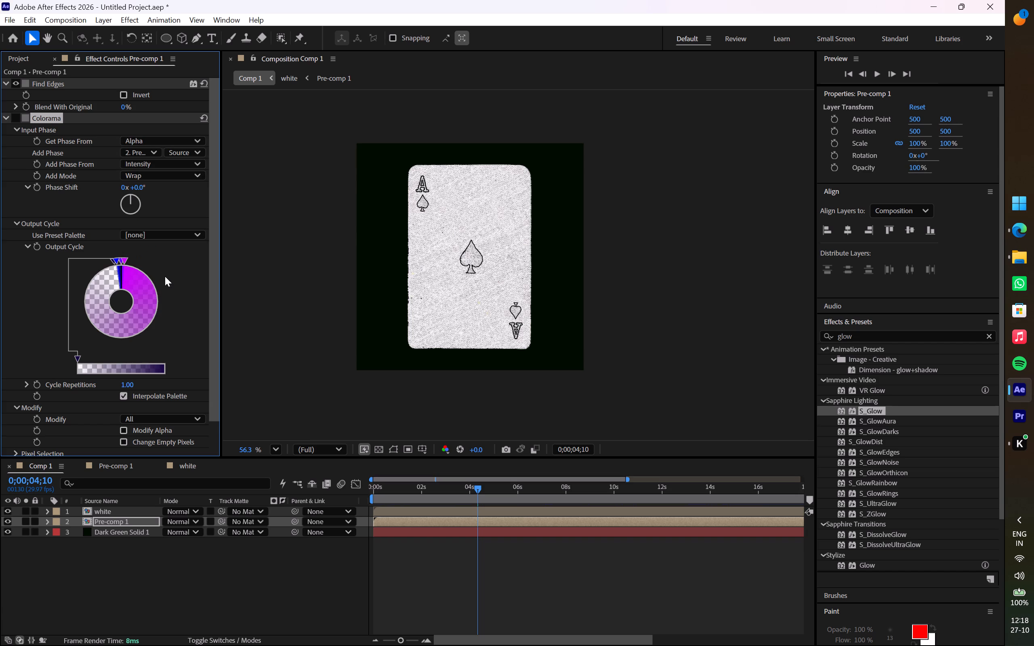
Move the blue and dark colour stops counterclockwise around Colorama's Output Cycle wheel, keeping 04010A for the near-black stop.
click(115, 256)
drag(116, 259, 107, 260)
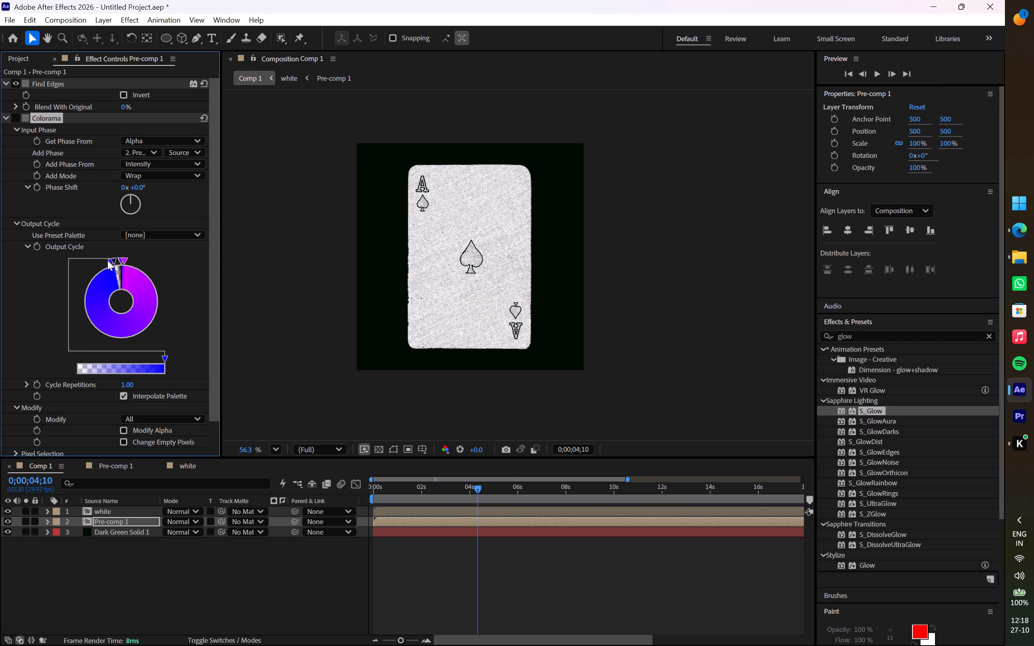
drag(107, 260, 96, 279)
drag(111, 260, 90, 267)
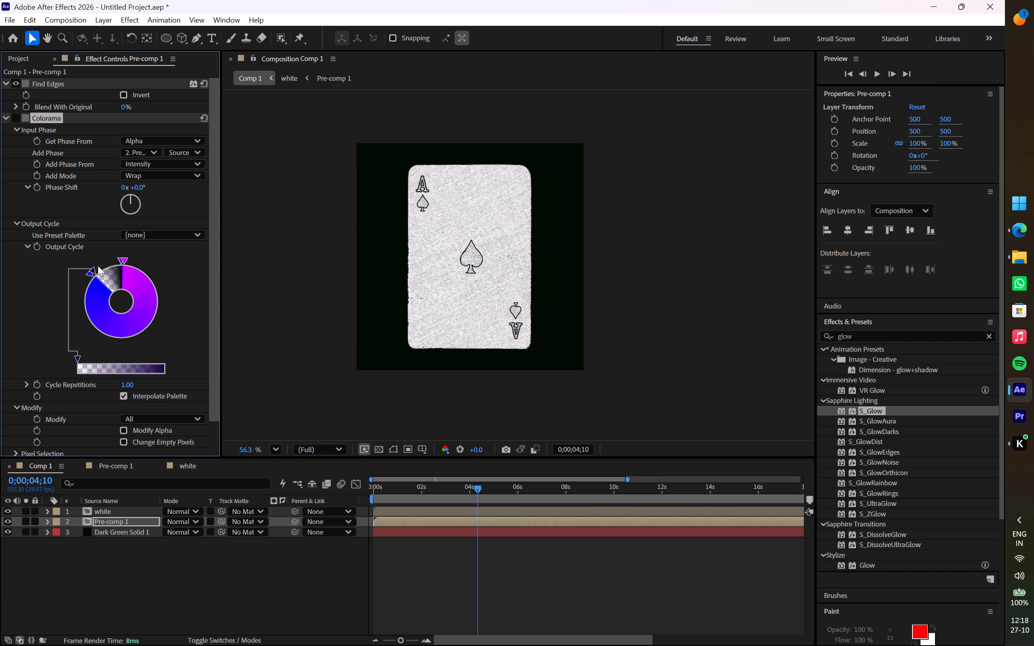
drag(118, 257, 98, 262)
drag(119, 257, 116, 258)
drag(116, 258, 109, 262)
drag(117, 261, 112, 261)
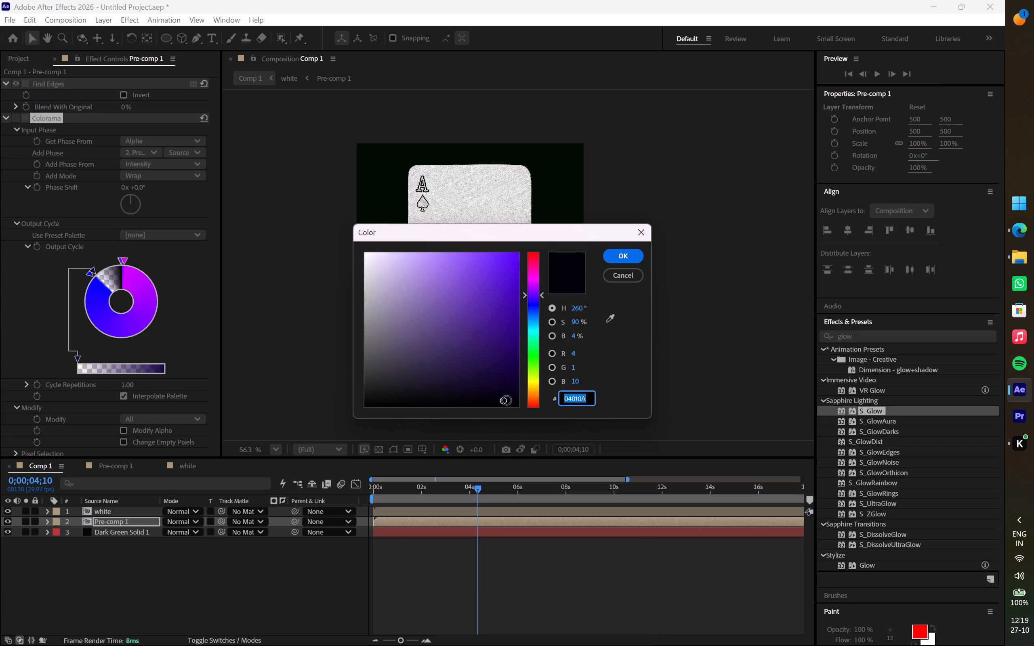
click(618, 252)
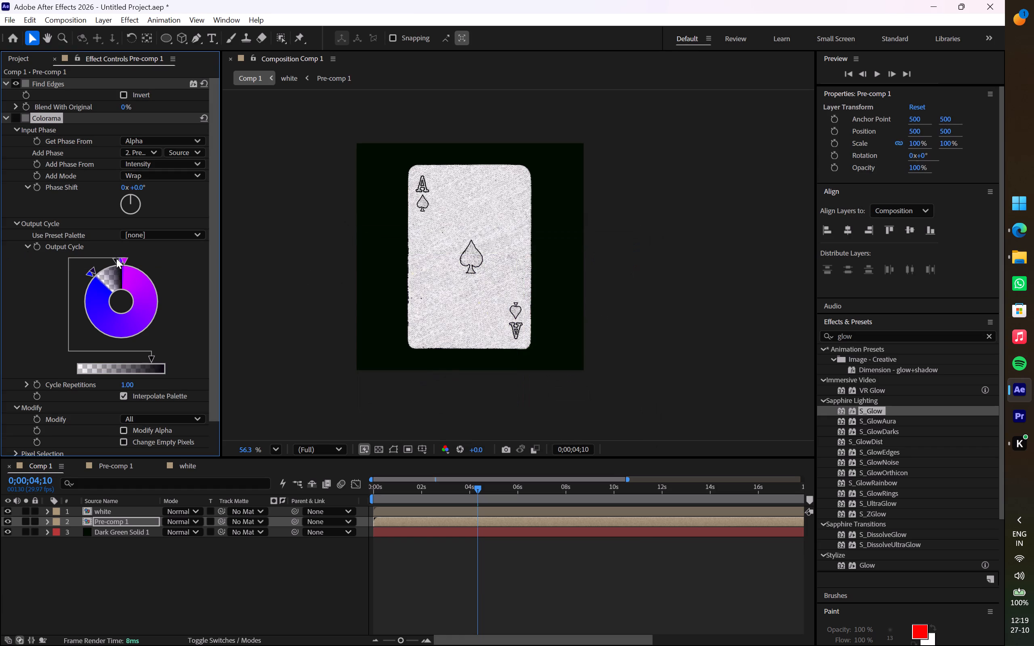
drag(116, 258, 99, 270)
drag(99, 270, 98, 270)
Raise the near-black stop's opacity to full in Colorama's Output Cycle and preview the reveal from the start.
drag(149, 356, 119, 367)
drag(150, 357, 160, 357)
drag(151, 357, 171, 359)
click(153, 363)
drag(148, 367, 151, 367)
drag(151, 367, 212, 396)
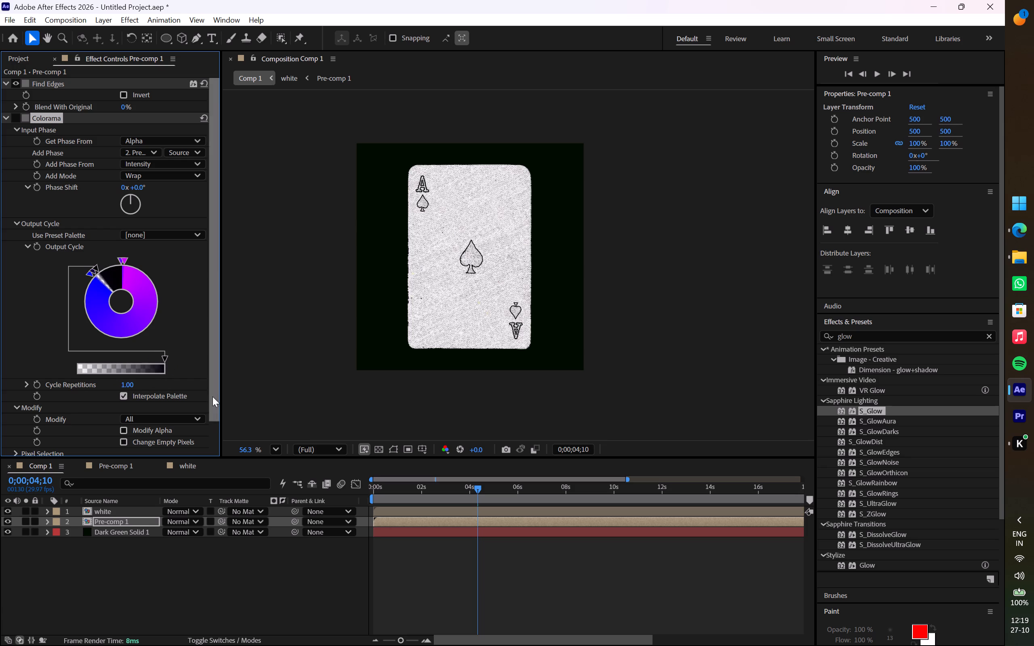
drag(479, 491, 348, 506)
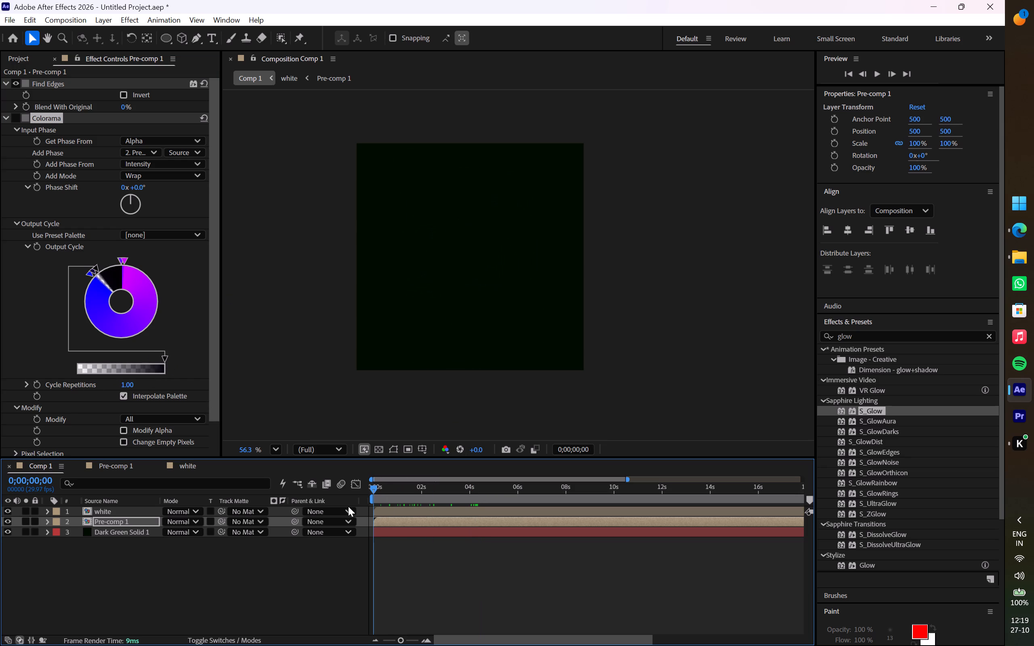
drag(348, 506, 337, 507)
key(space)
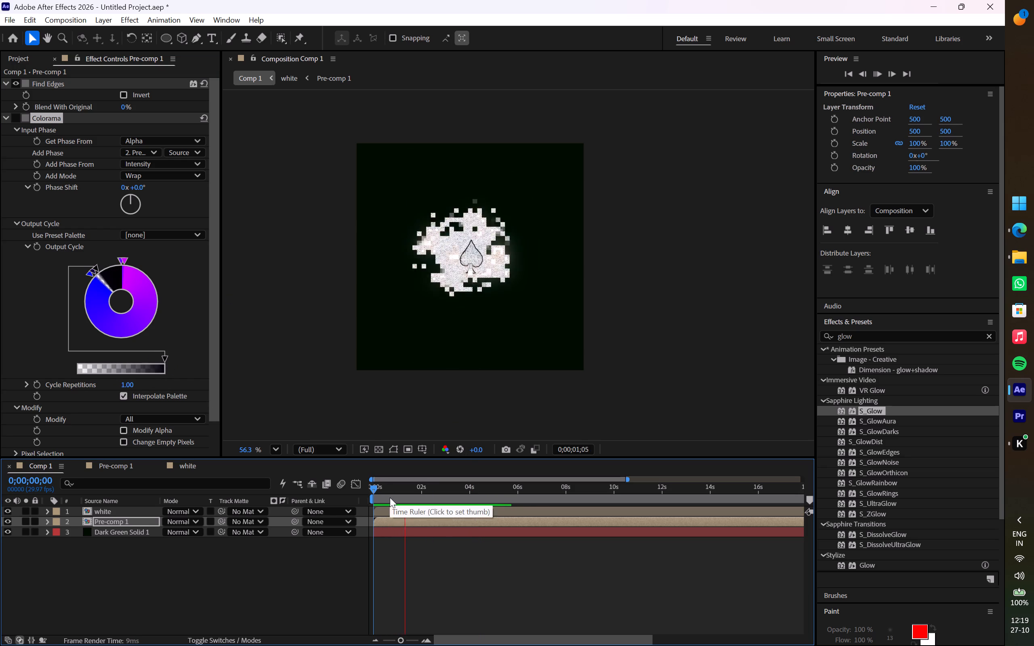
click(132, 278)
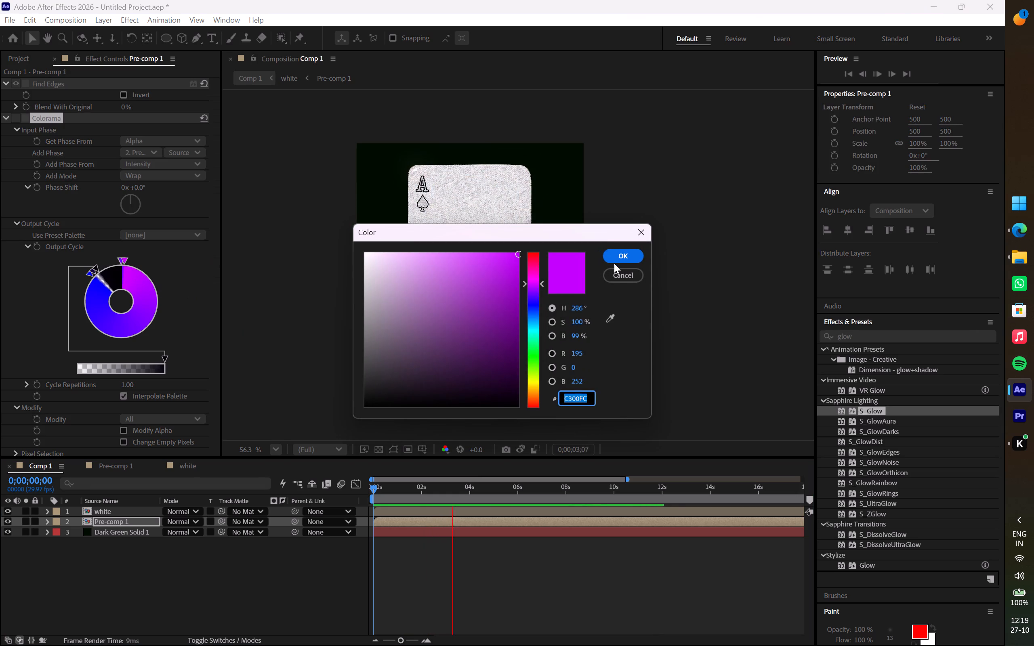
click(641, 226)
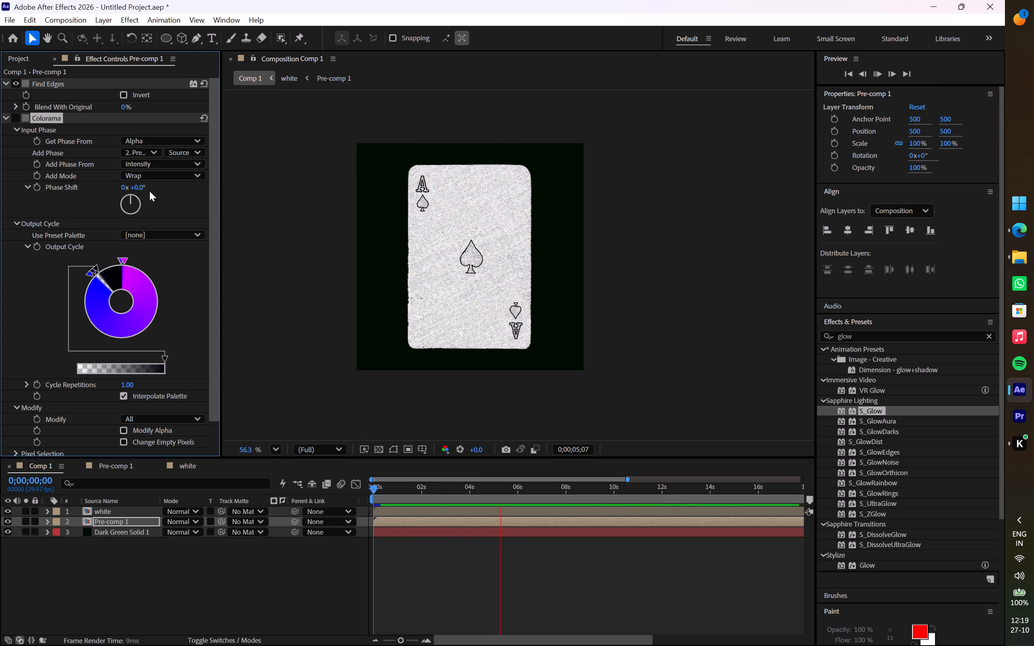
Try the Alpha Ramp preset palette in Colorama's Output Cycle, and switch the palette to Ramp Blue.
click(155, 234)
click(156, 276)
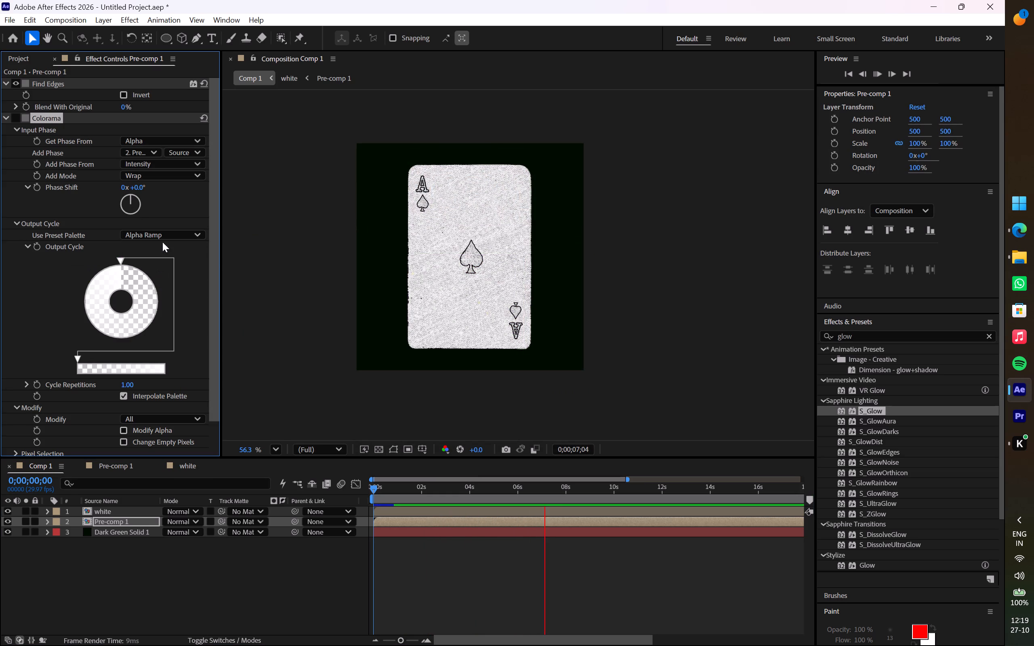
click(164, 227)
click(166, 235)
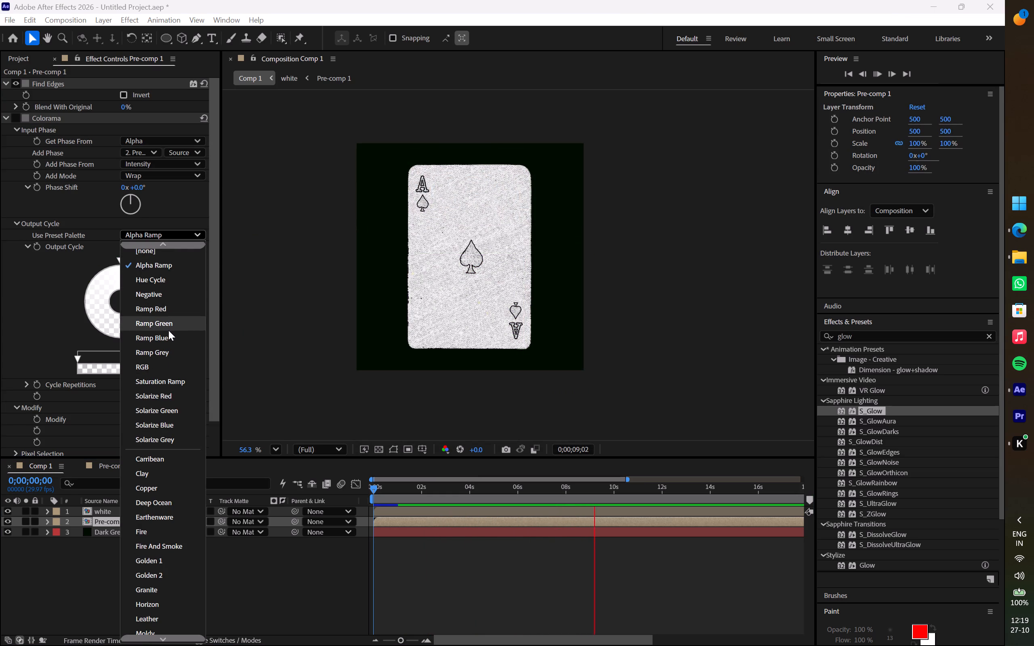
click(168, 338)
key(space)
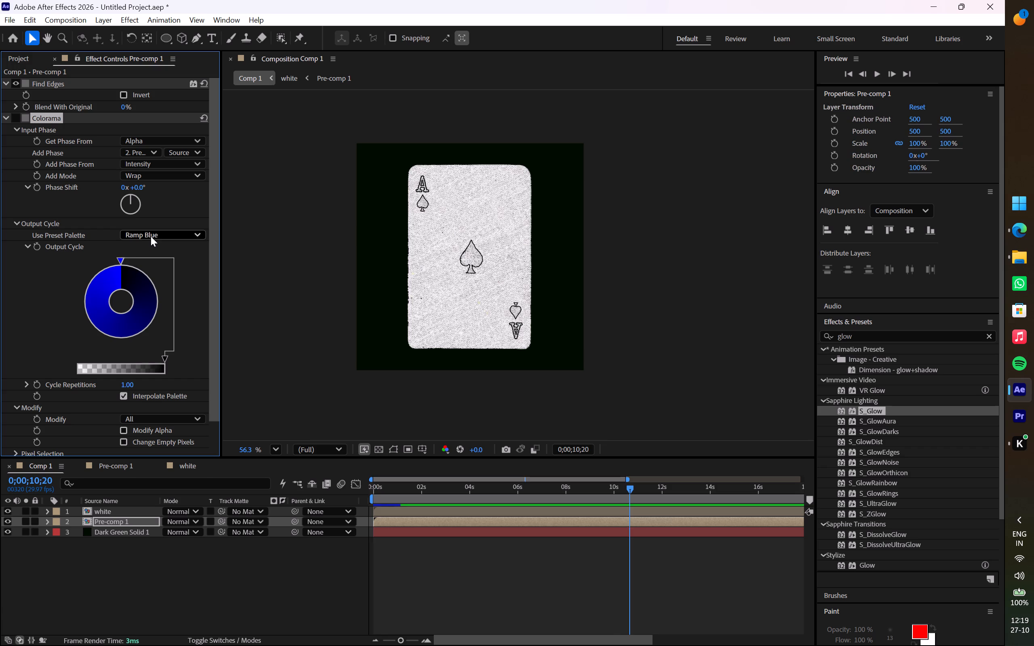
Add a magenta colour stop on the lower-left part of Colorama's Output Cycle wheel, between the blue and black of Ramp Blue.
click(151, 235)
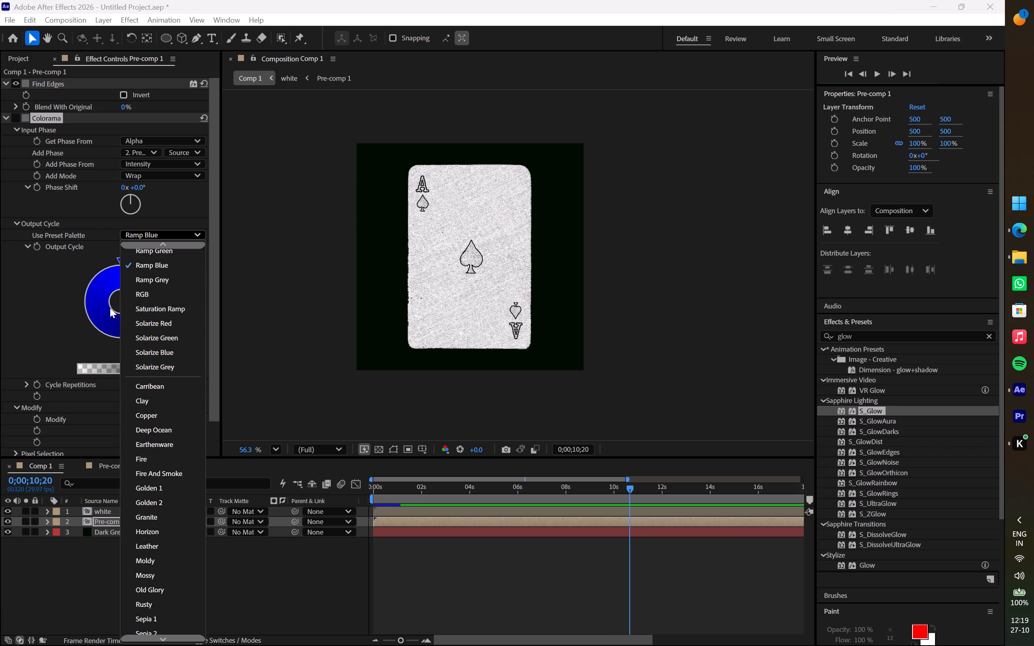
click(109, 308)
drag(518, 299, 511, 285)
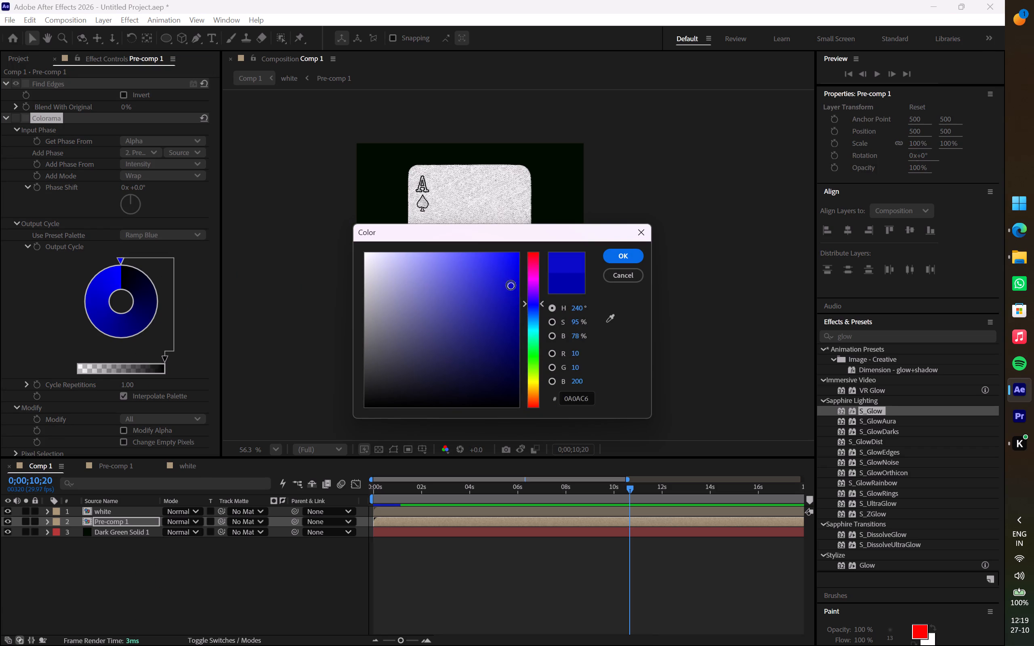
drag(511, 285, 523, 252)
drag(543, 302, 543, 289)
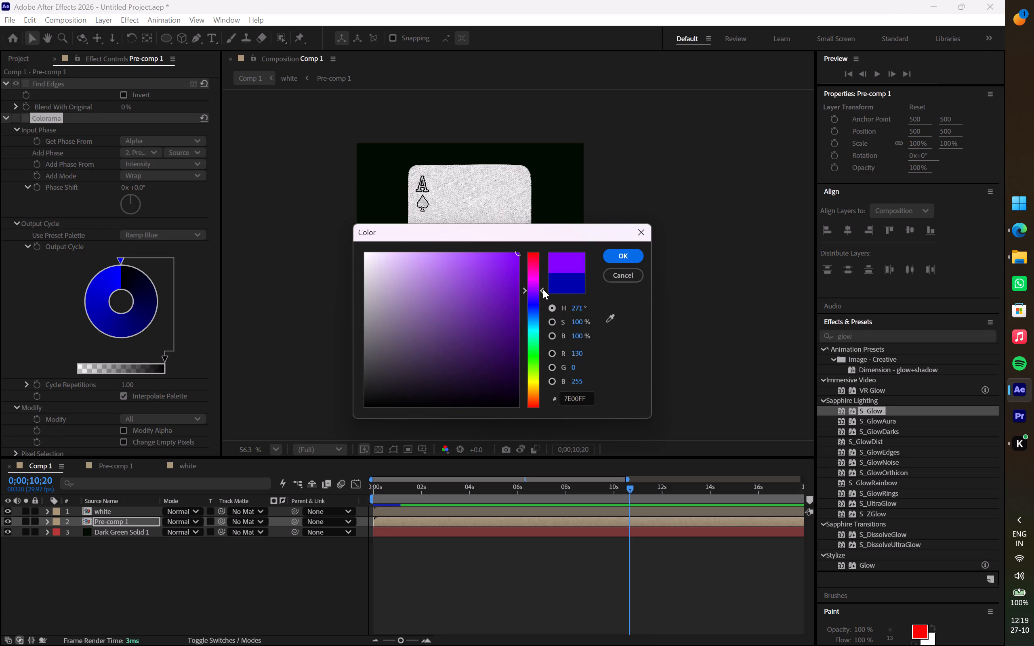
drag(543, 289, 542, 282)
click(609, 256)
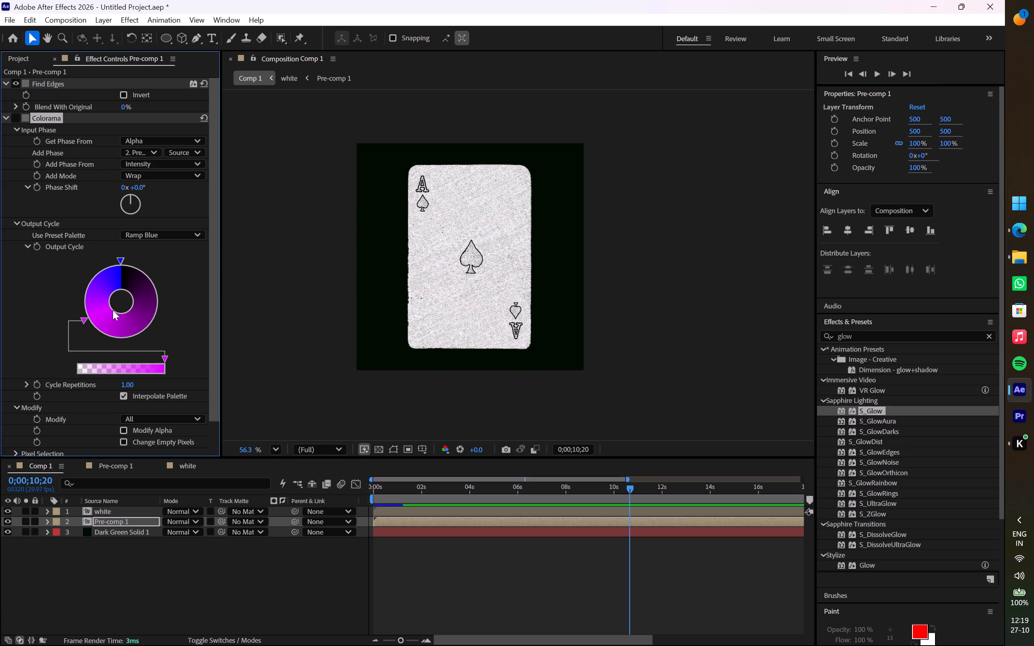
Re-enable Colorama on Pre-comp 1 and preview the reveal from the start.
drag(626, 484, 584, 491)
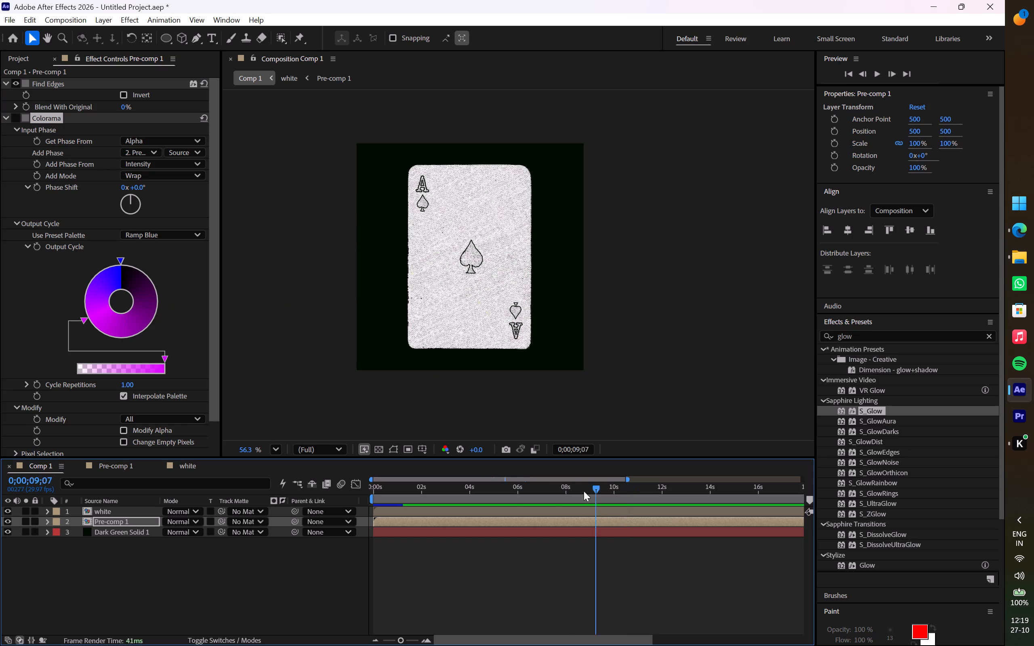
drag(584, 491, 344, 497)
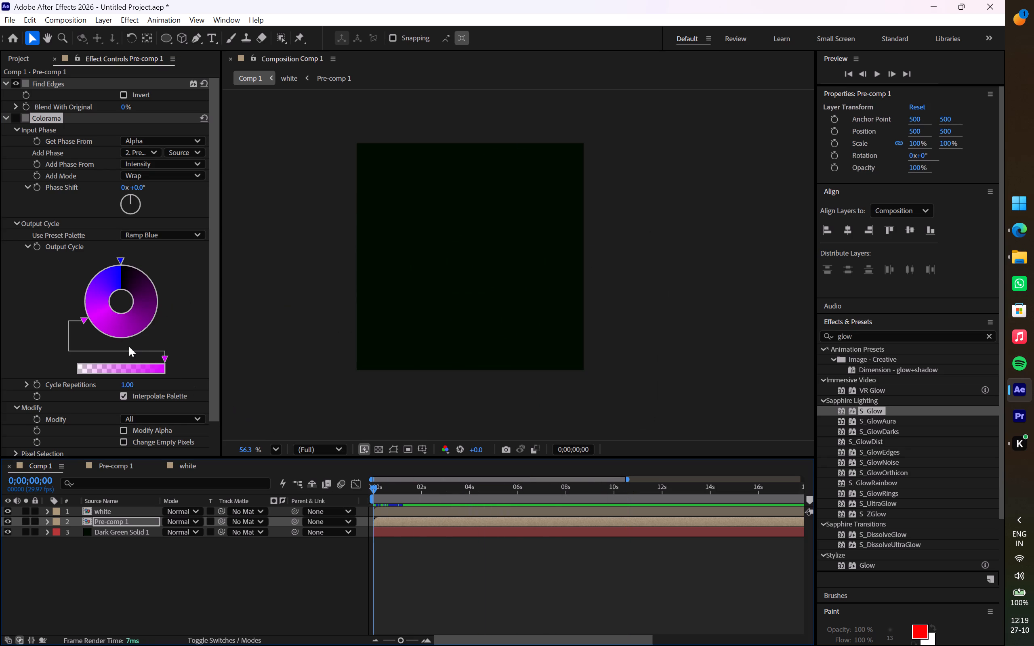
click(168, 159)
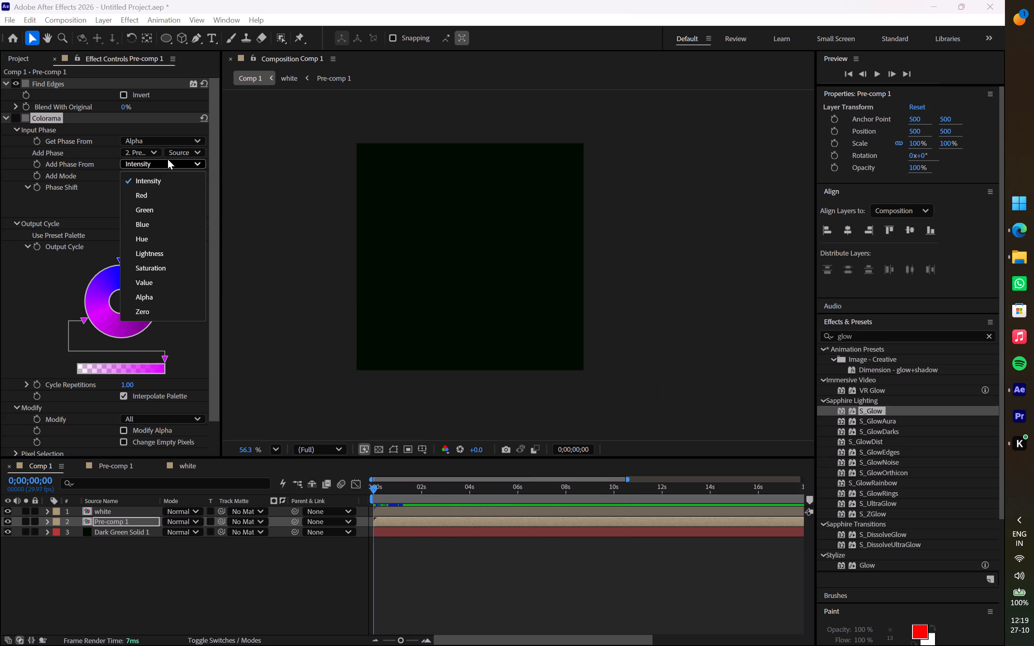
click(168, 160)
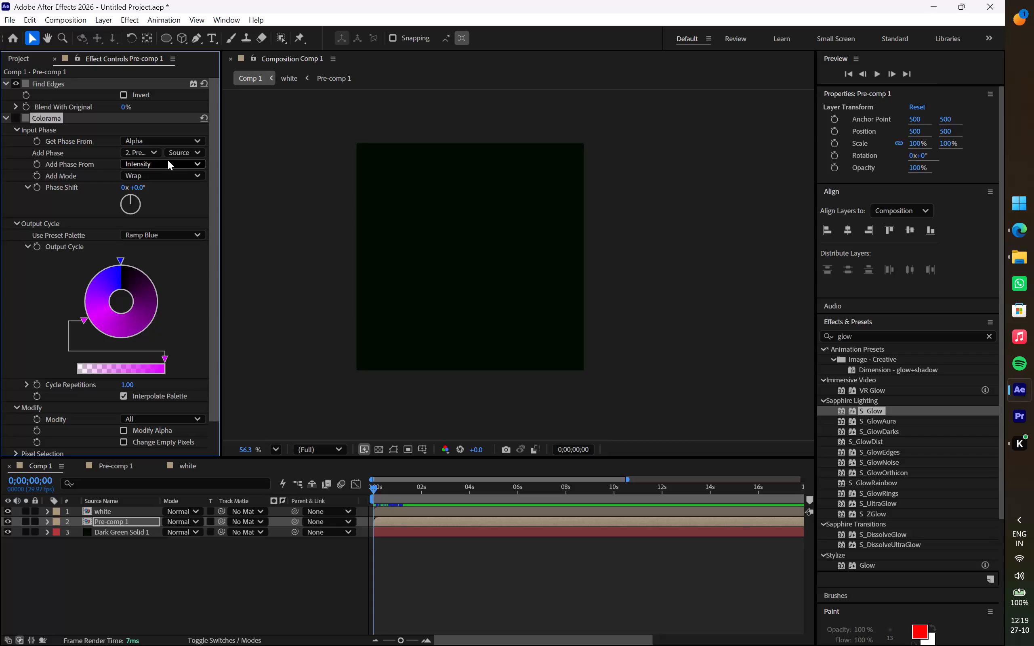
key(space)
click(19, 120)
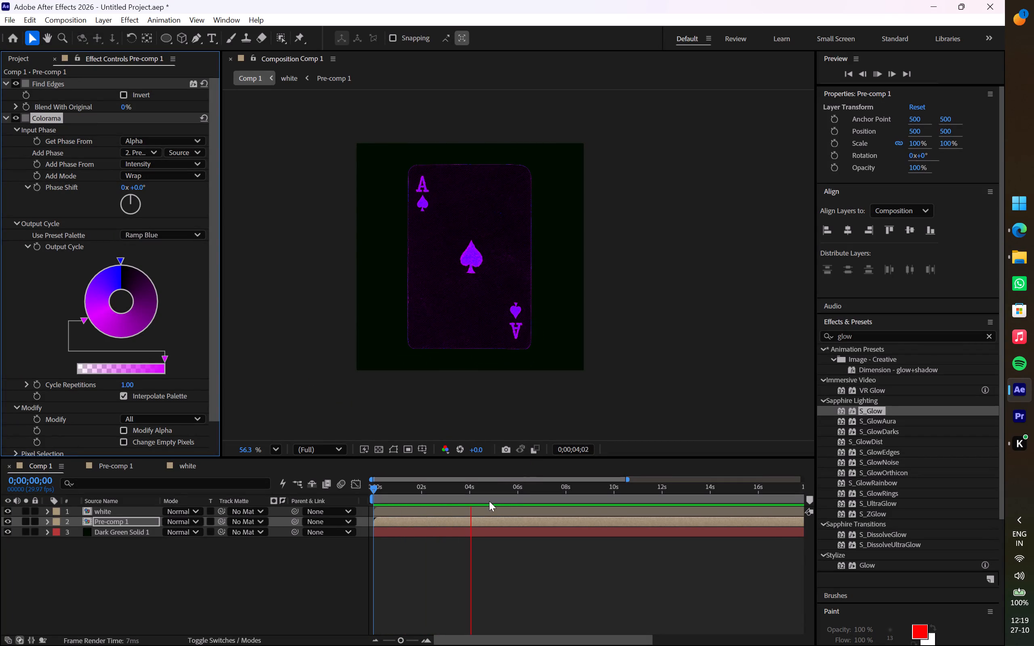
key(space)
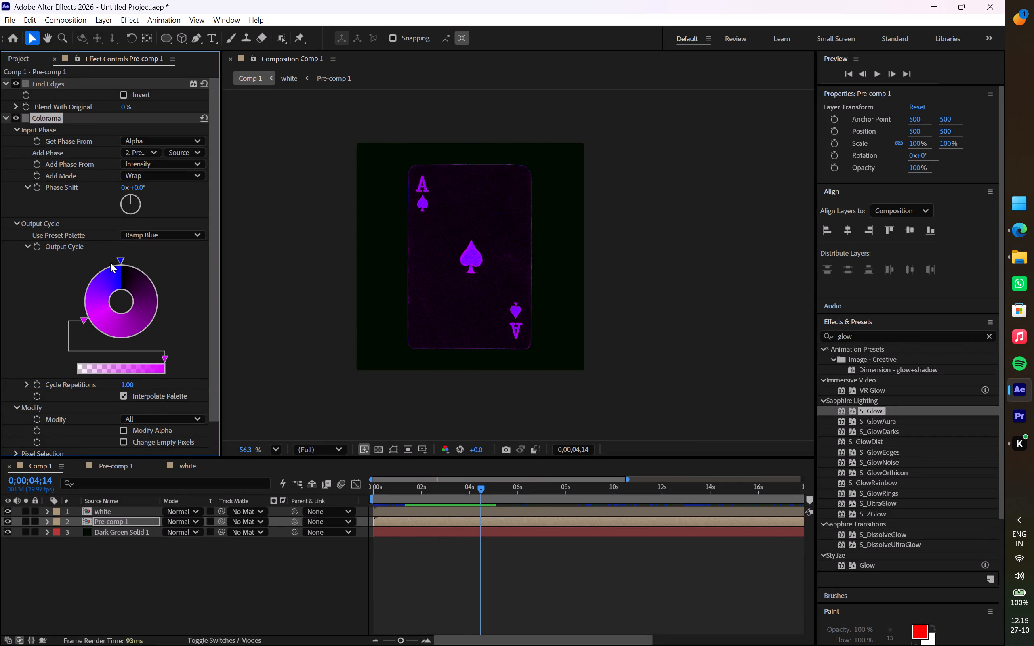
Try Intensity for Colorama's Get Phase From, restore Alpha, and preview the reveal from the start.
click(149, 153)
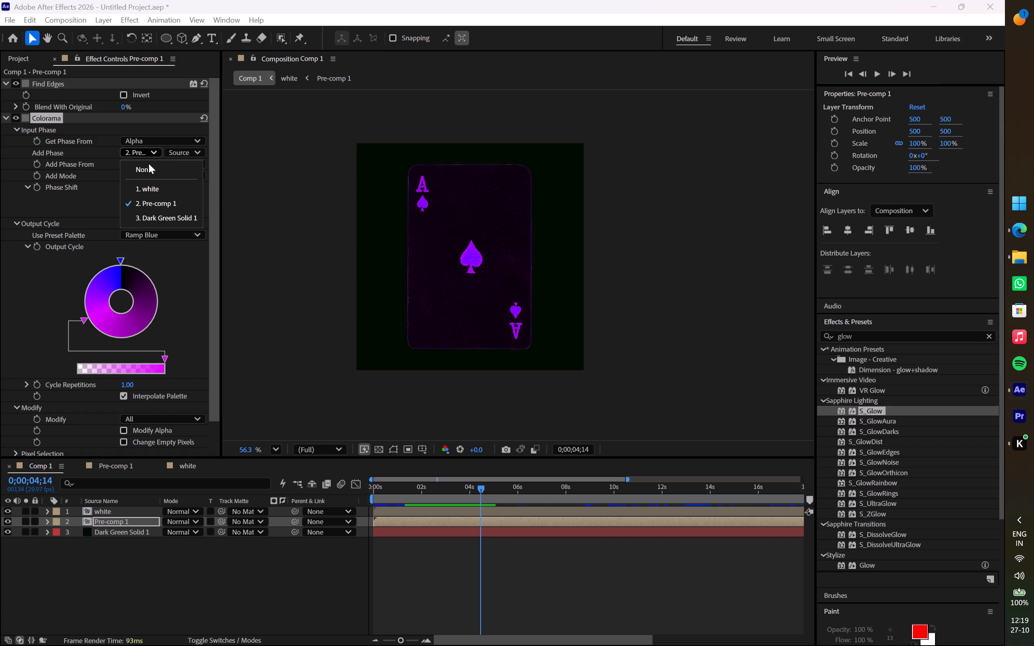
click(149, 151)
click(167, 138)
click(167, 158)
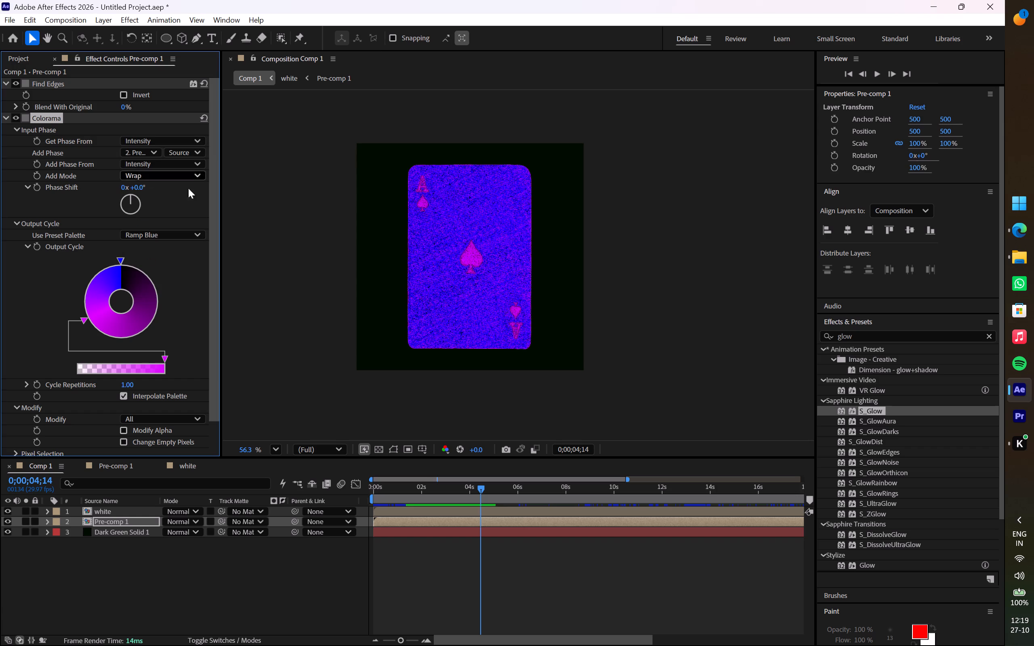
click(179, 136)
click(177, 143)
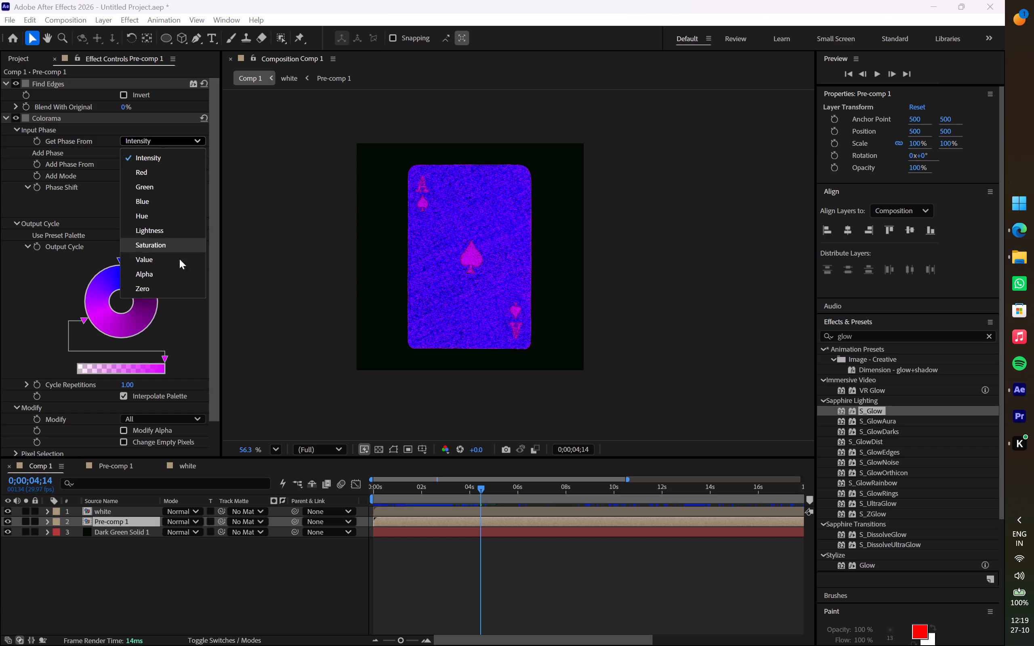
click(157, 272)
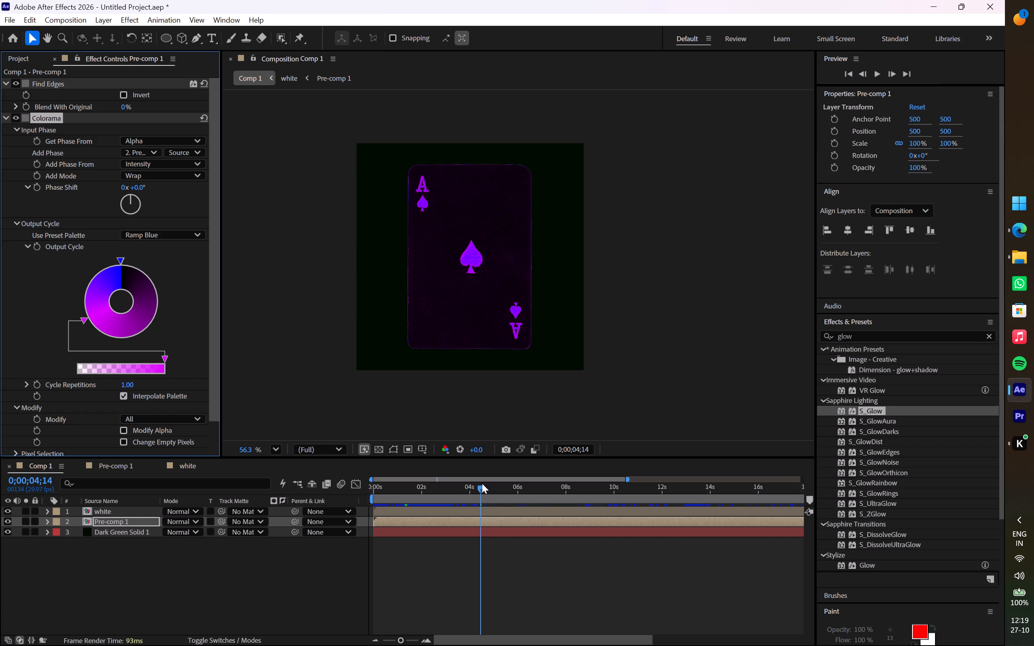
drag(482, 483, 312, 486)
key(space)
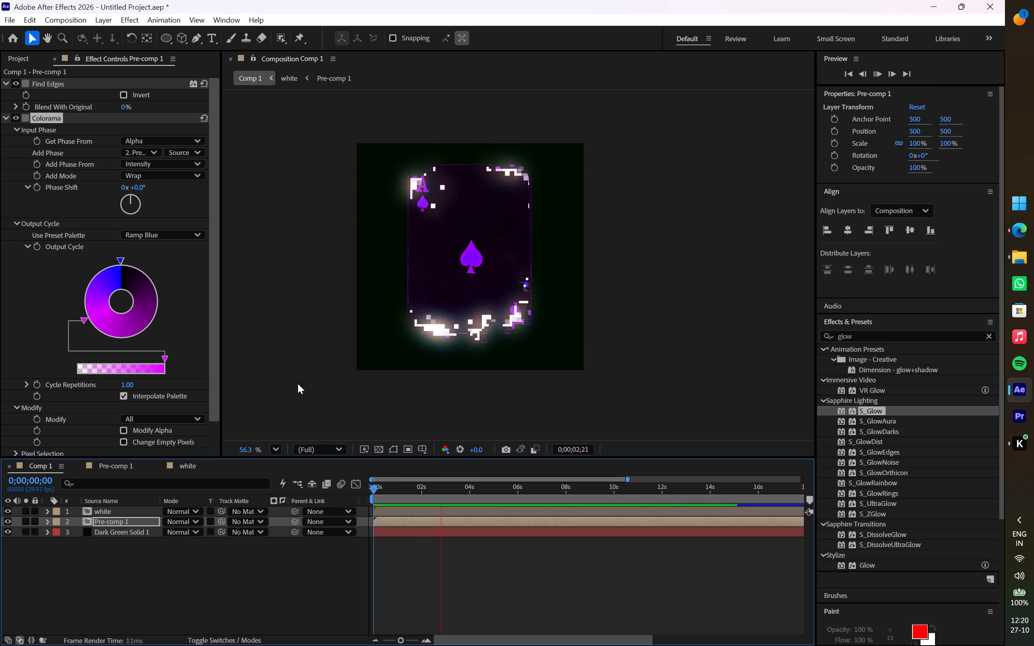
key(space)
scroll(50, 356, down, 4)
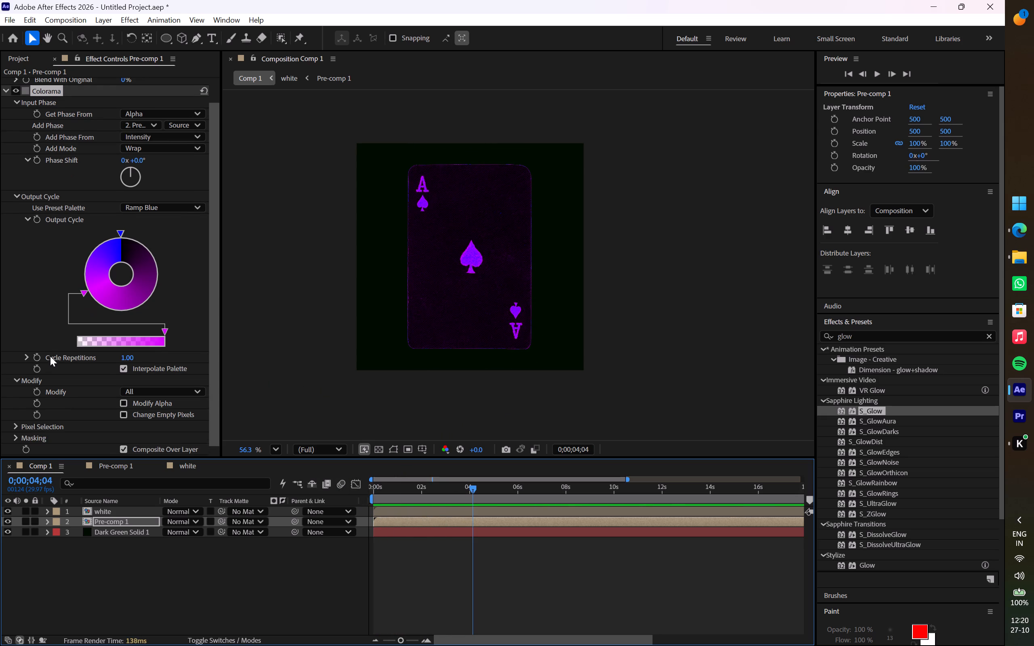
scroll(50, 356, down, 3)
Raise the white layer's S_Glow Brightness to 2.790 and Threshold to 0.7800, previewing the reveal from the start.
click(96, 507)
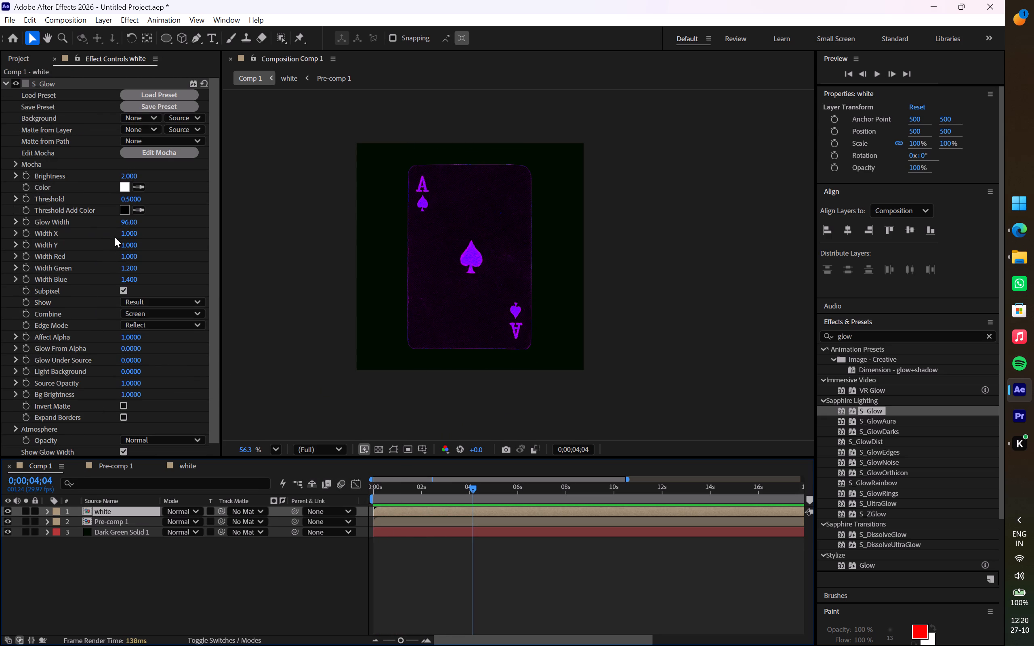
scroll(133, 267, down, 1)
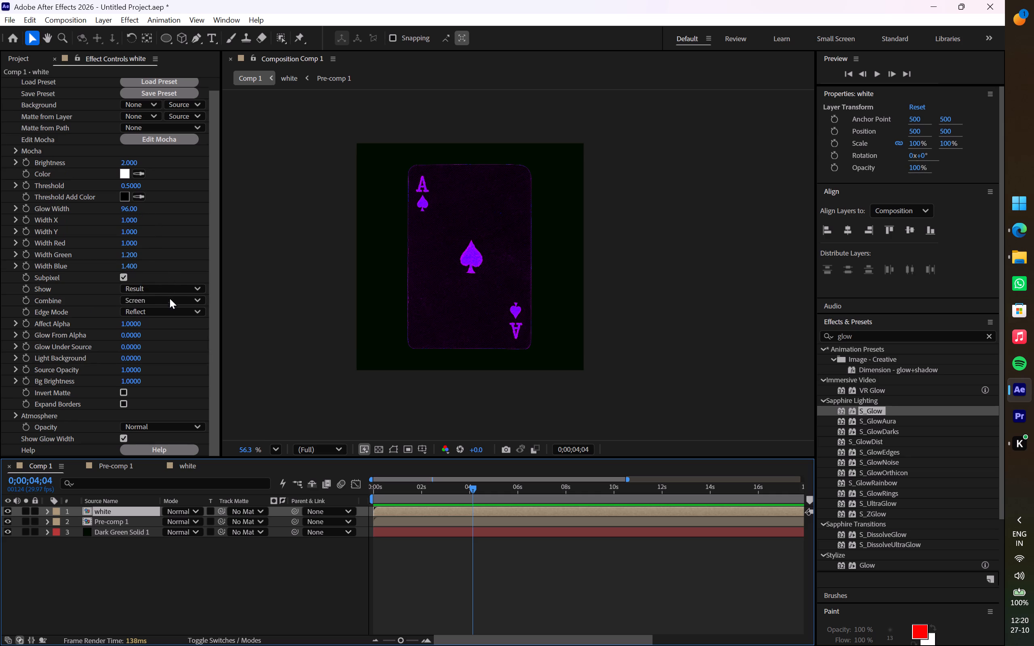
drag(473, 488, 377, 505)
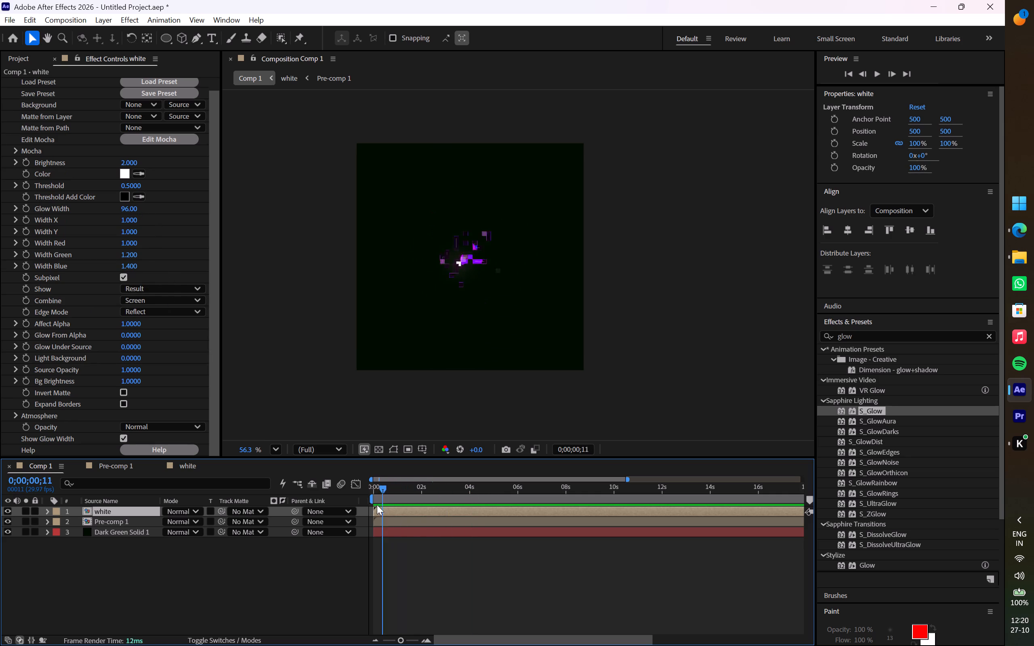
drag(377, 505, 344, 510)
key(space)
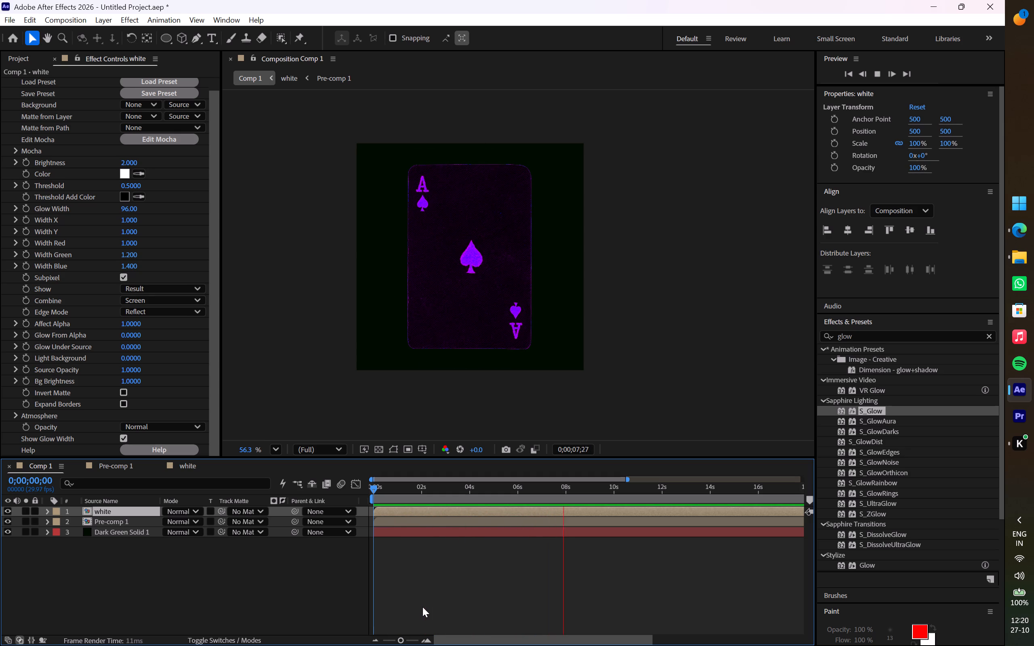
drag(125, 167, 167, 167)
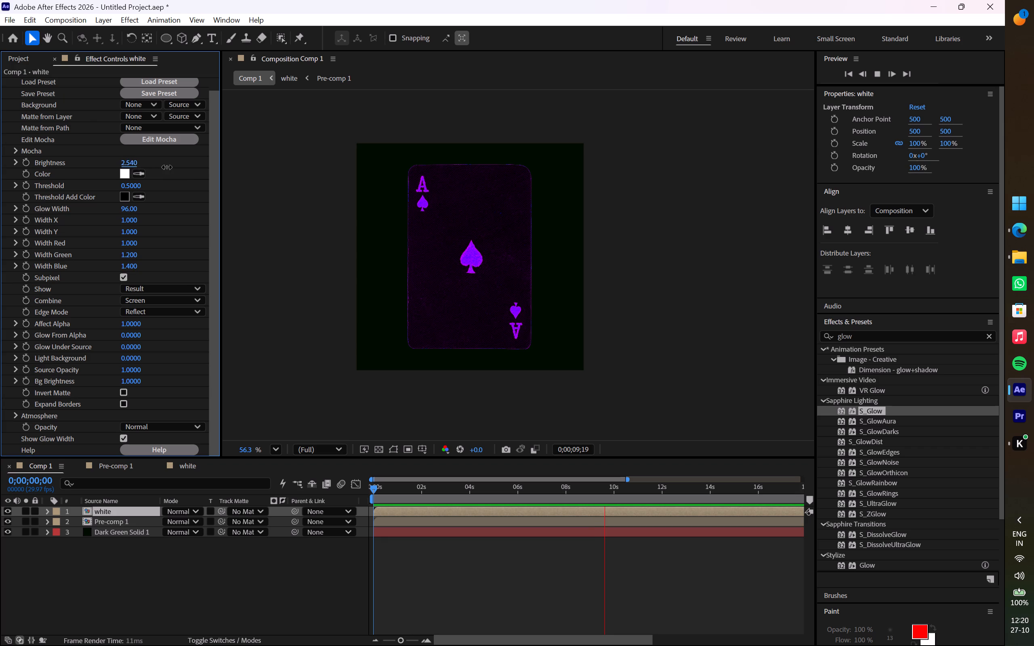
drag(167, 167, 175, 168)
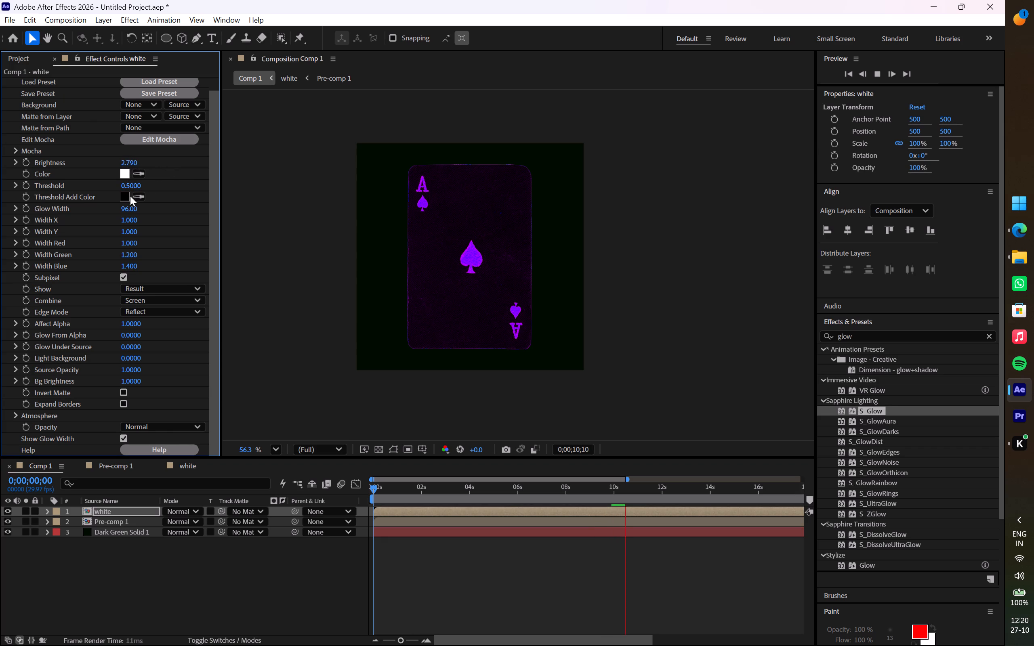
drag(127, 185, 149, 188)
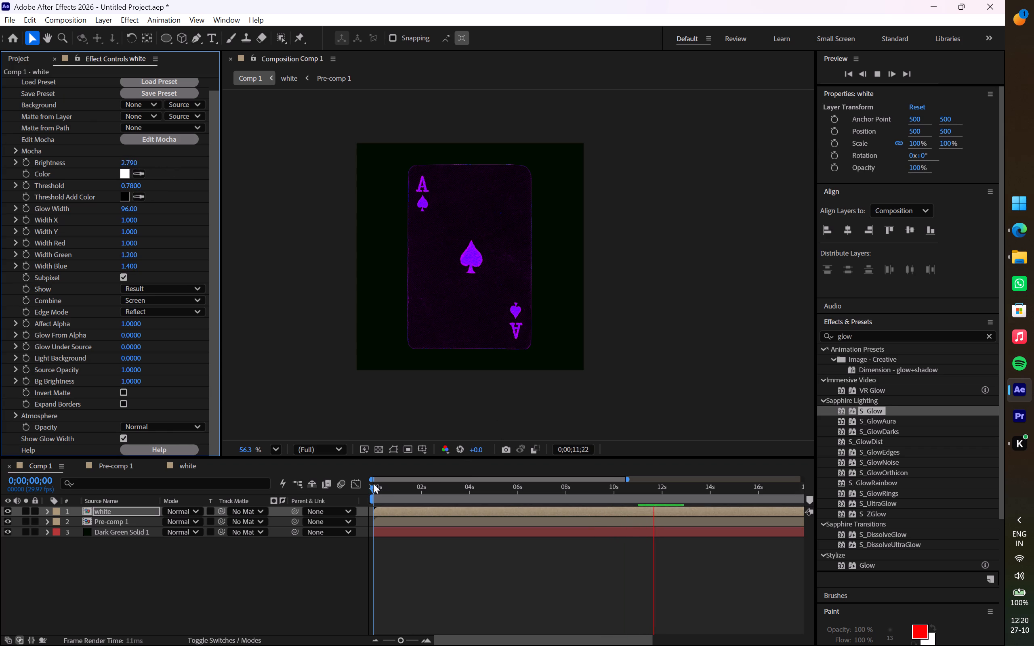
drag(373, 483, 362, 485)
key(space)
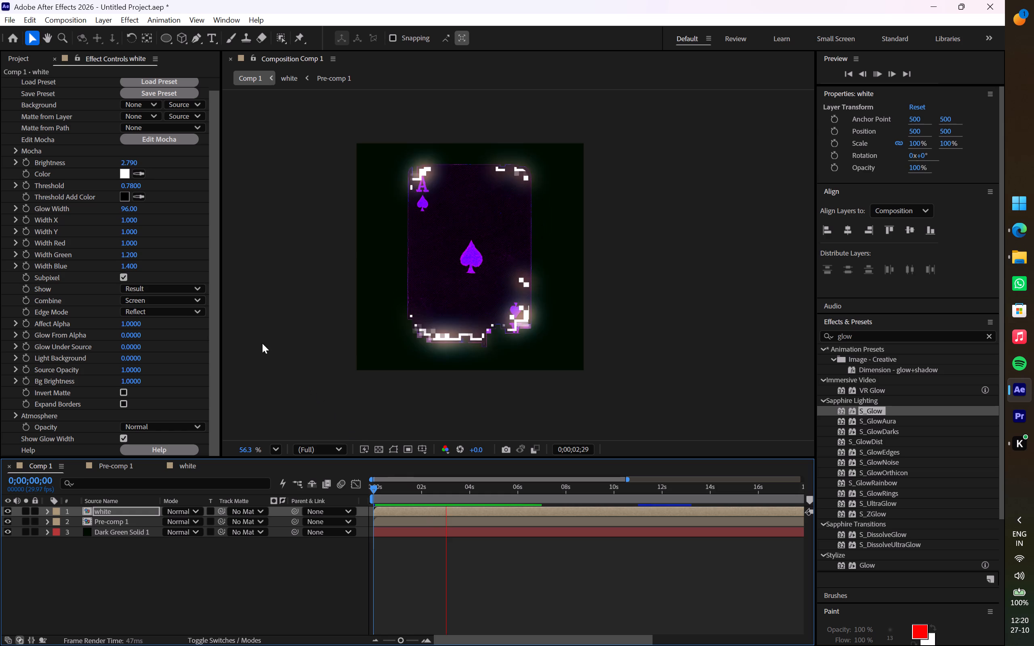
key(space)
Pre-compose the white, Pre-comp 1 and Dark Green Solid 1 layers with all attributes moved, and preview the result from the start.
drag(184, 545, 150, 499)
right_click(121, 512)
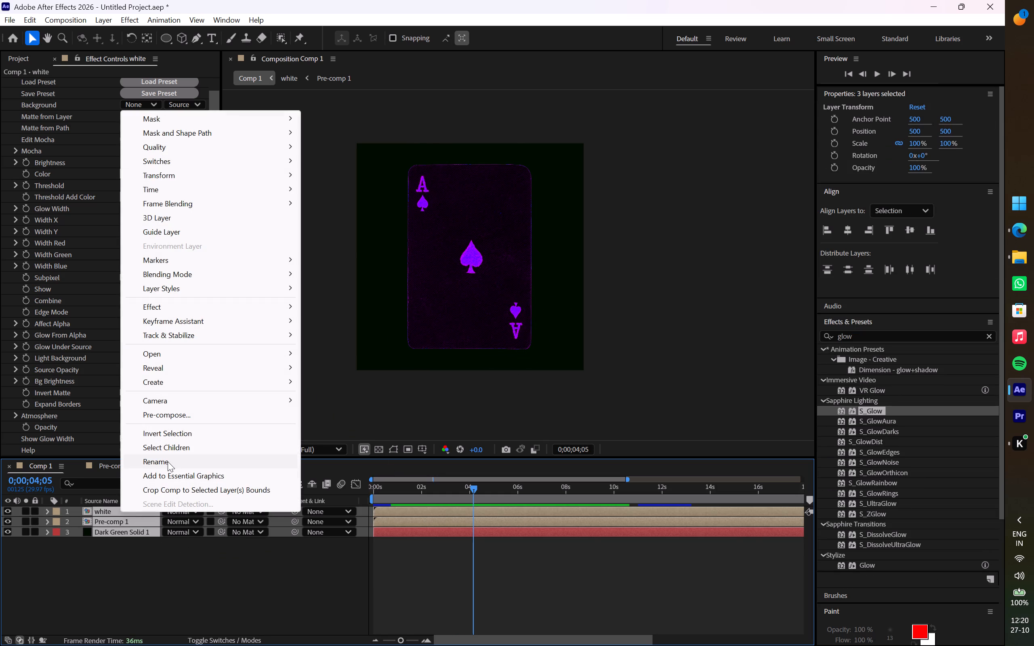
click(172, 414)
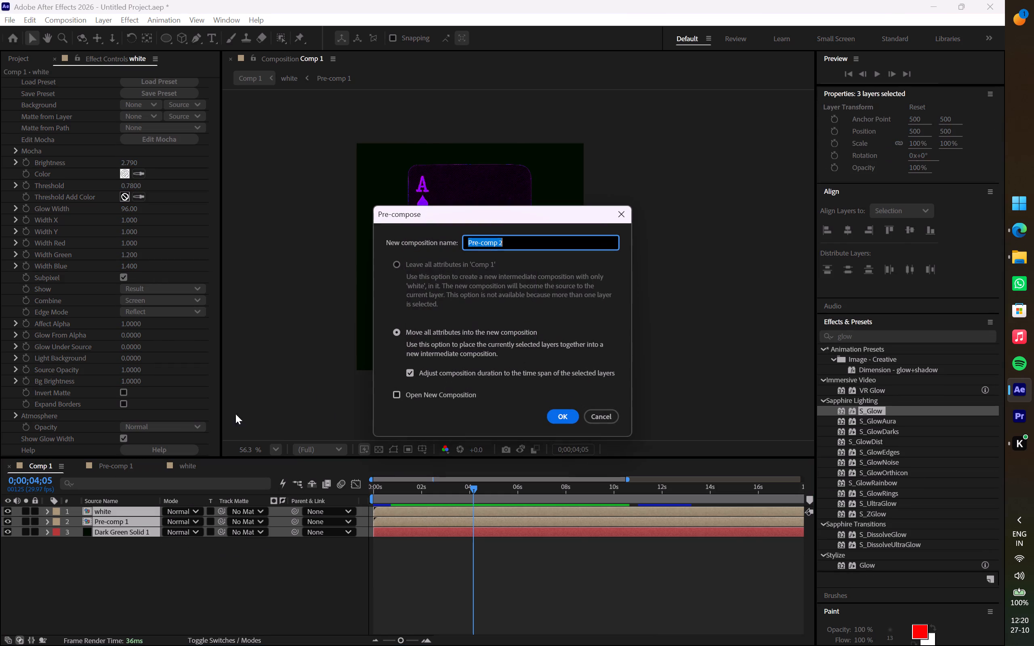
click(545, 411)
click(559, 411)
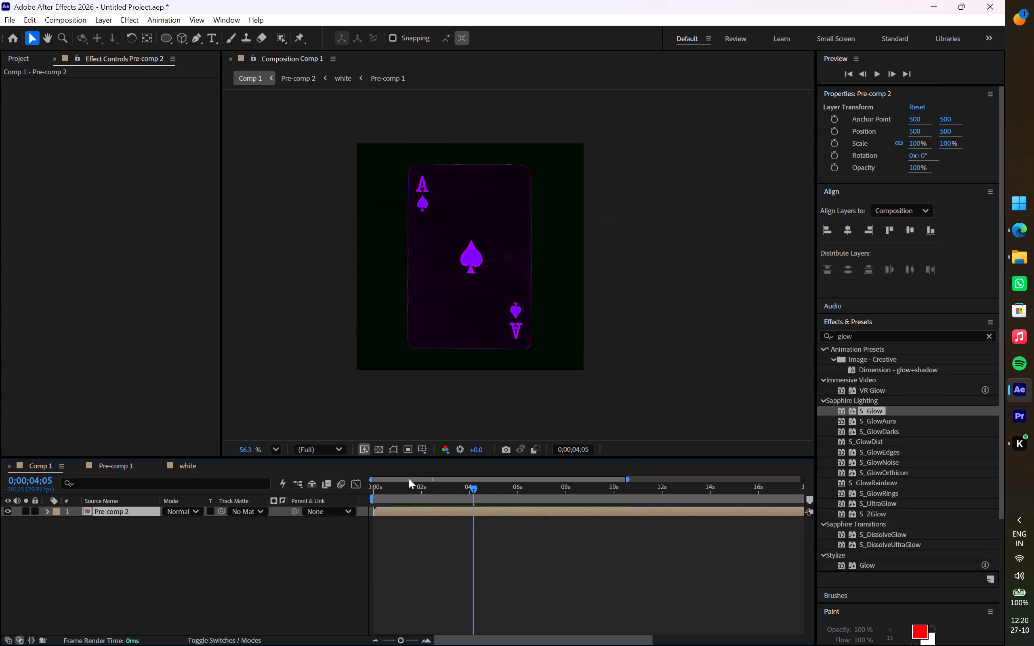
drag(470, 484, 346, 503)
key(space)
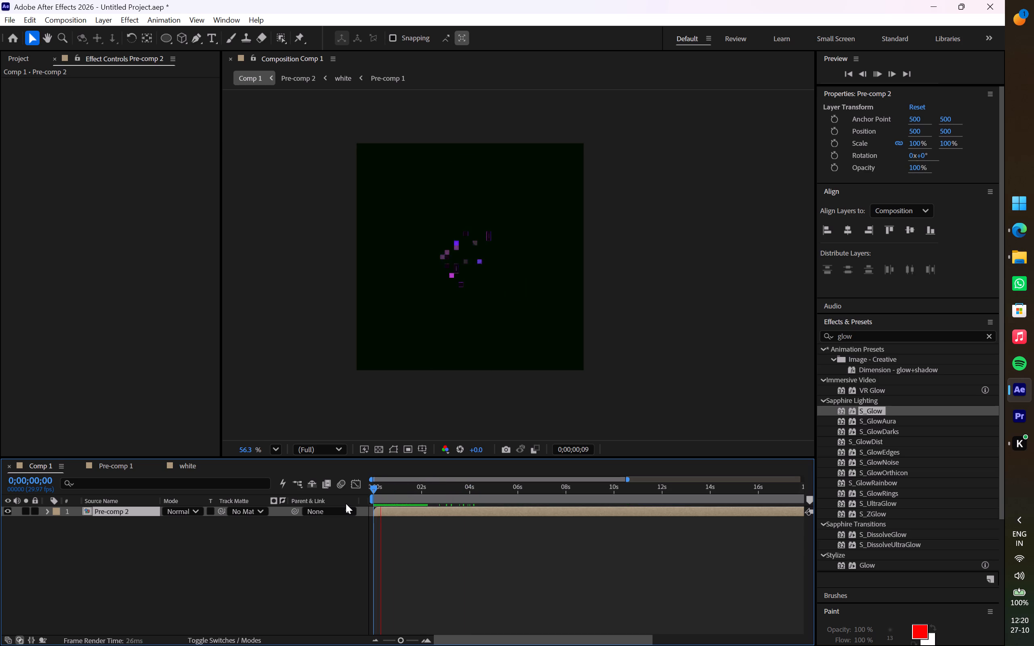
click(116, 512)
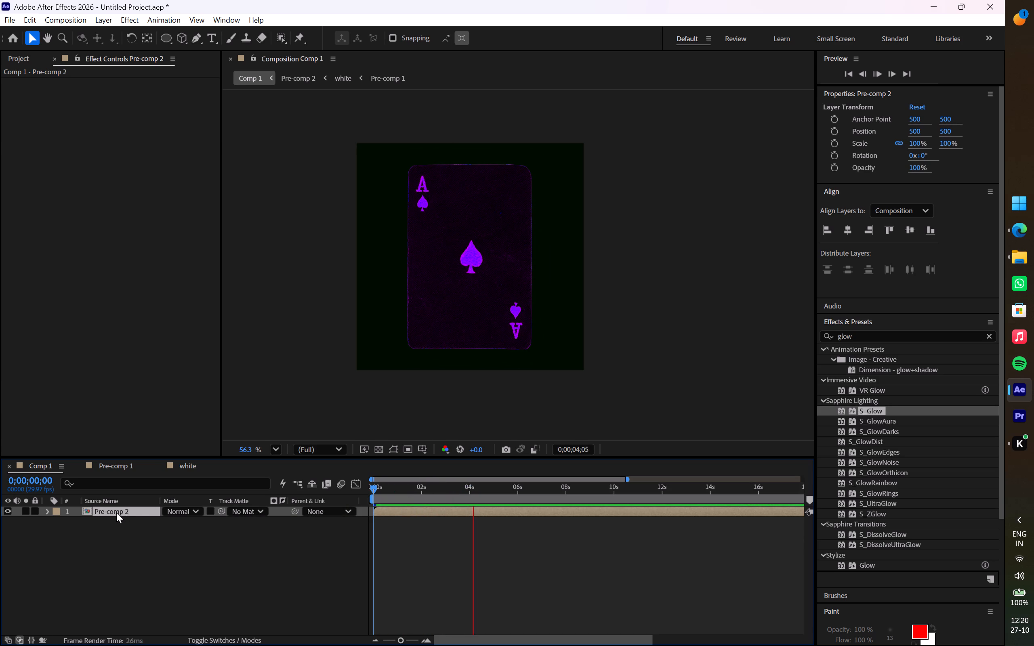
click(126, 511)
click(506, 324)
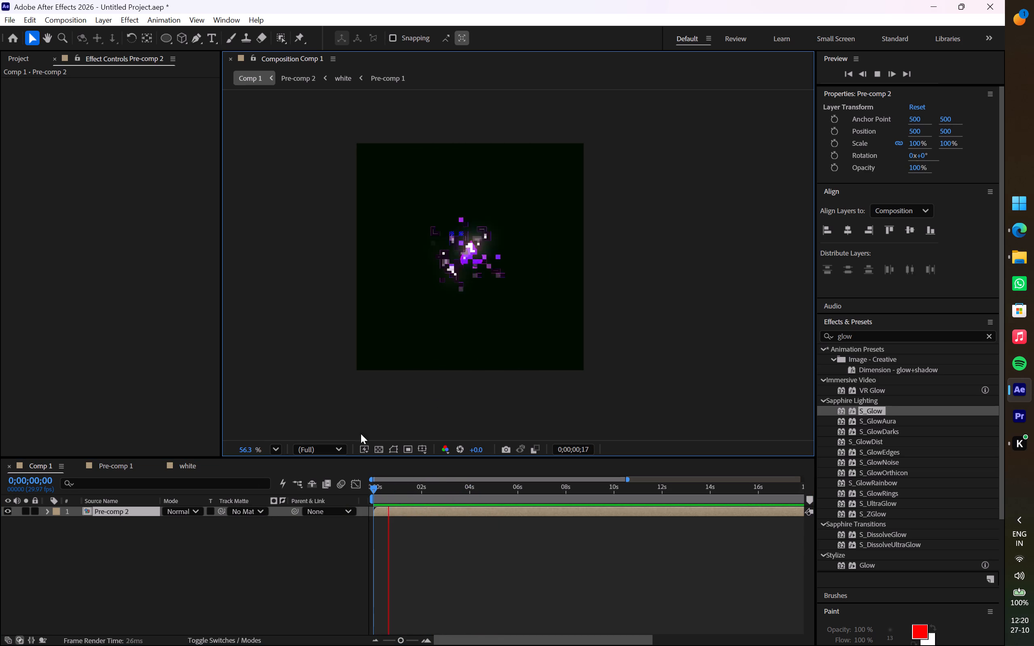
key(space)
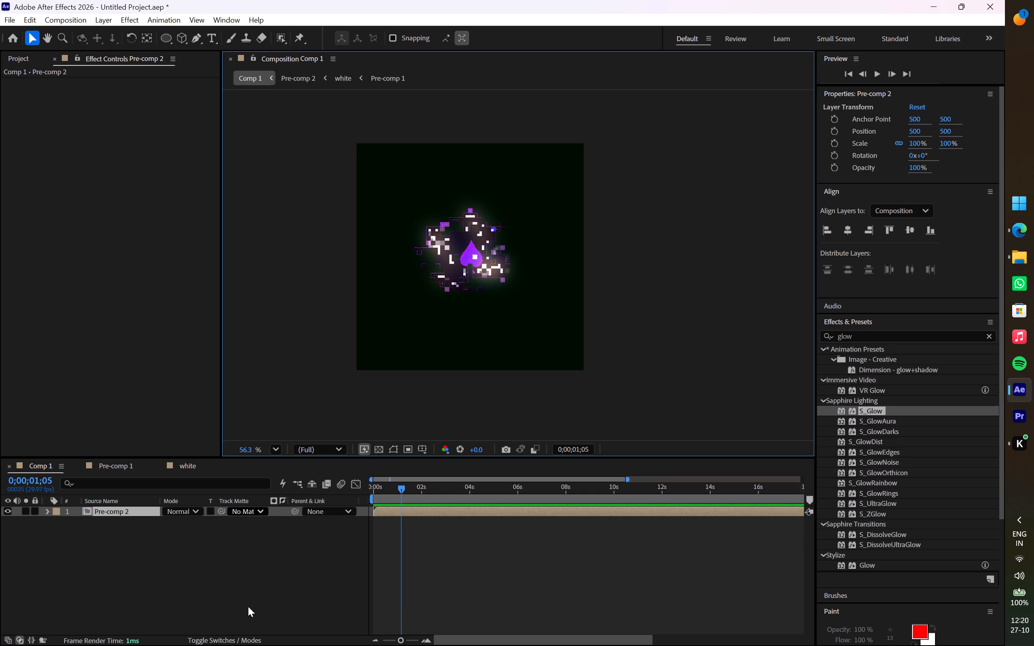
Make the Pre-comp 2 layer 3D, preview it, and switch on Draft 3D.
click(231, 638)
click(229, 509)
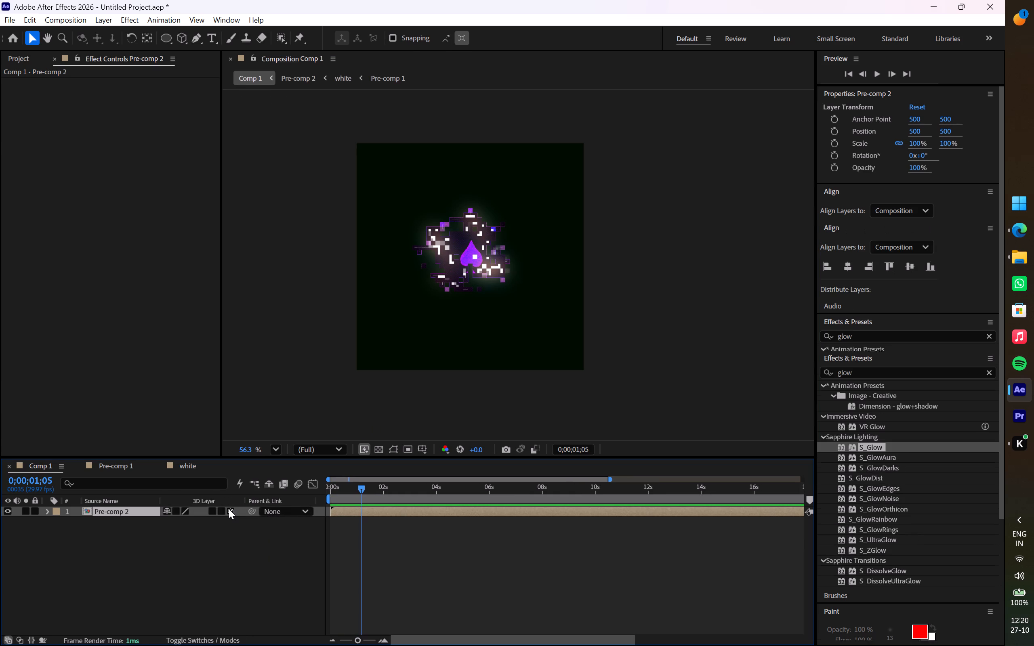
key(space)
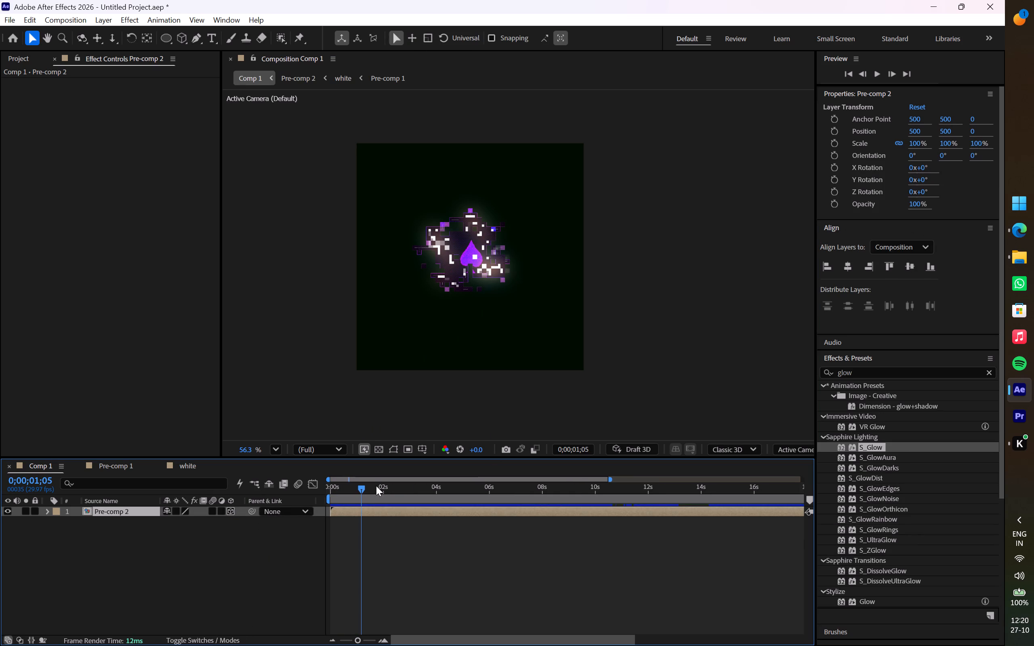
click(508, 445)
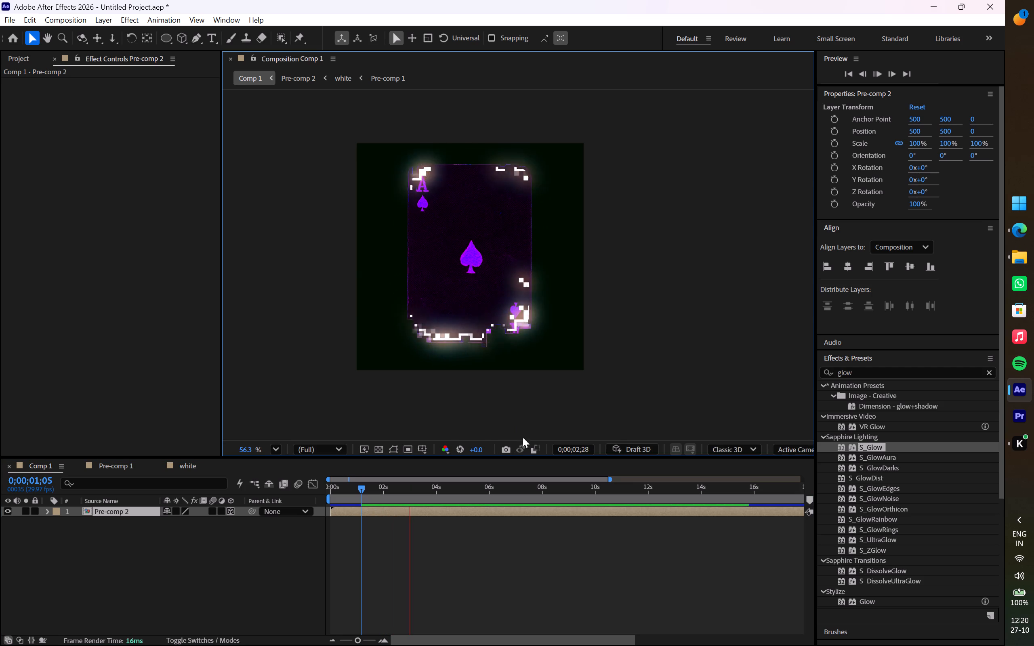
click(648, 451)
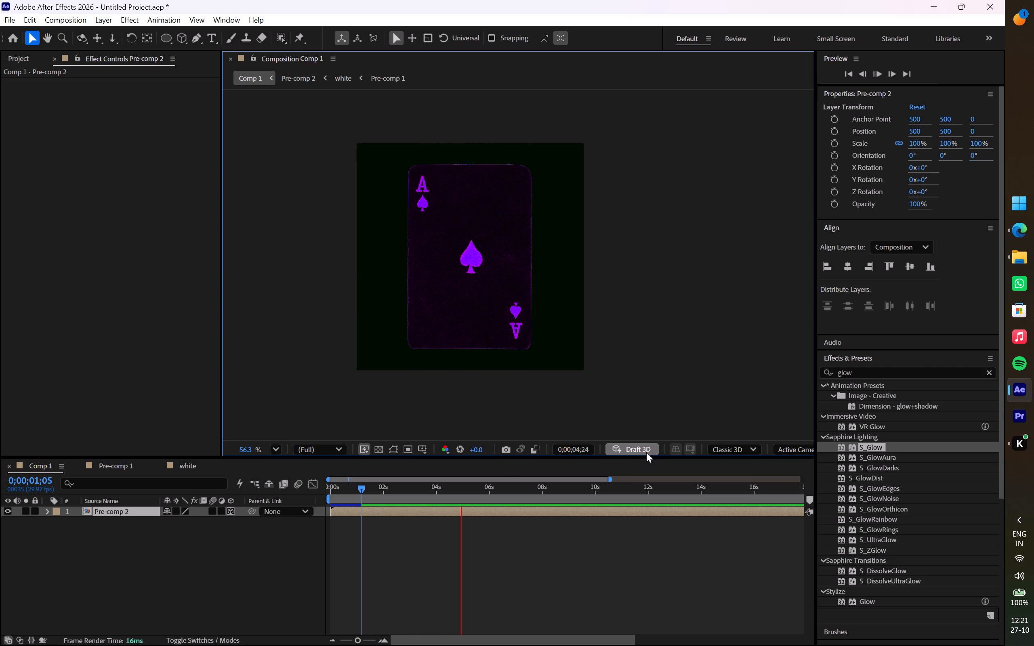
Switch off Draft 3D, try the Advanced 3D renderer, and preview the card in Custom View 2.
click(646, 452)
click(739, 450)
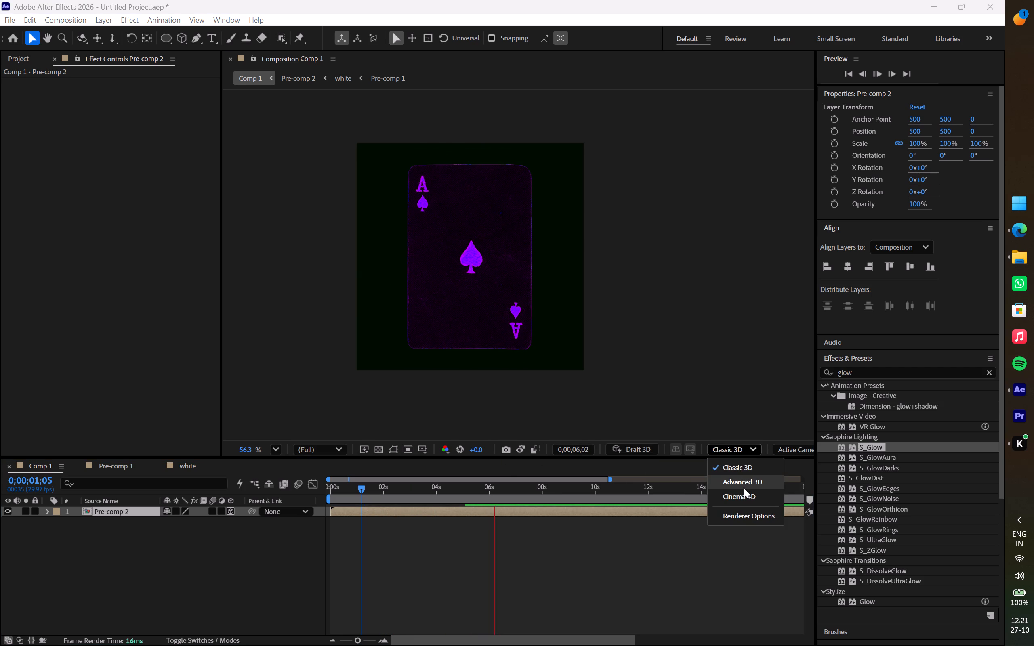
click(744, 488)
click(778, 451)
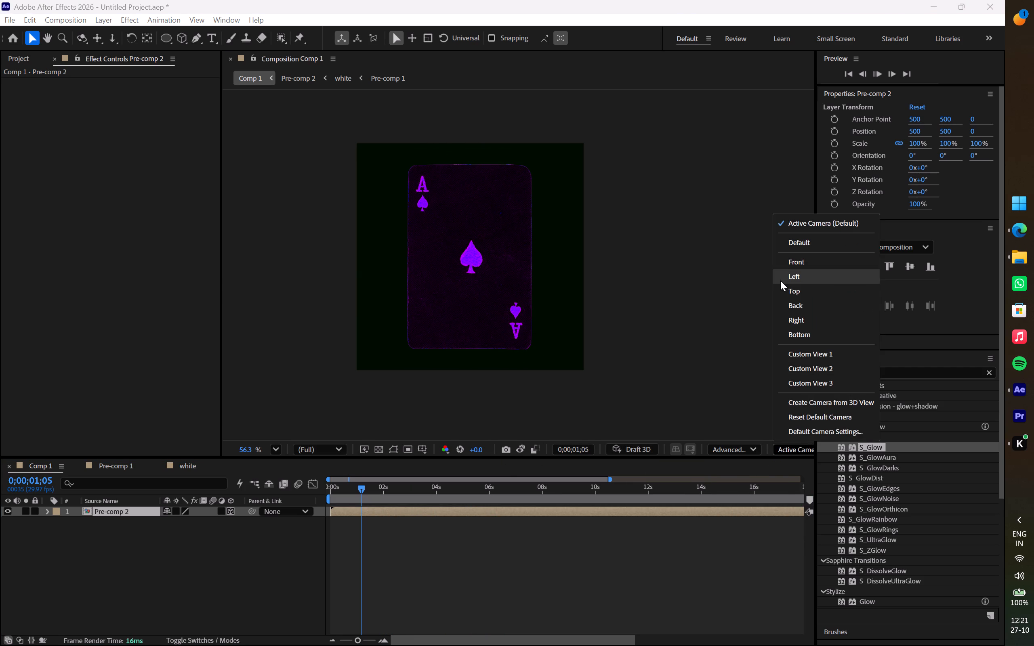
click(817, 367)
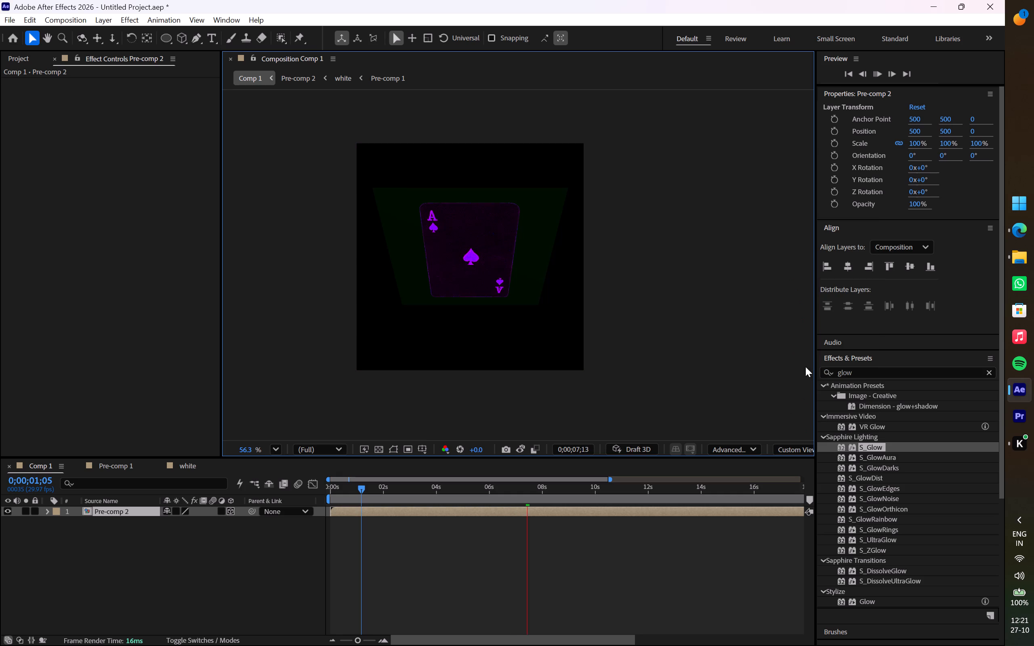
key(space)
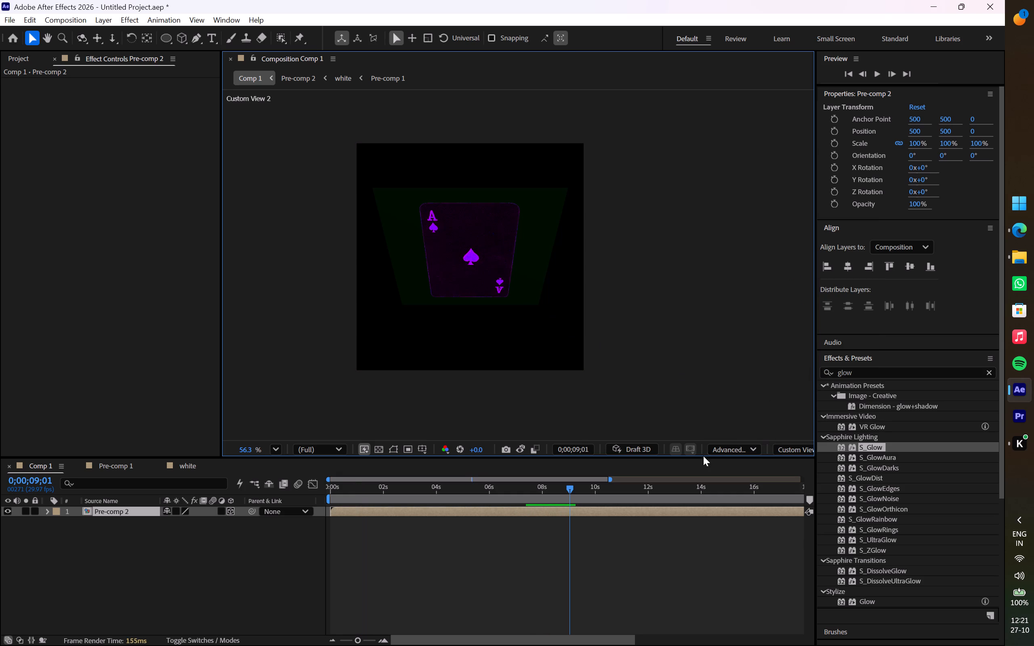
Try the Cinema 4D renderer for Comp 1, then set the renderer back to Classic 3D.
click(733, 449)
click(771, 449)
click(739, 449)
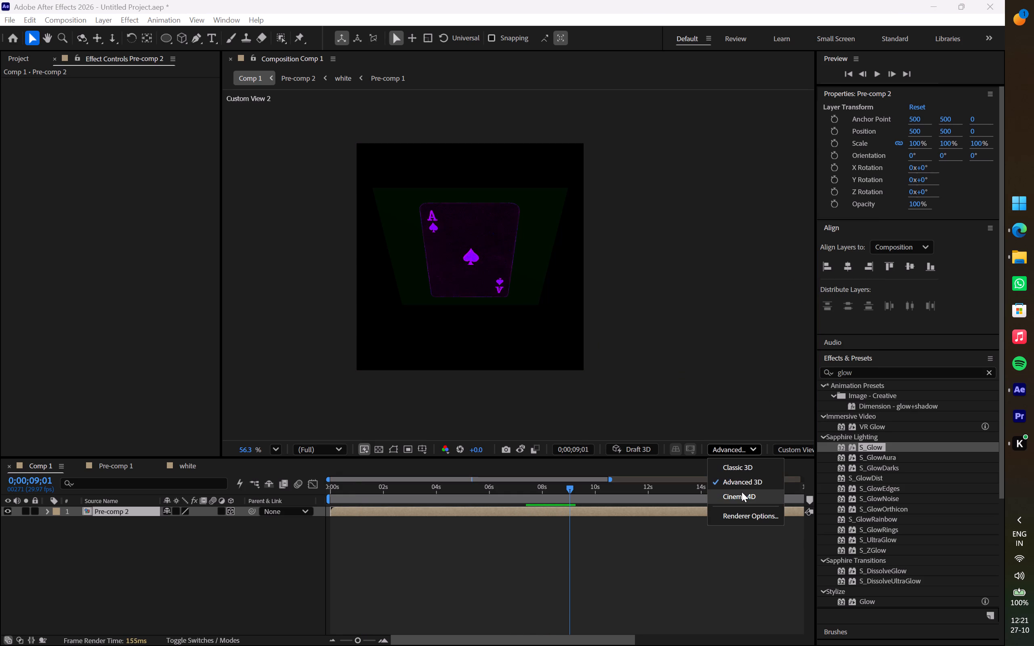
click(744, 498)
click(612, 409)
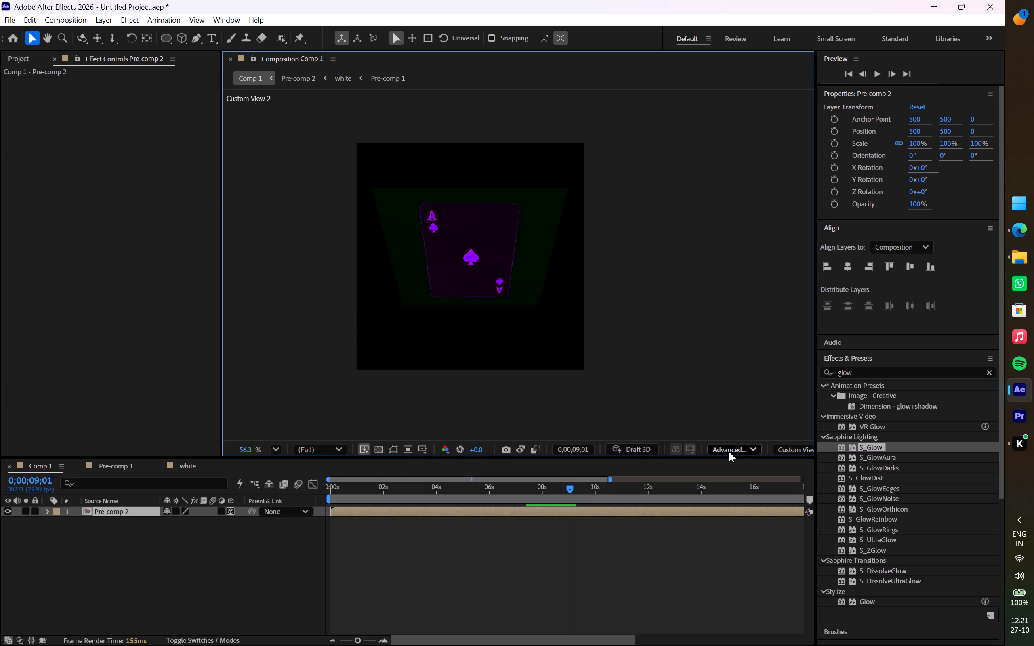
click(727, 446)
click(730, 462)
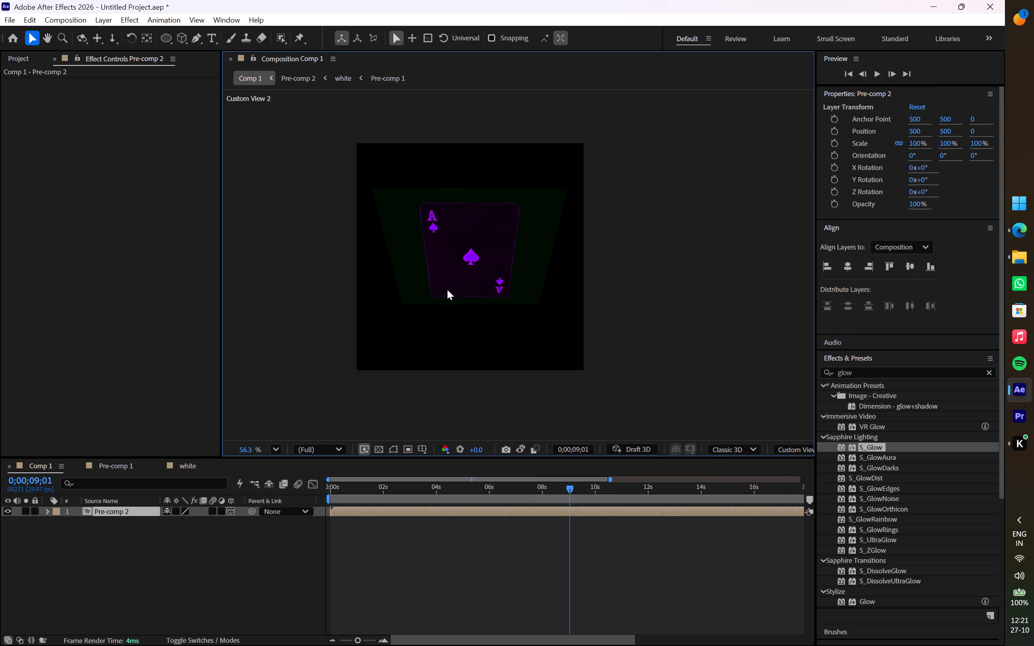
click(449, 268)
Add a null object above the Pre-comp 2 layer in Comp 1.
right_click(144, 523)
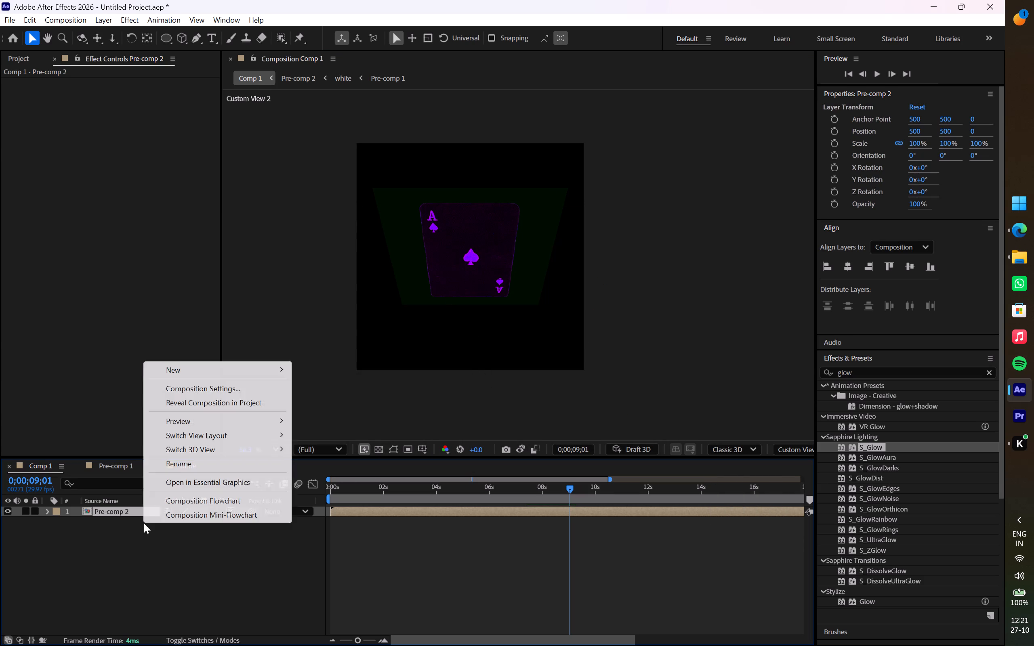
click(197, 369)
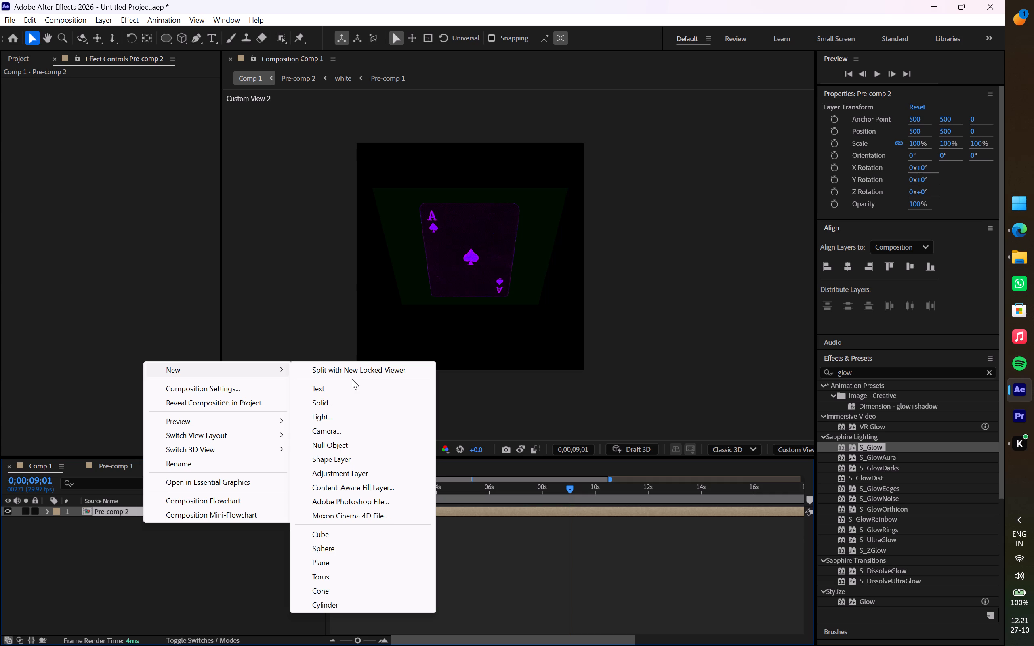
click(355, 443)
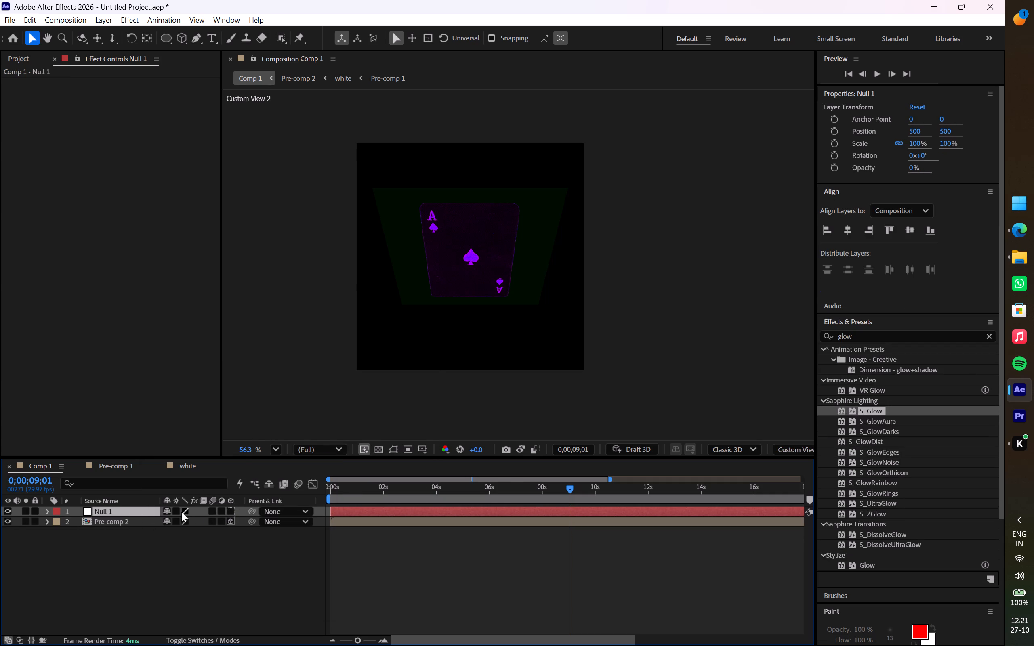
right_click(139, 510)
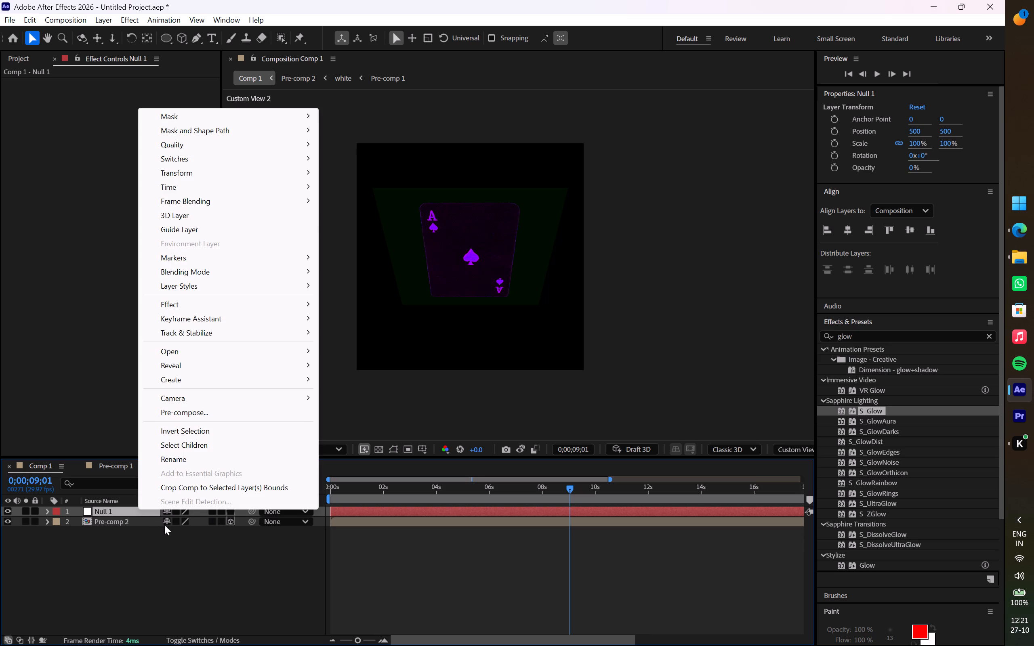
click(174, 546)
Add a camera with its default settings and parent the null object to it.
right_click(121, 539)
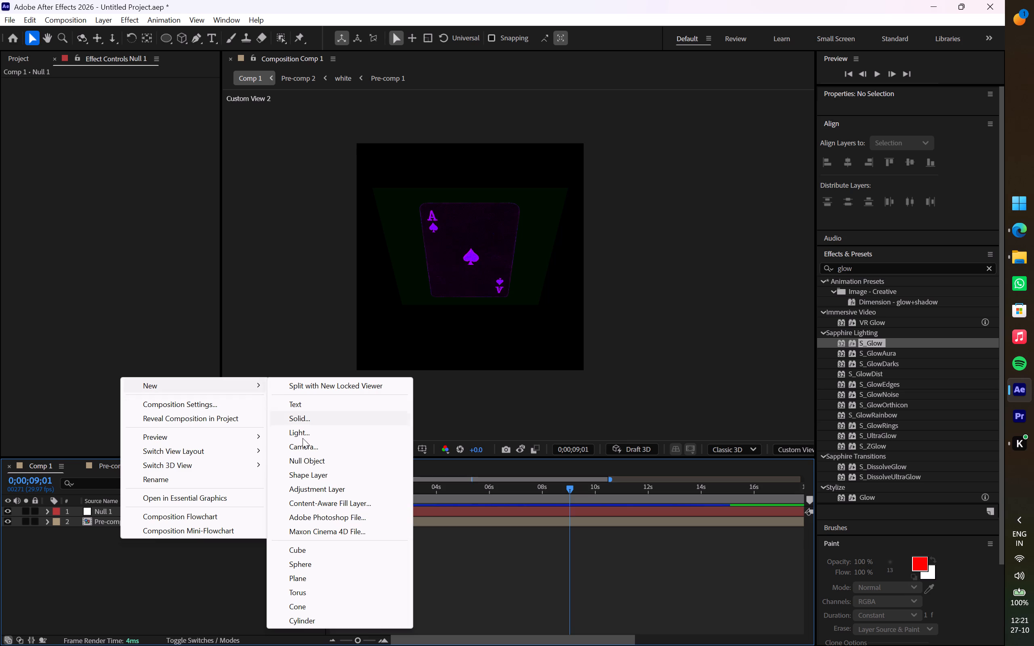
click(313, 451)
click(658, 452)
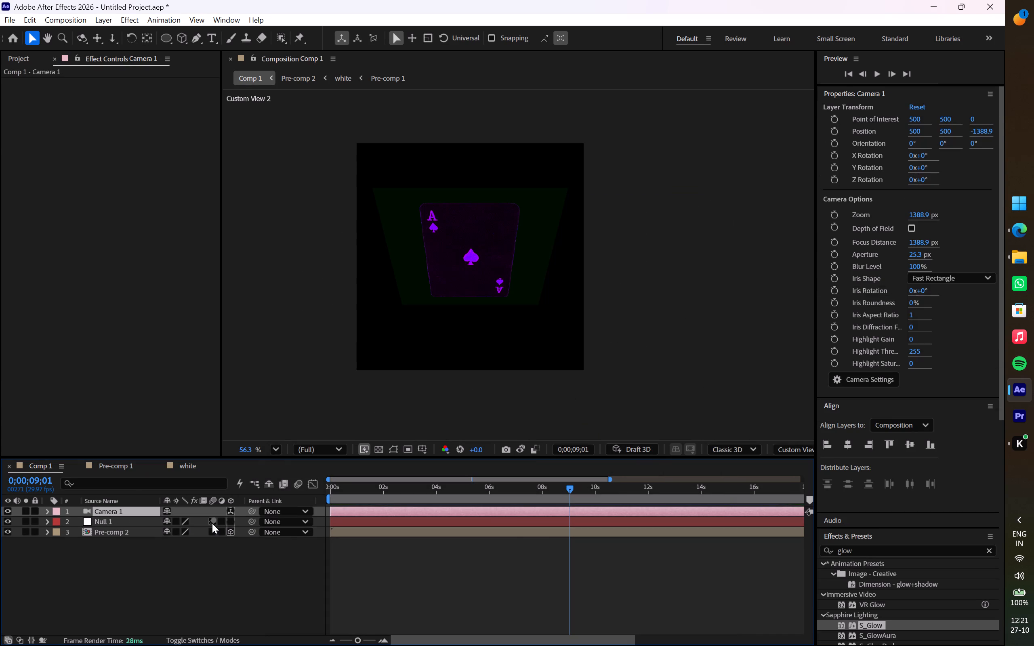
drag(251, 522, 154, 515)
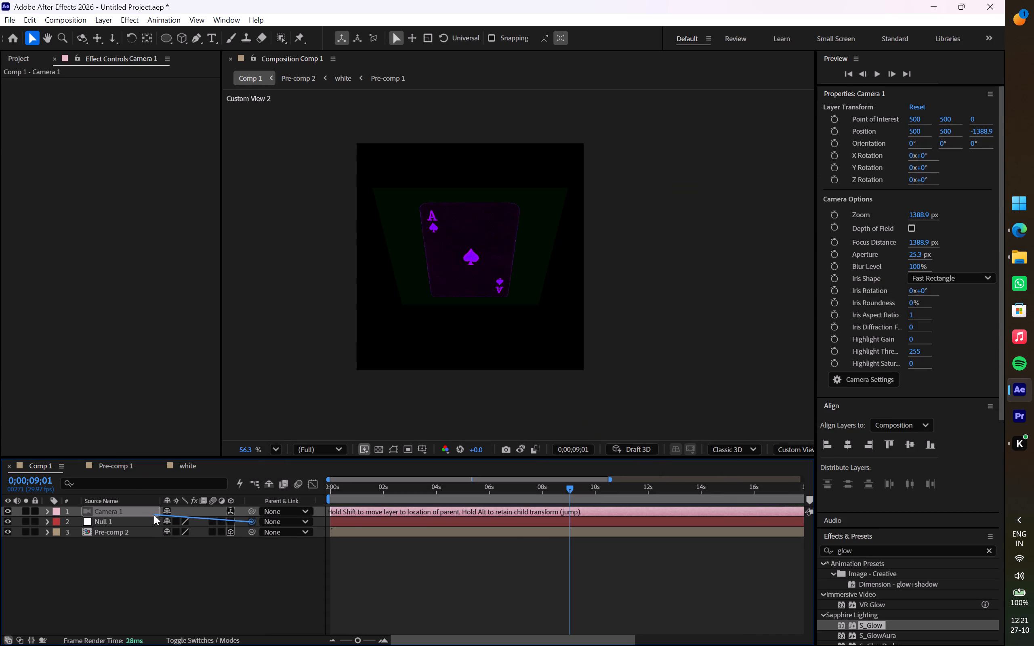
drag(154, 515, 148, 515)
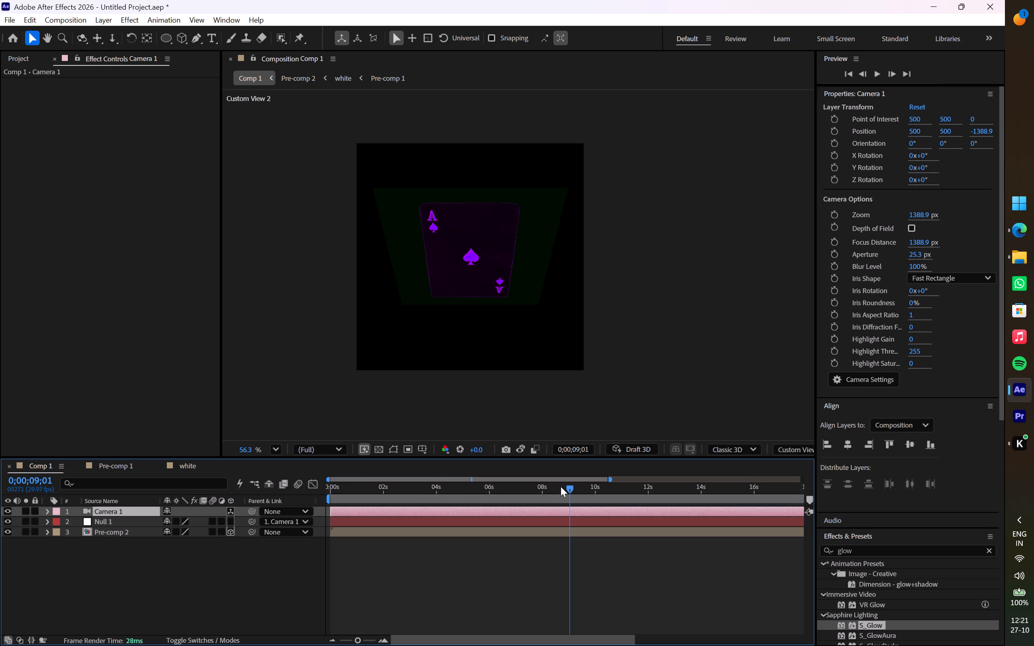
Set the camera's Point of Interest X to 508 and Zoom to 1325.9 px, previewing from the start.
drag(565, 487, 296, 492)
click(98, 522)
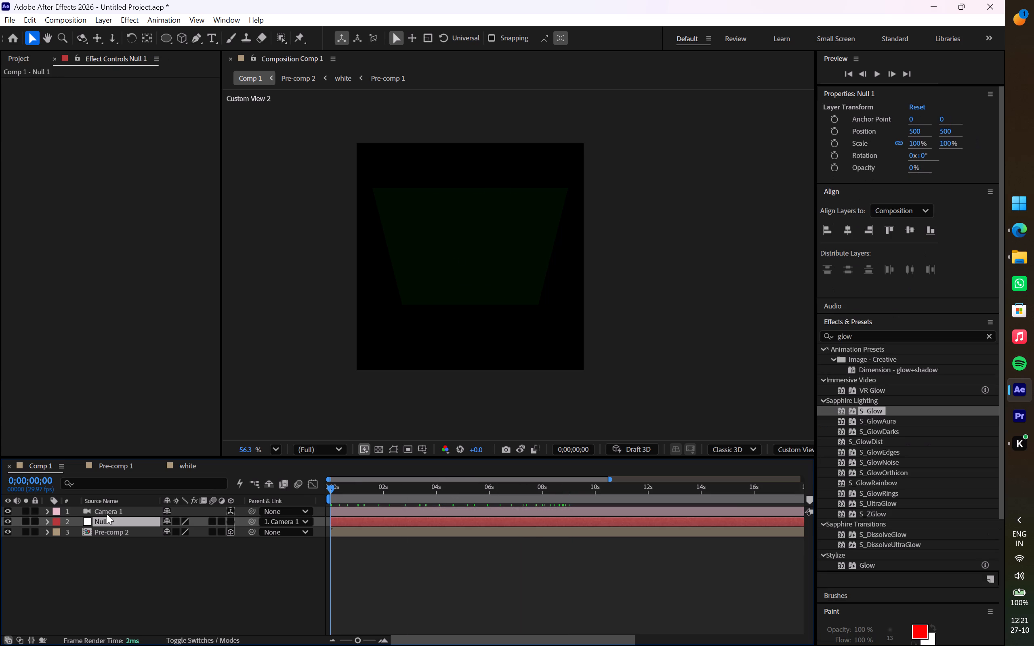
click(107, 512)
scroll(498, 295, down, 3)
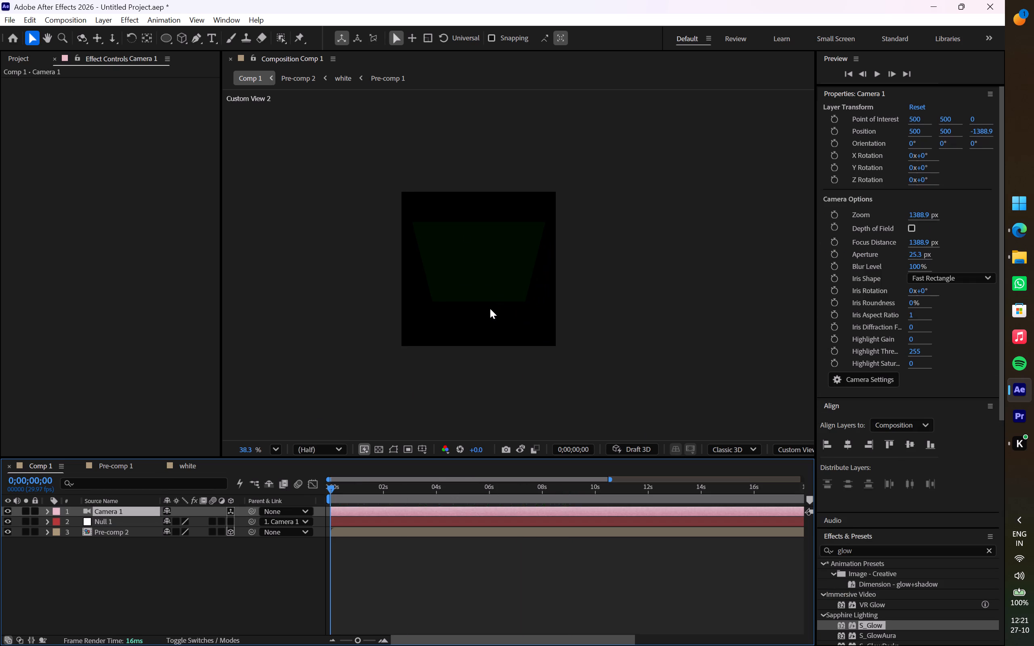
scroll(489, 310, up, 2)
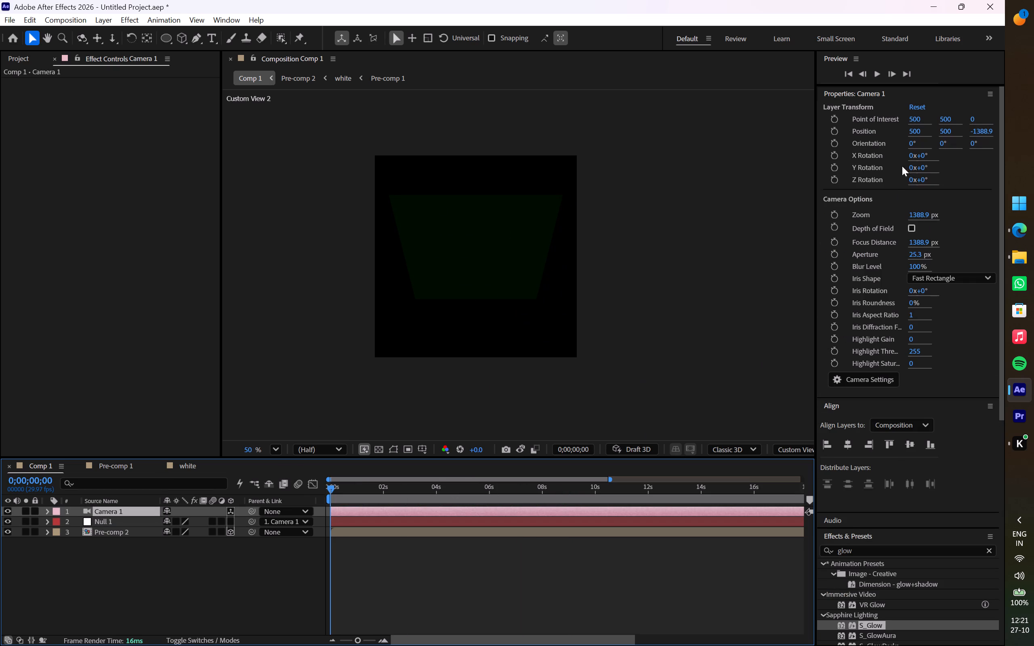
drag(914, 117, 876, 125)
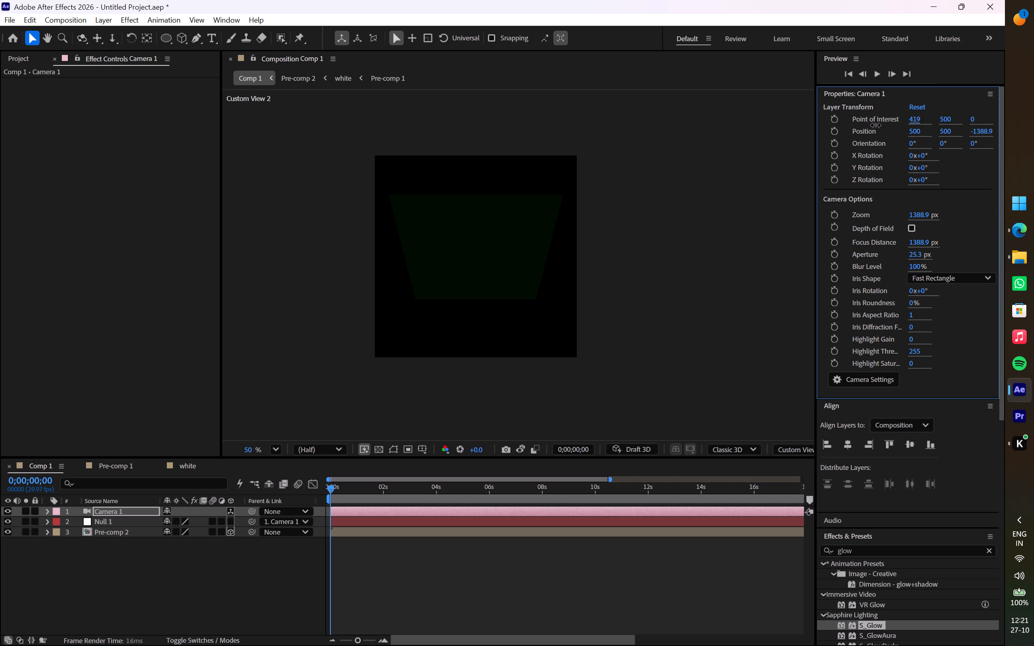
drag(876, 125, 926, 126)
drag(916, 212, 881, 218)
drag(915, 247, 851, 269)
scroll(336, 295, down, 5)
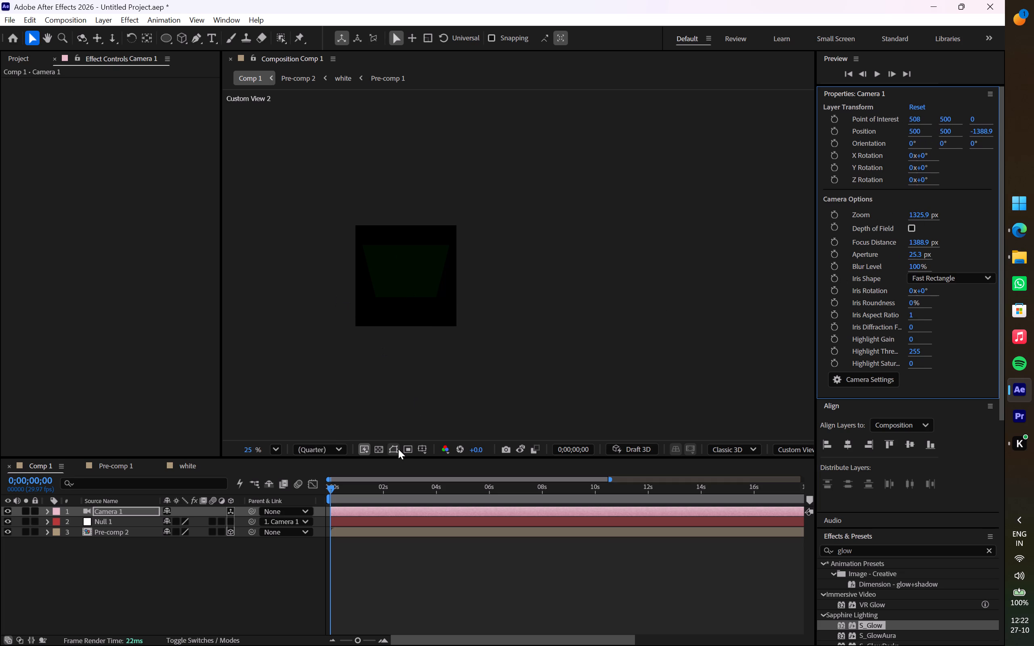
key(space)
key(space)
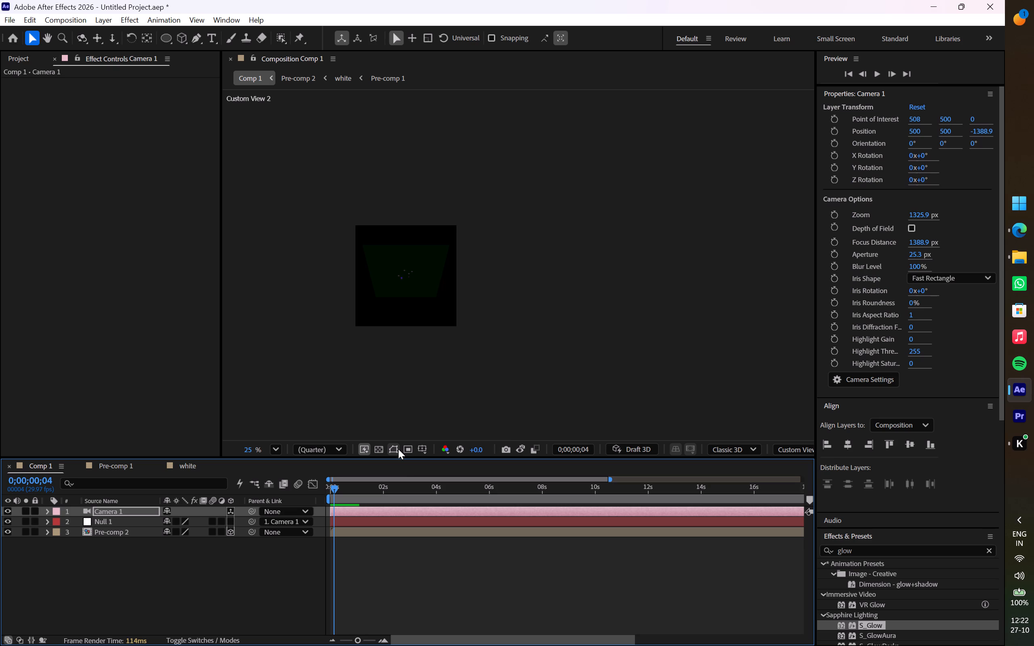
Undo the camera, null and 3D changes and the pre-composition, back to the separate white, Pre-comp 1 and Dark Green Solid 1 layers.
key(ctrl+z)
key(ctrl+z)
key(ctrl+z)
scroll(446, 269, up, 5)
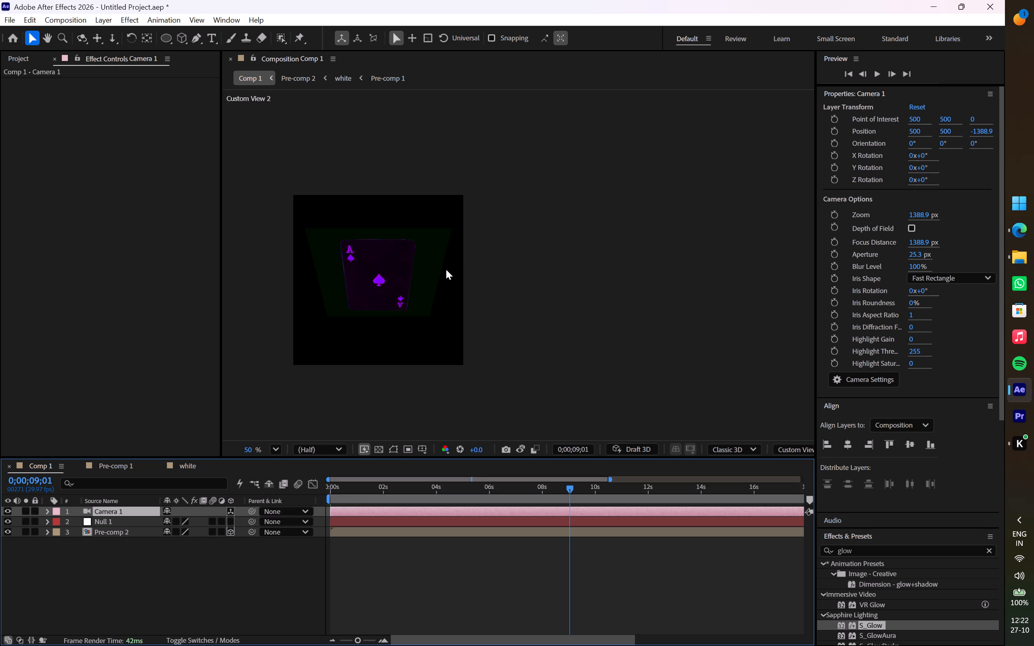
key(ctrl+z)
key(ctrl+z)
key(ctrl+z)
key(ctrl+z)
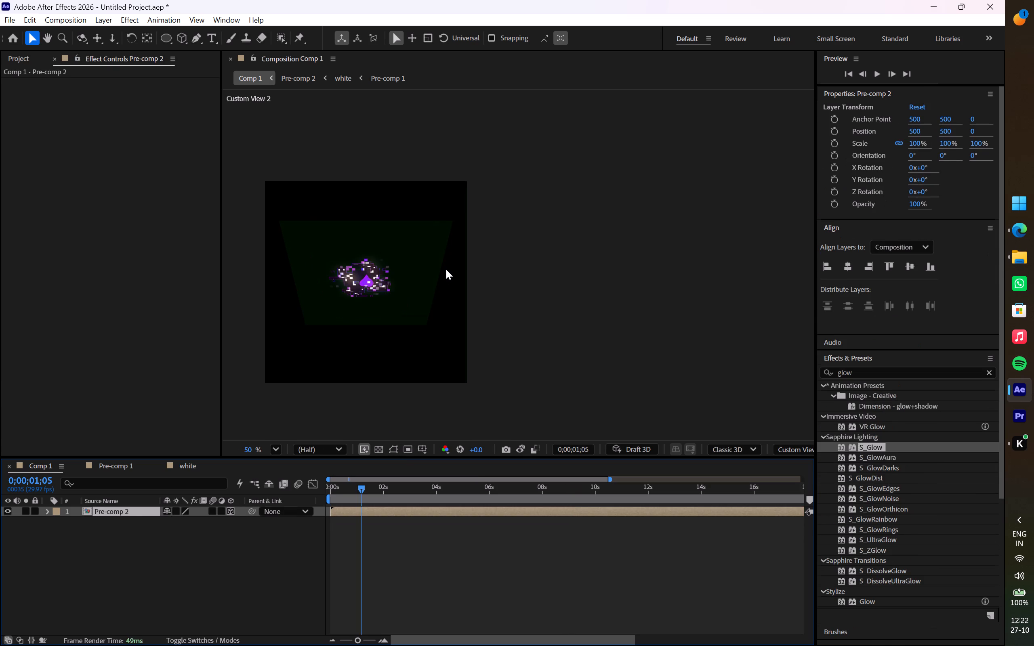
key(ctrl+z)
key(ctrl+z)
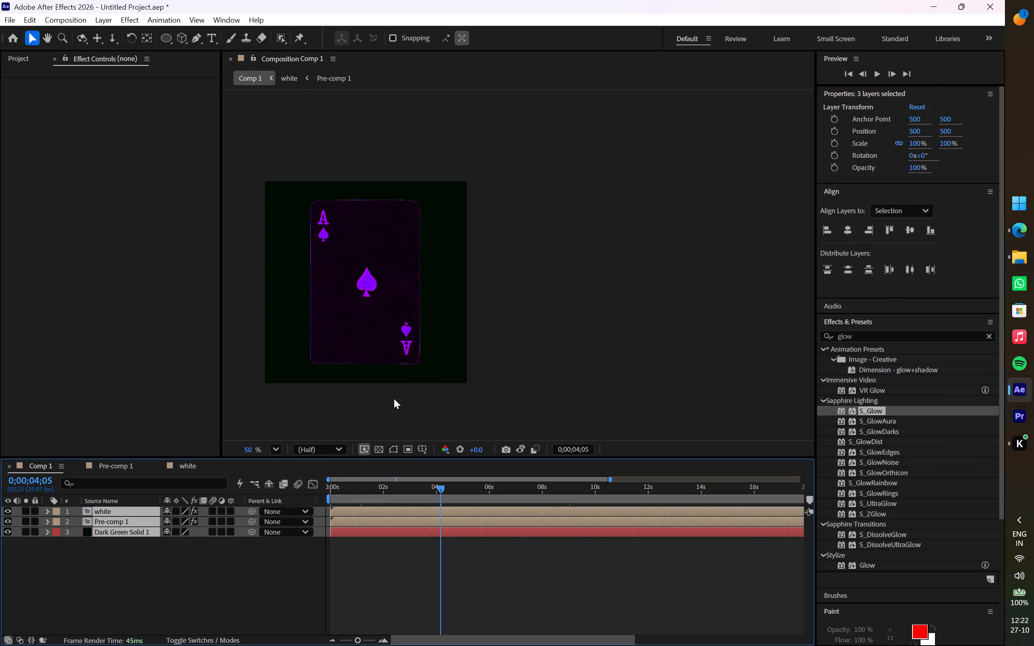
Preview the reveal of the three separate layers from the start of Comp 1.
key(space)
drag(439, 486, 294, 492)
key(space)
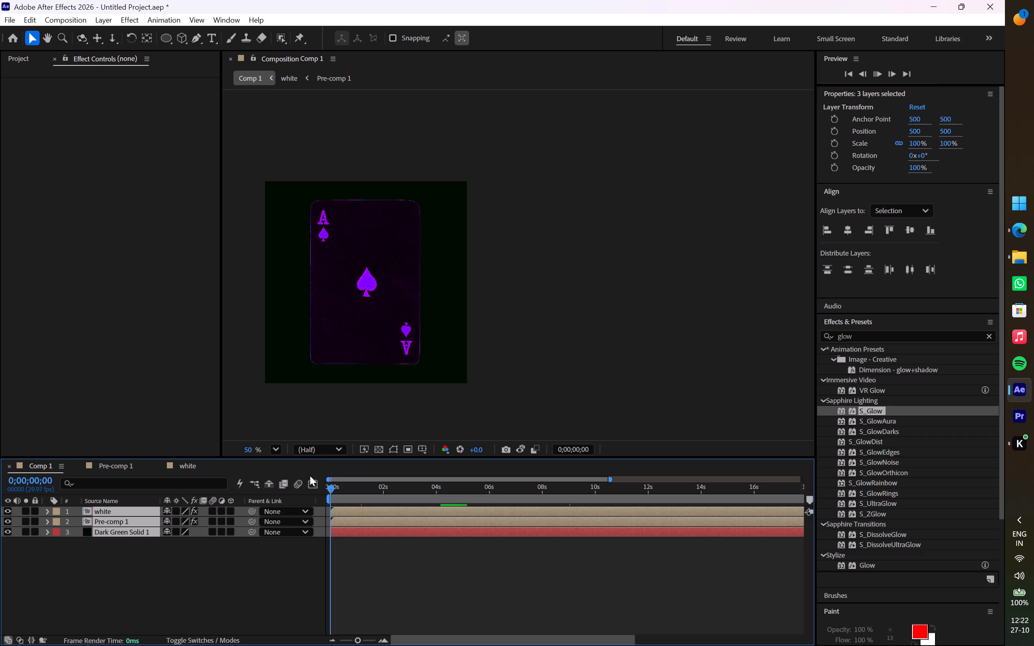
scroll(465, 287, up, 8)
drag(365, 309, 468, 307)
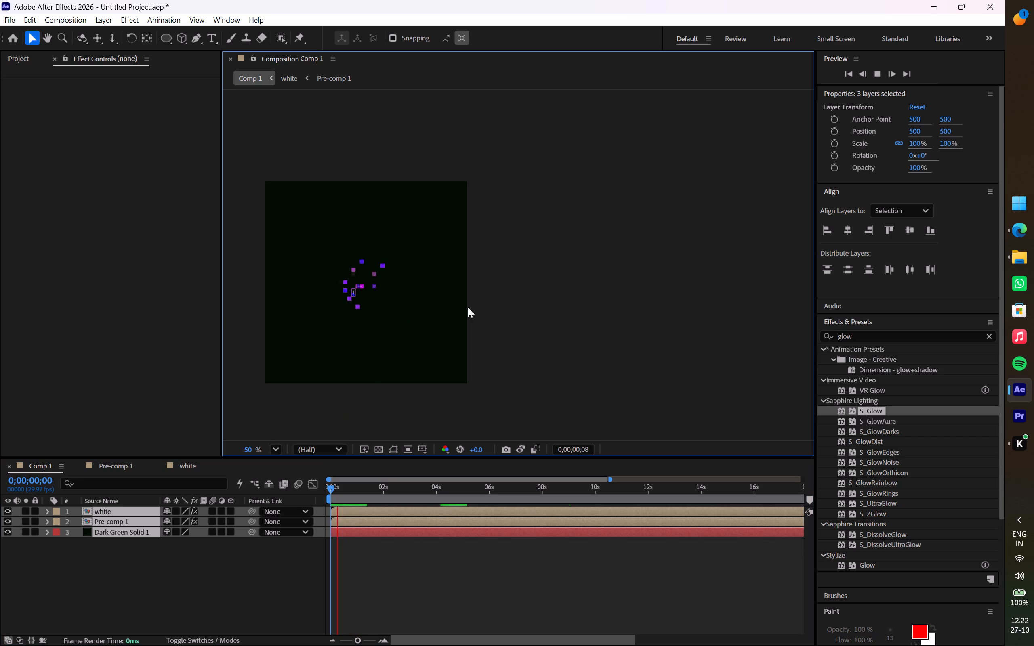
drag(468, 307, 466, 308)
scroll(471, 293, down, 4)
scroll(453, 294, up, 5)
scroll(430, 300, down, 3)
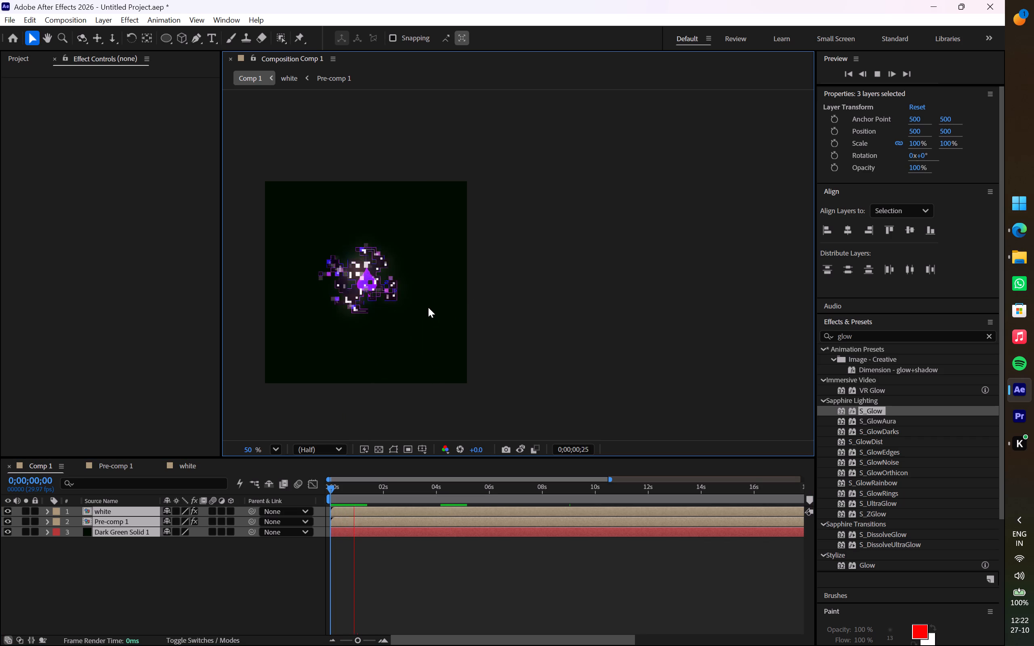
Move the white layer to position 761, 463.8 in the composition and preview the reveal from the start.
click(380, 554)
scroll(383, 279, up, 3)
scroll(383, 279, down, 5)
click(383, 279)
scroll(393, 282, up, 3)
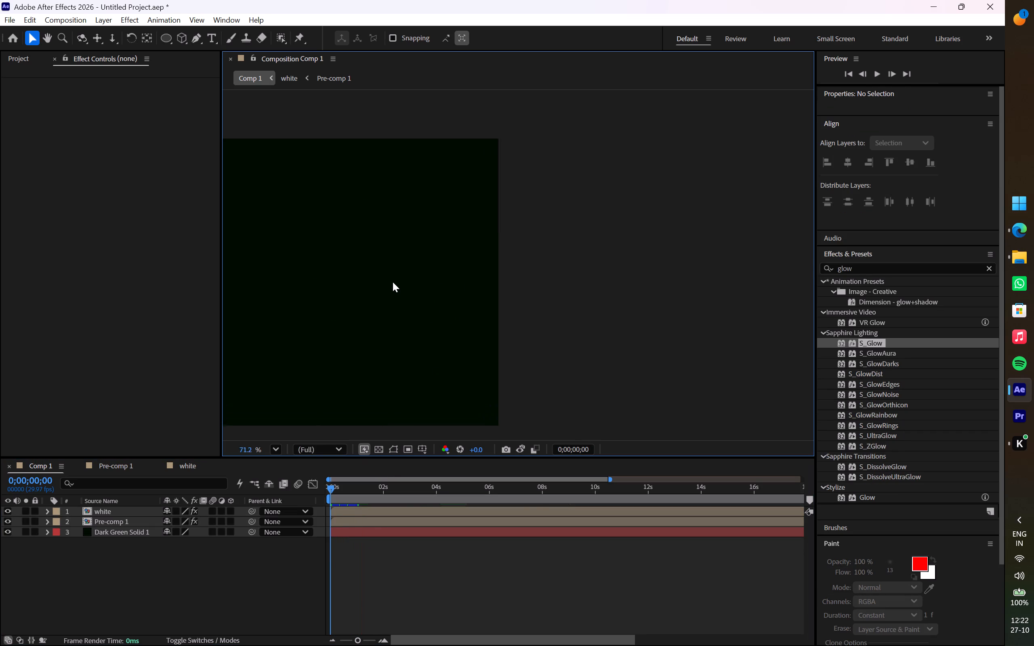
scroll(393, 282, up, 1)
drag(388, 289, 472, 277)
scroll(467, 274, down, 4)
scroll(393, 267, up, 2)
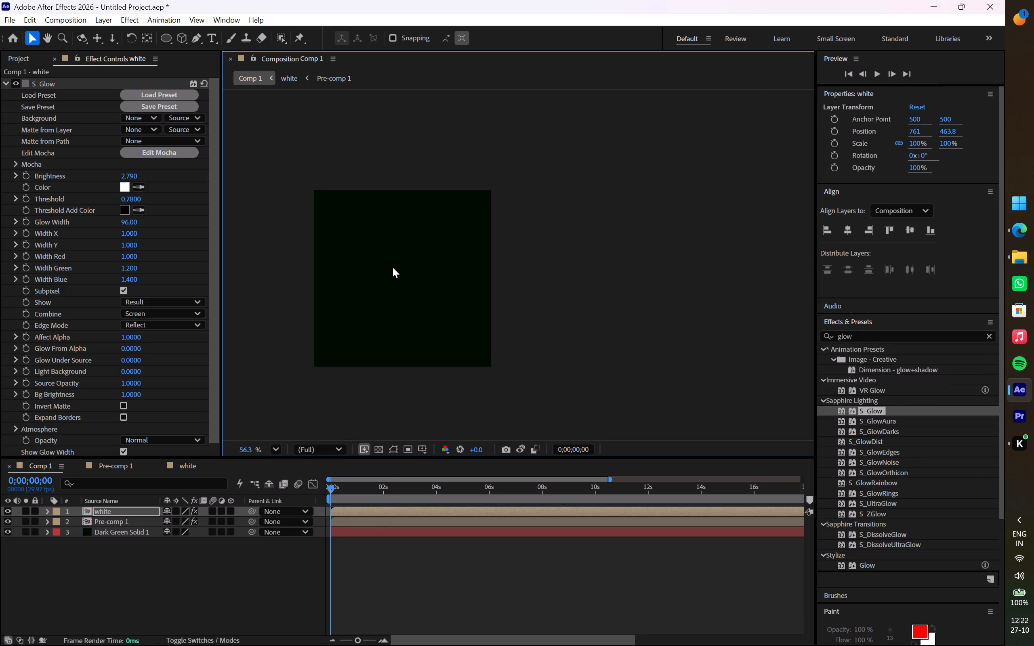
scroll(393, 267, up, 1)
scroll(393, 268, down, 1)
scroll(309, 273, down, 1)
scroll(307, 321, up, 4)
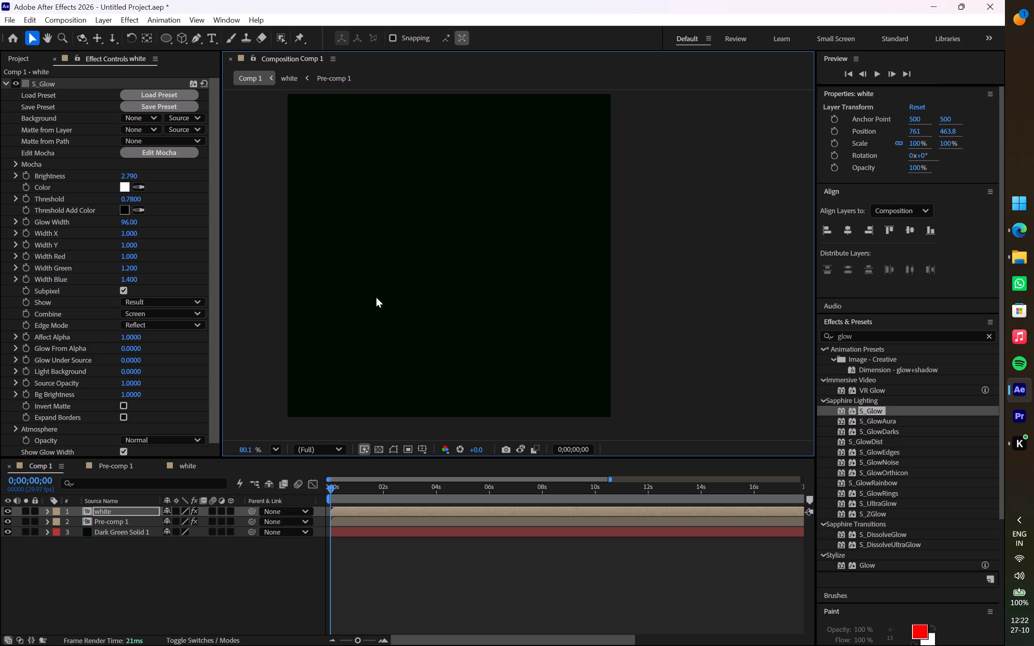
click(489, 336)
click(326, 488)
key(space)
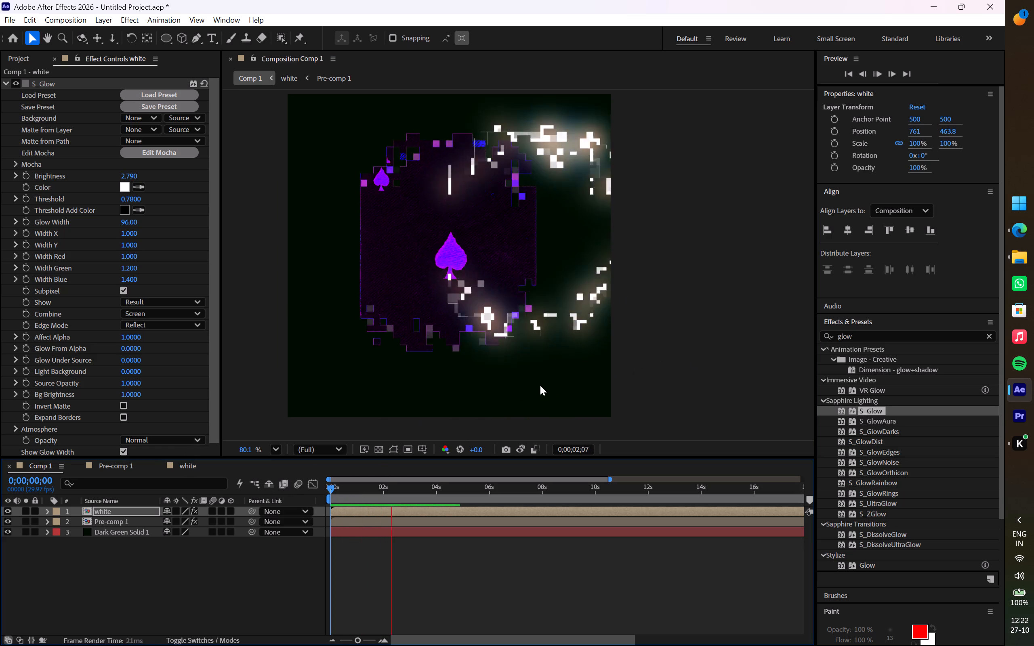
Undo the white layer's move so it sits centred over the card again.
scroll(475, 341, down, 3)
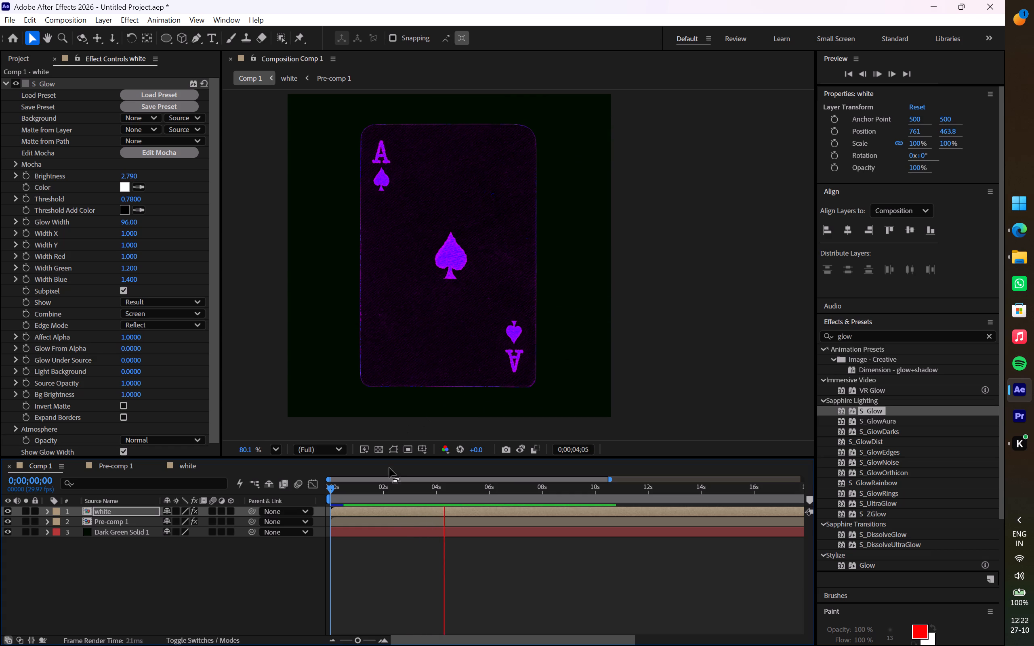
scroll(351, 495, down, 4)
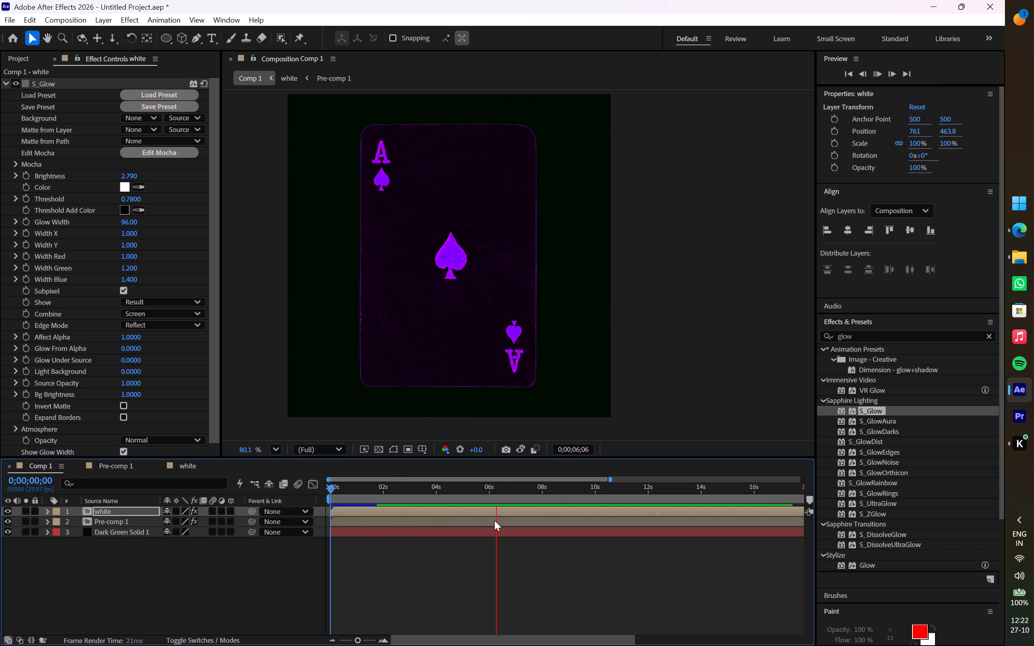
key(ctrl+z)
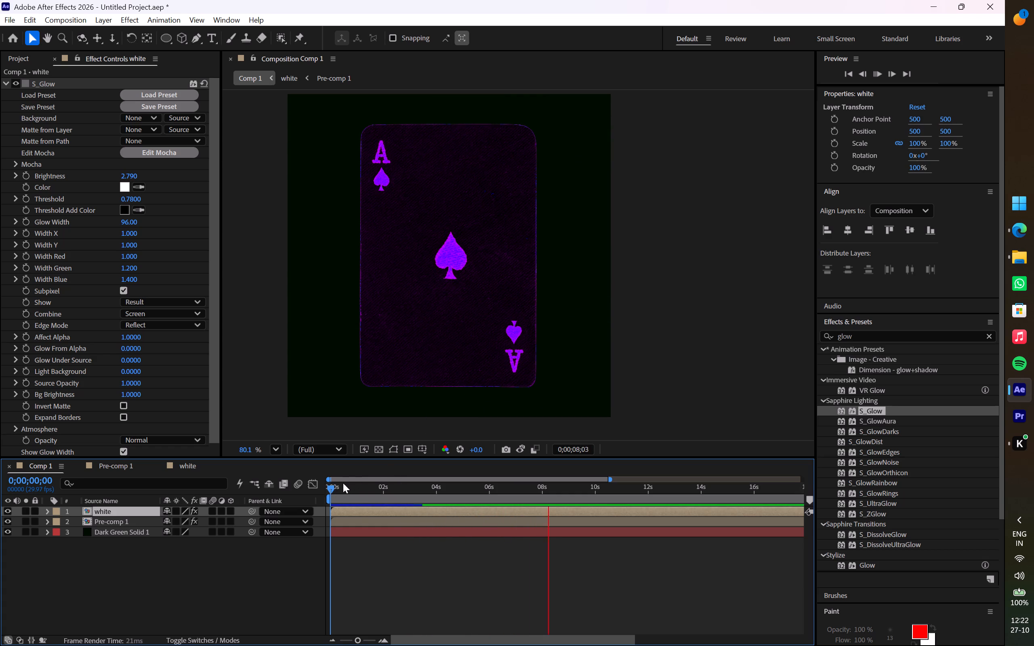
Preview the card reveal with its glowing white edges from the start of Comp 1, and return to the first frame.
drag(331, 489, 286, 494)
key(space)
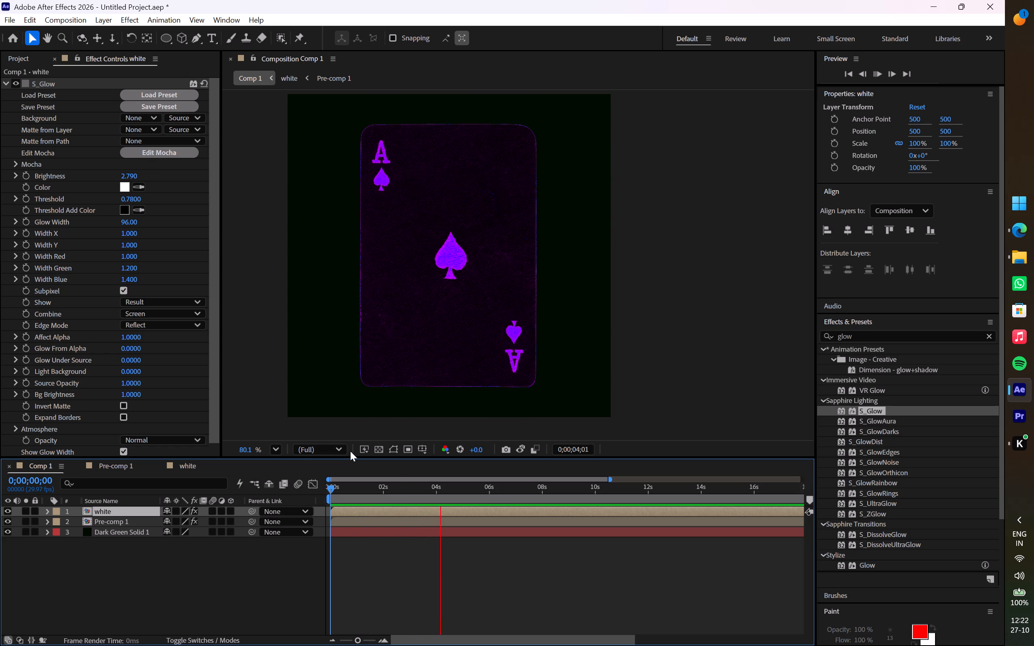
key(space)
key(space)
key(space)
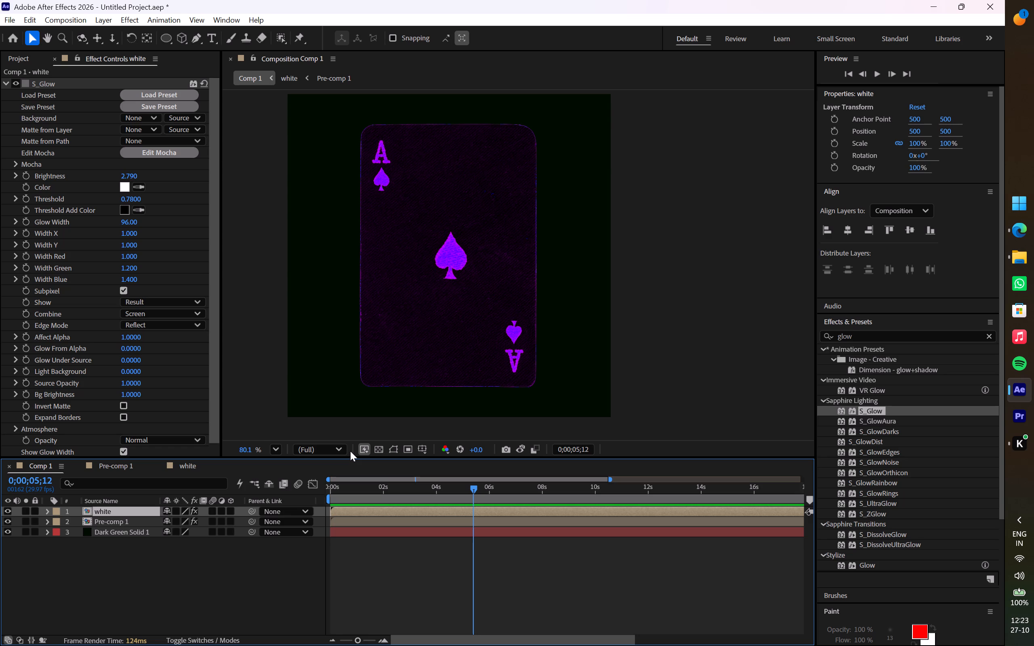
key(space)
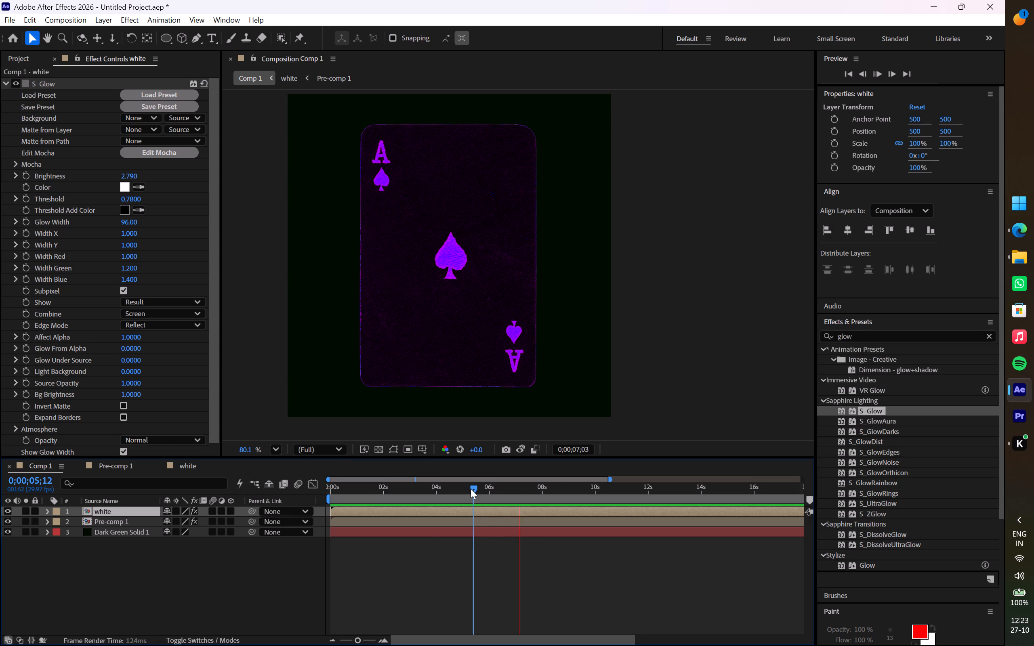
drag(471, 489, 138, 521)
key(space)
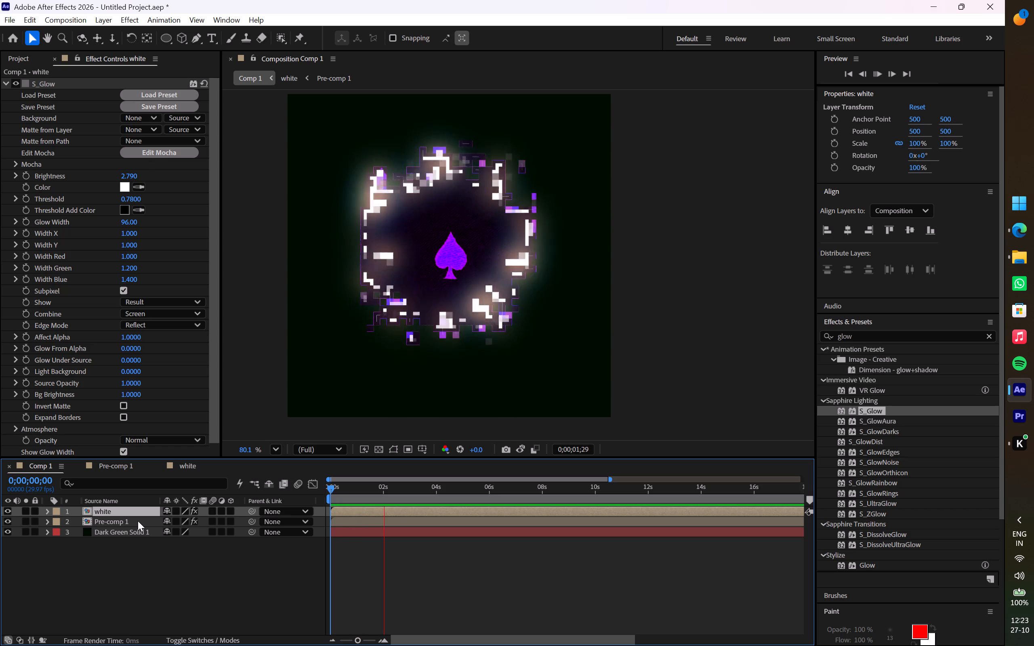
key(space)
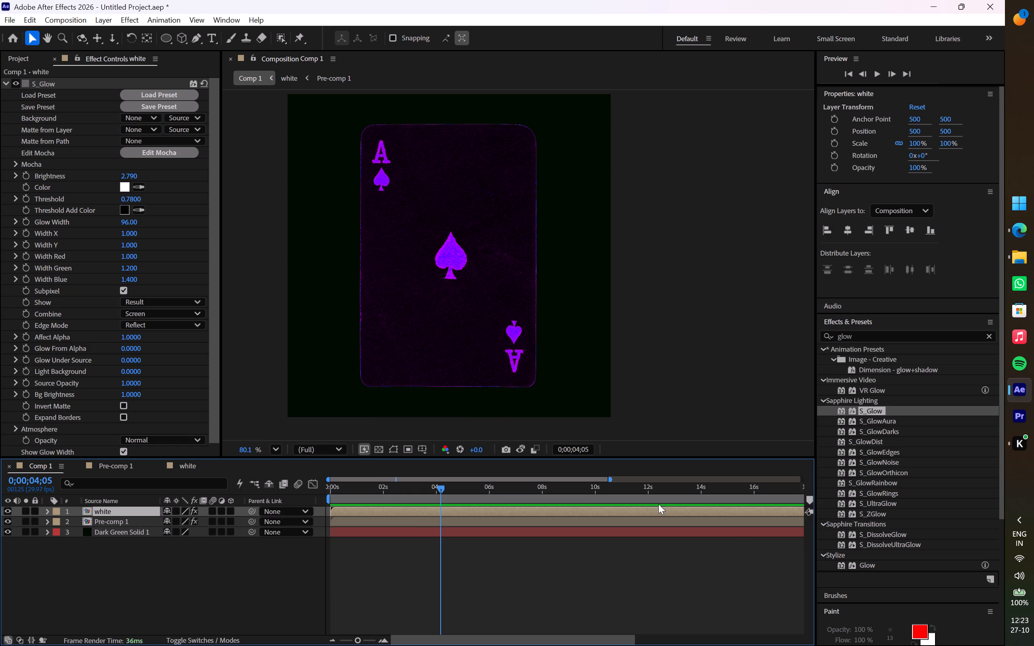
drag(439, 485, 293, 505)
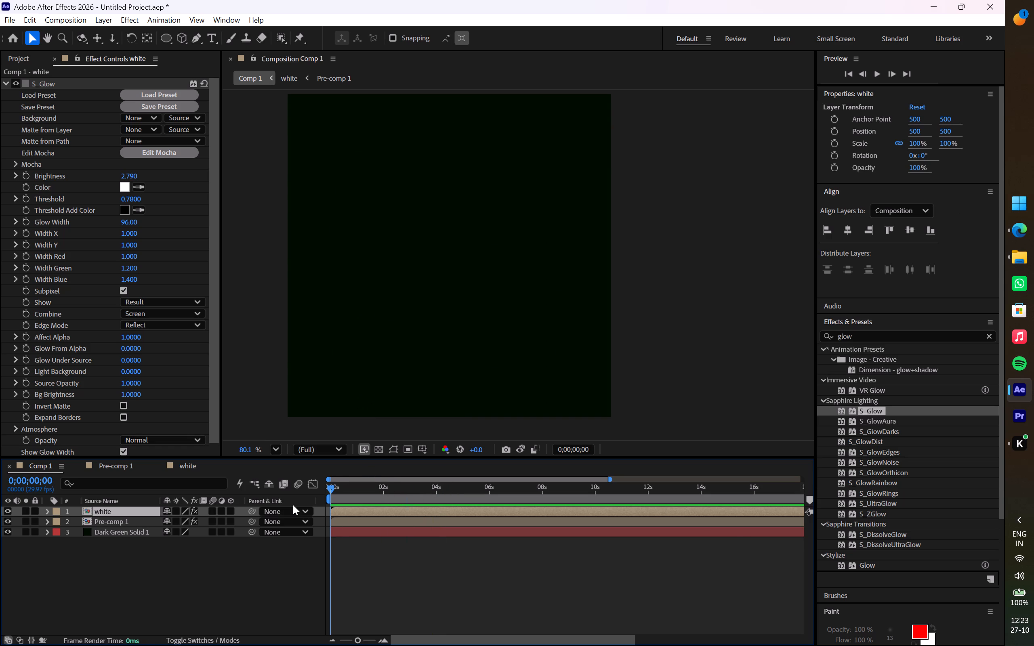
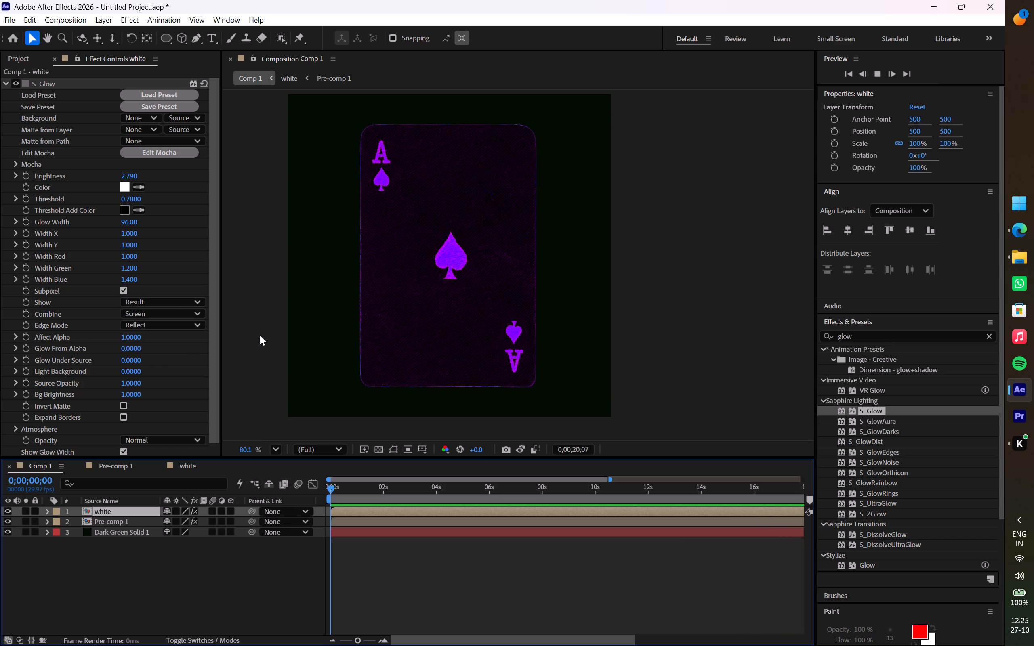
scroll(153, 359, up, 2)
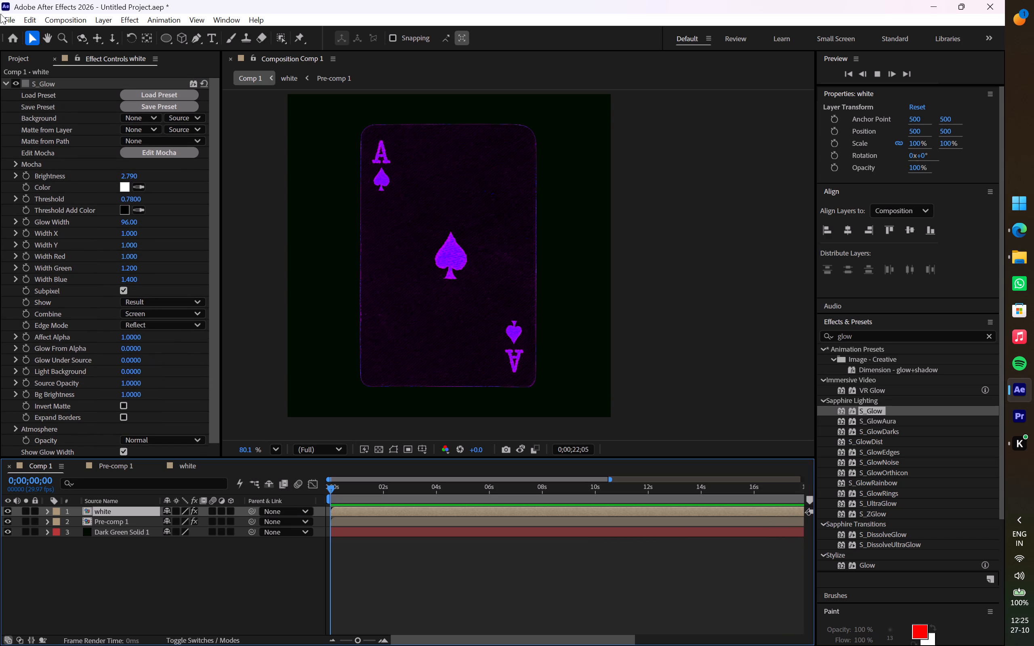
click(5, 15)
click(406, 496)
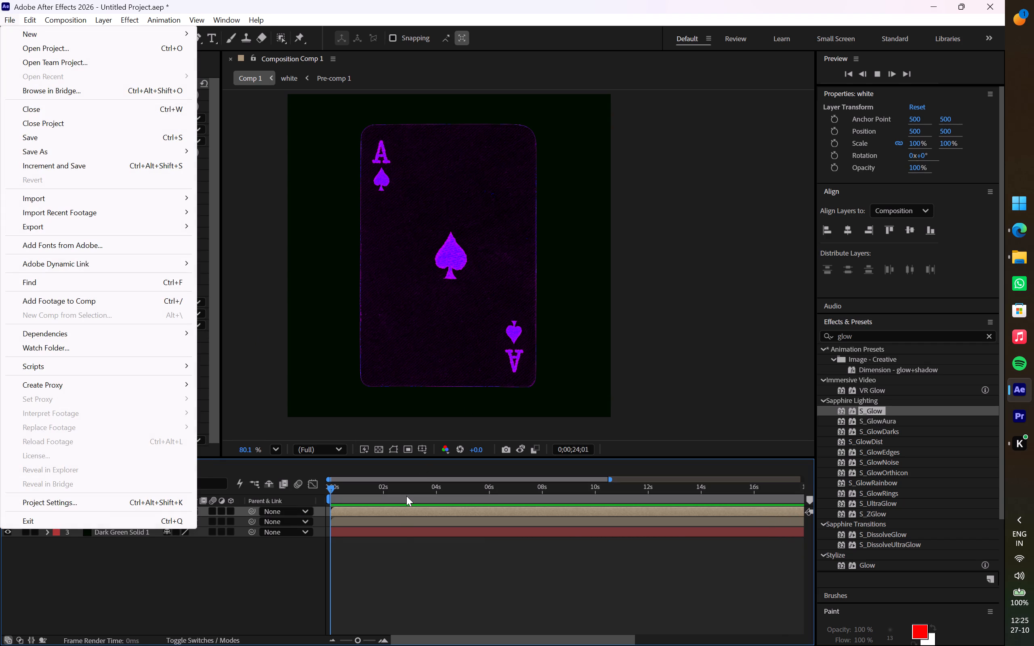
Examine the glowing white edges around 0;00;02;26, and preview the card reveal from the start of Comp 1.
right_drag(405, 485, 407, 486)
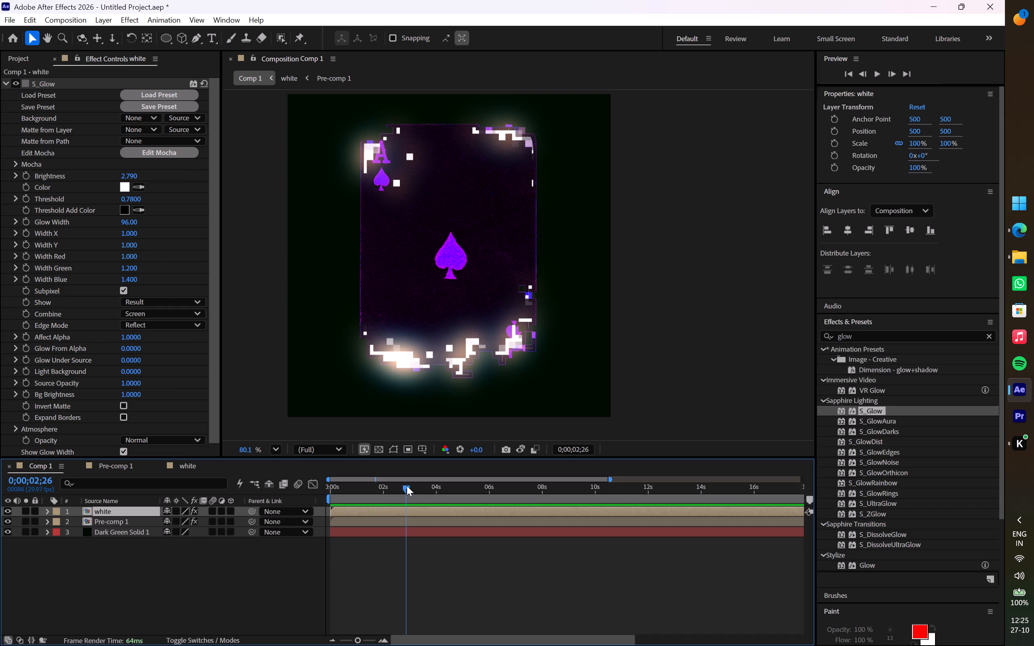
right_drag(407, 486, 434, 491)
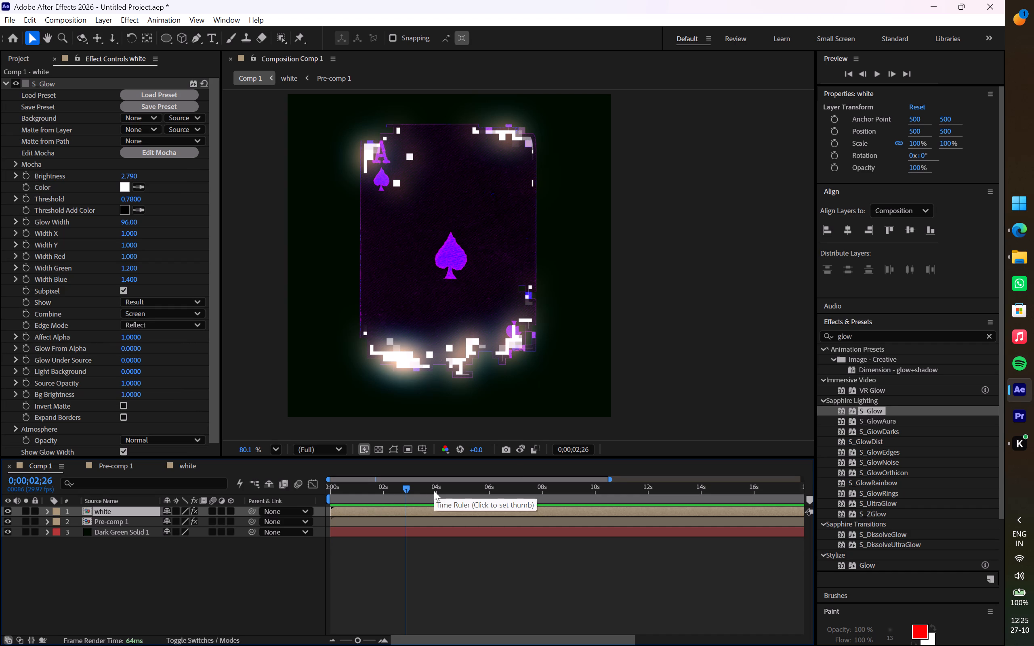
drag(407, 481, 399, 484)
drag(406, 484, 406, 485)
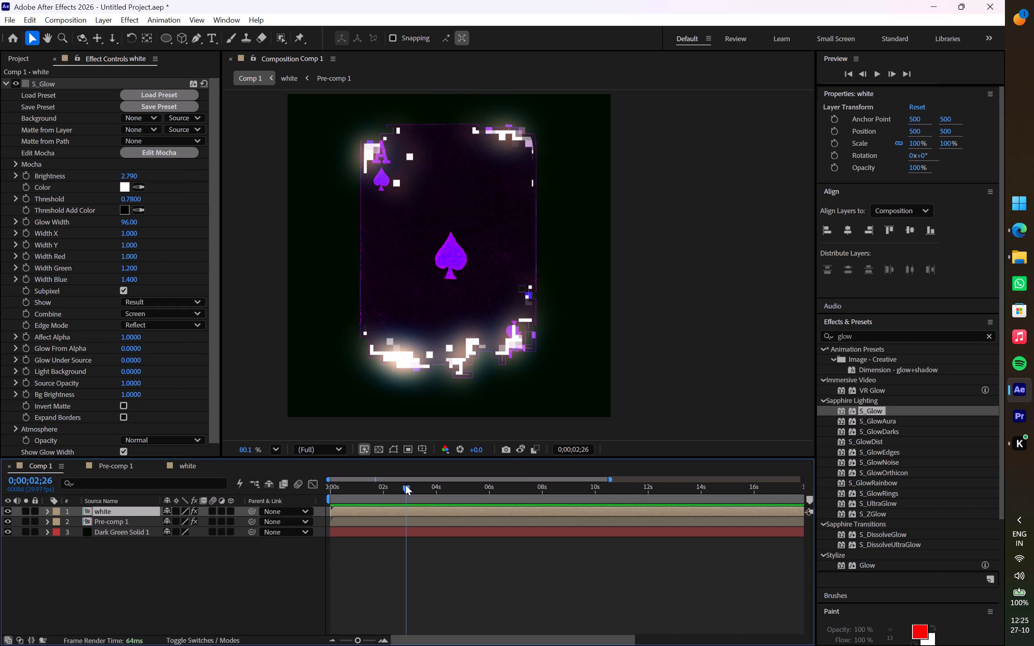
drag(406, 485, 331, 503)
key(space)
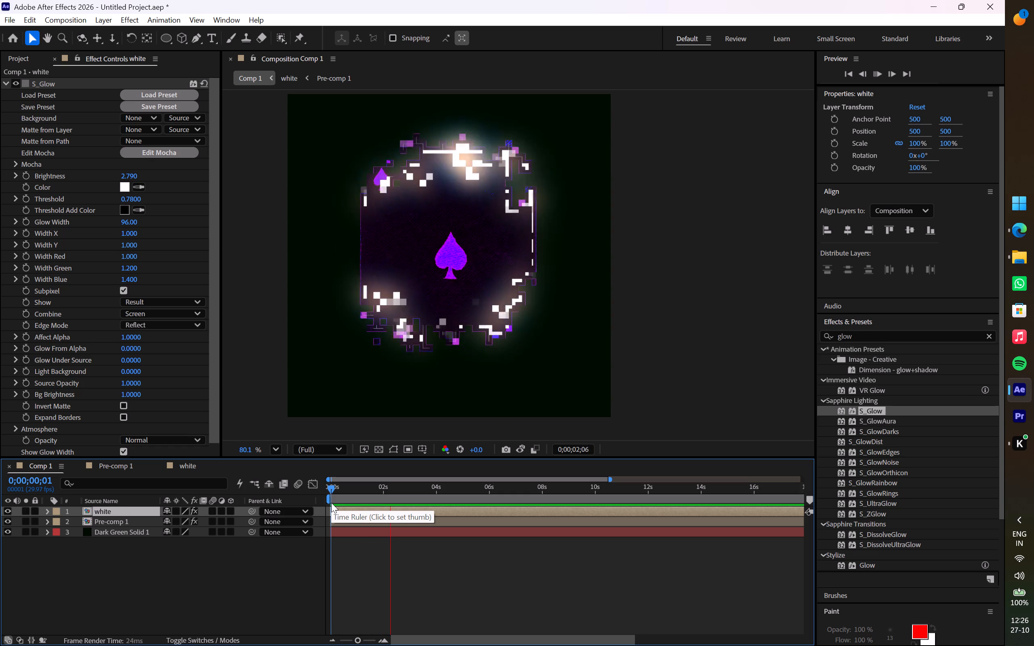
key(space)
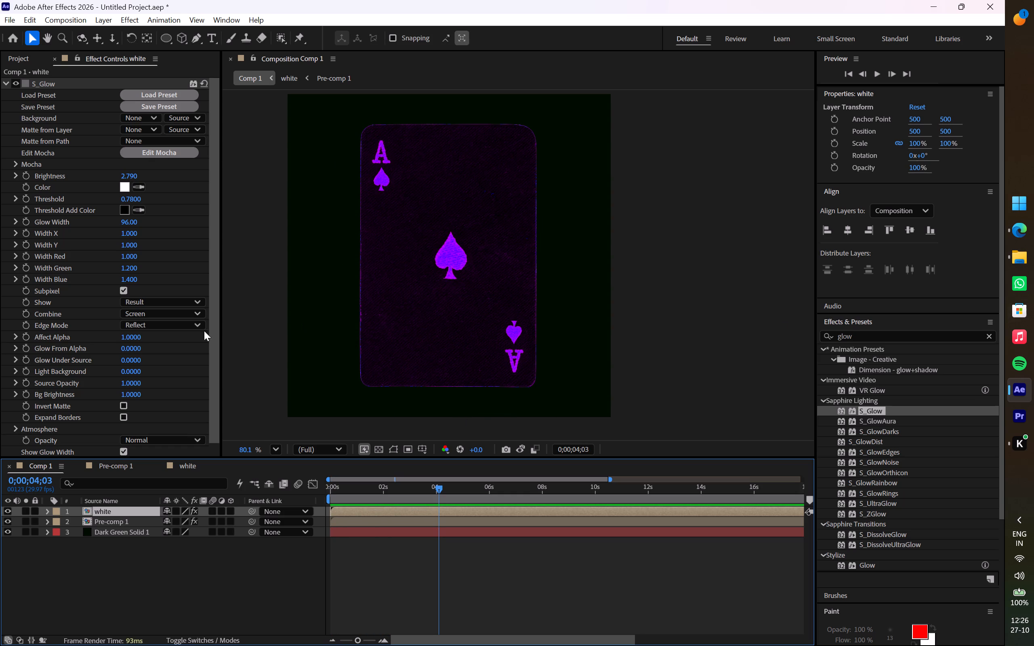
In Pre-comp 1, raise the Turbulent Displace Amount of Shape Layer 1 to 556, preview the reveal, and increase the Amount to 598.
double_click(130, 520)
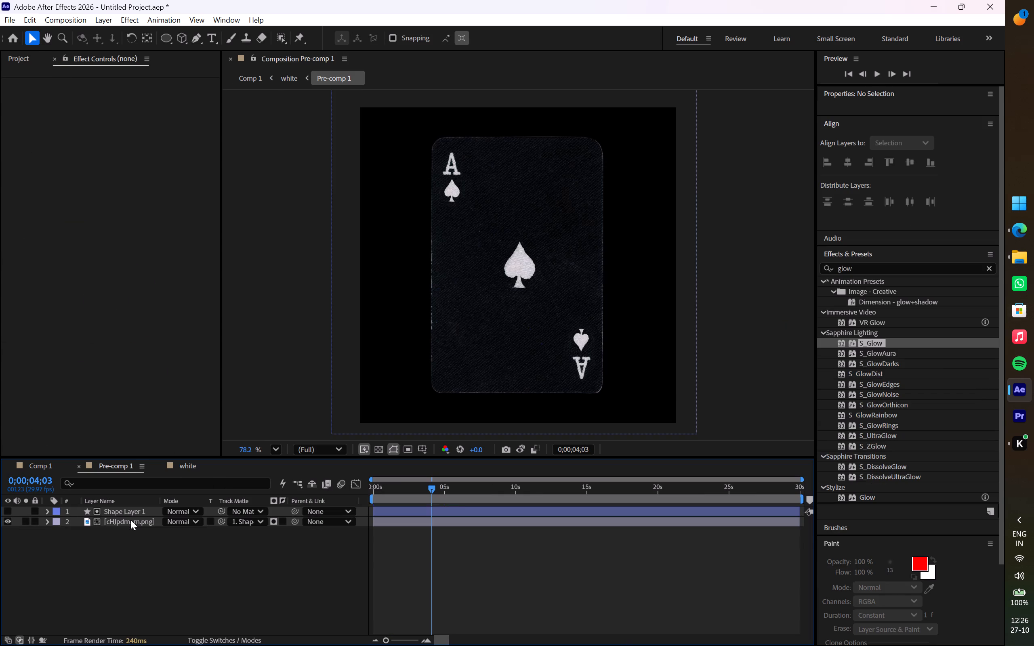
click(132, 513)
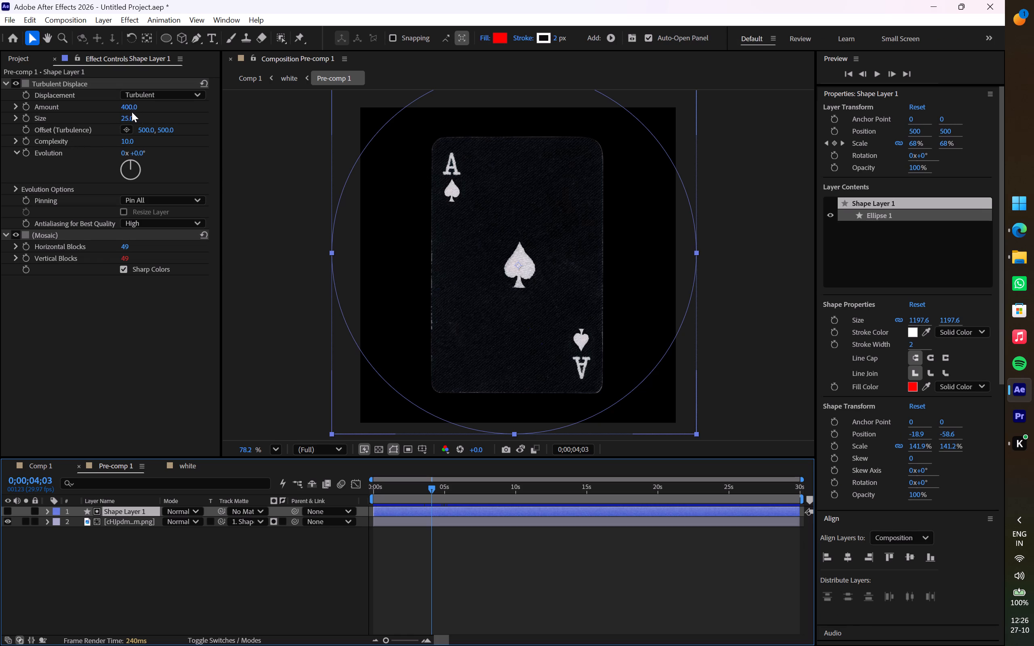
drag(129, 107, 220, 103)
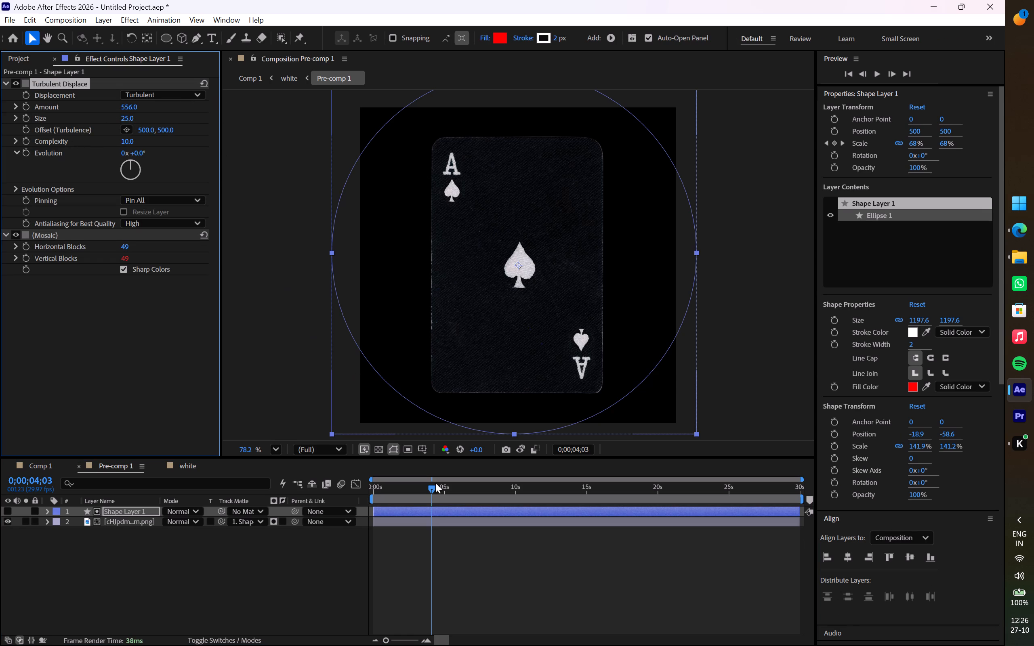
drag(434, 484, 332, 504)
key(space)
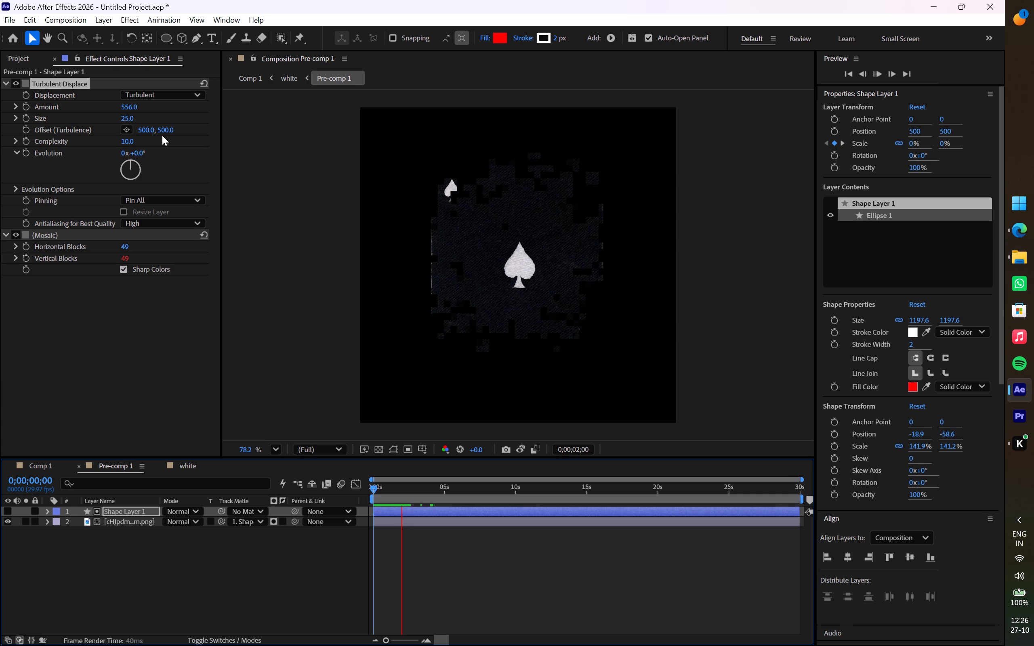
drag(131, 109, 157, 109)
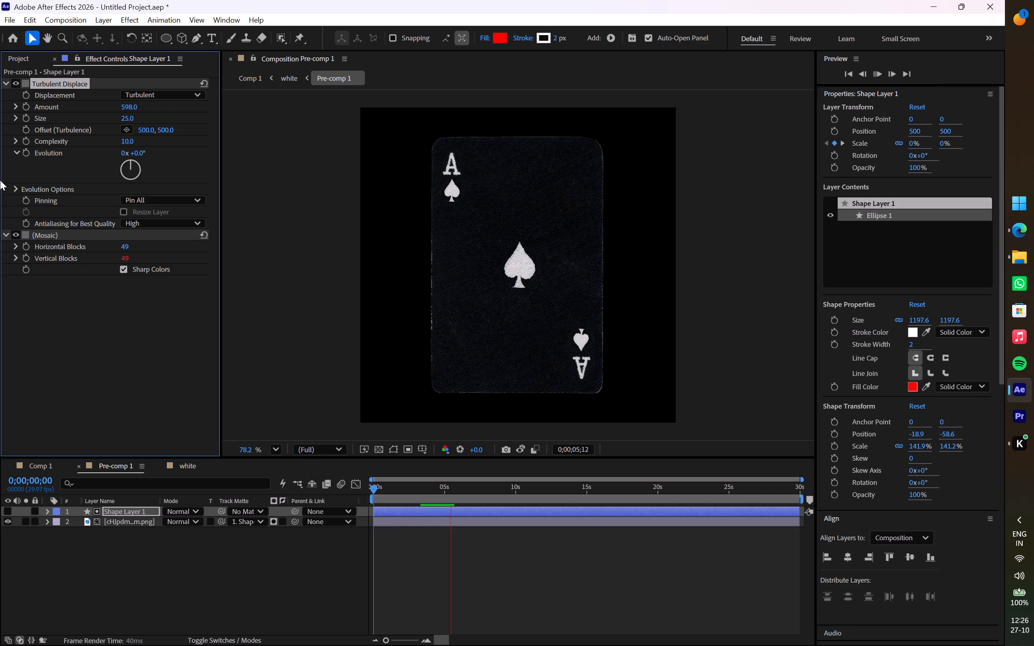
Return to Comp 1 and preview the purple card reveal with its glowing white edges repeatedly from the start.
click(248, 79)
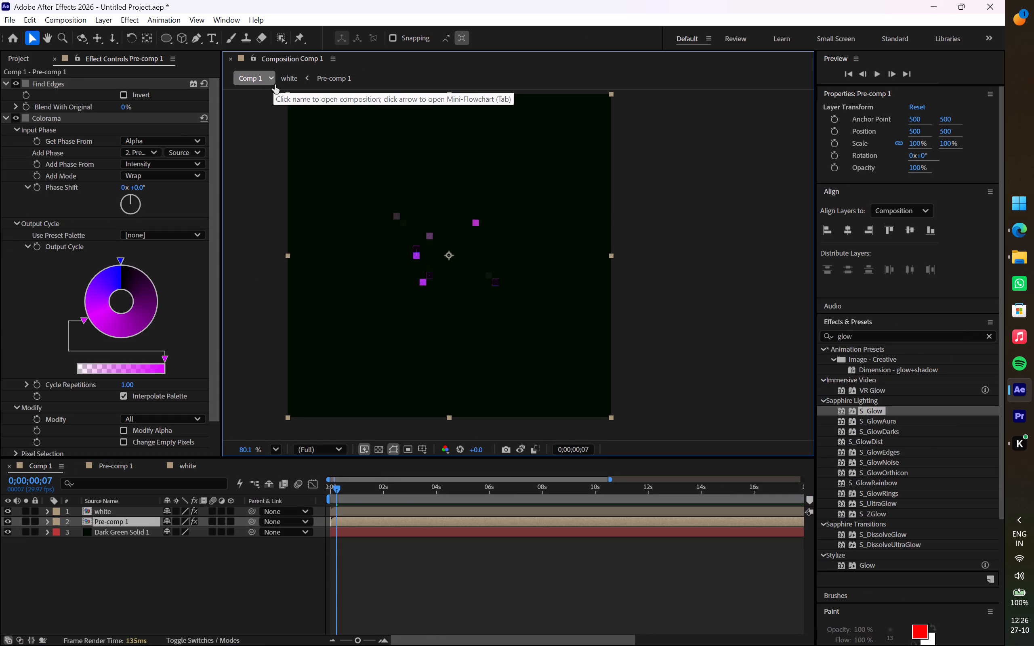
drag(338, 487, 312, 493)
key(space)
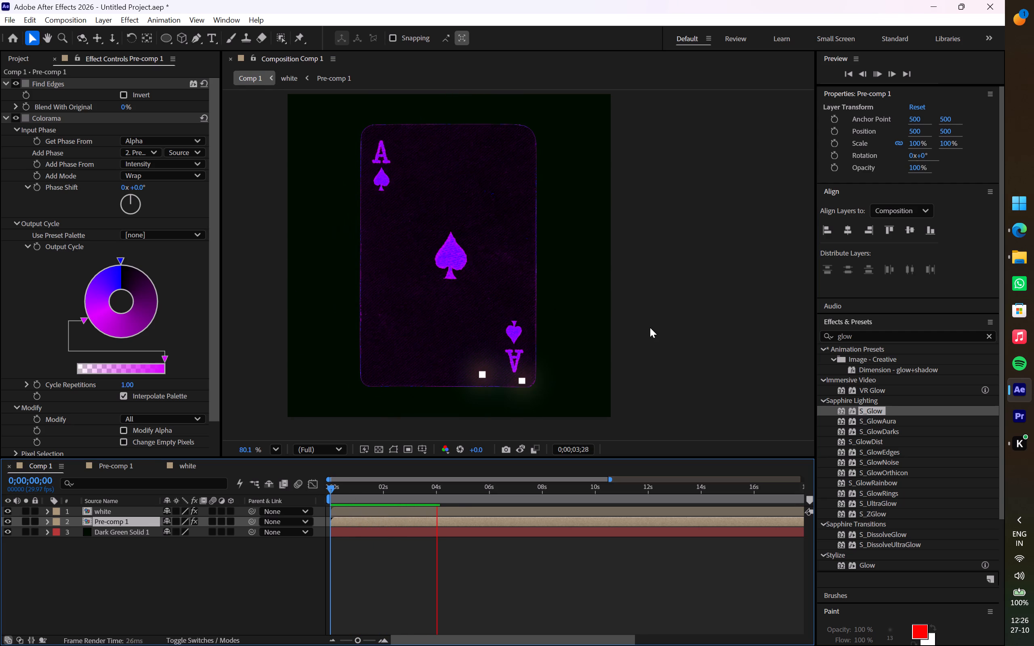
click(985, 33)
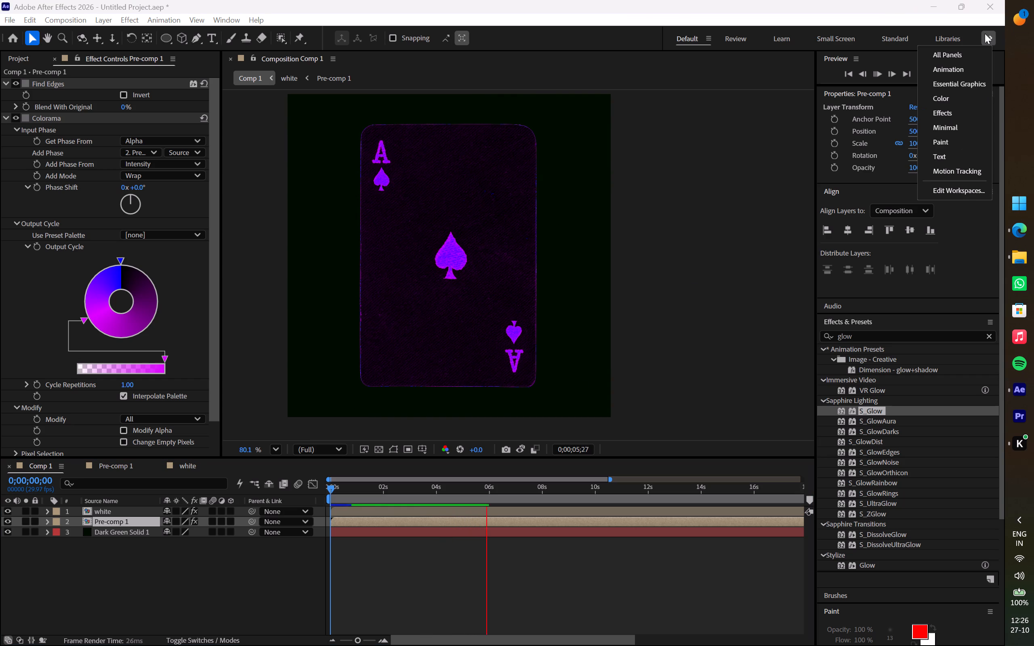
click(702, 227)
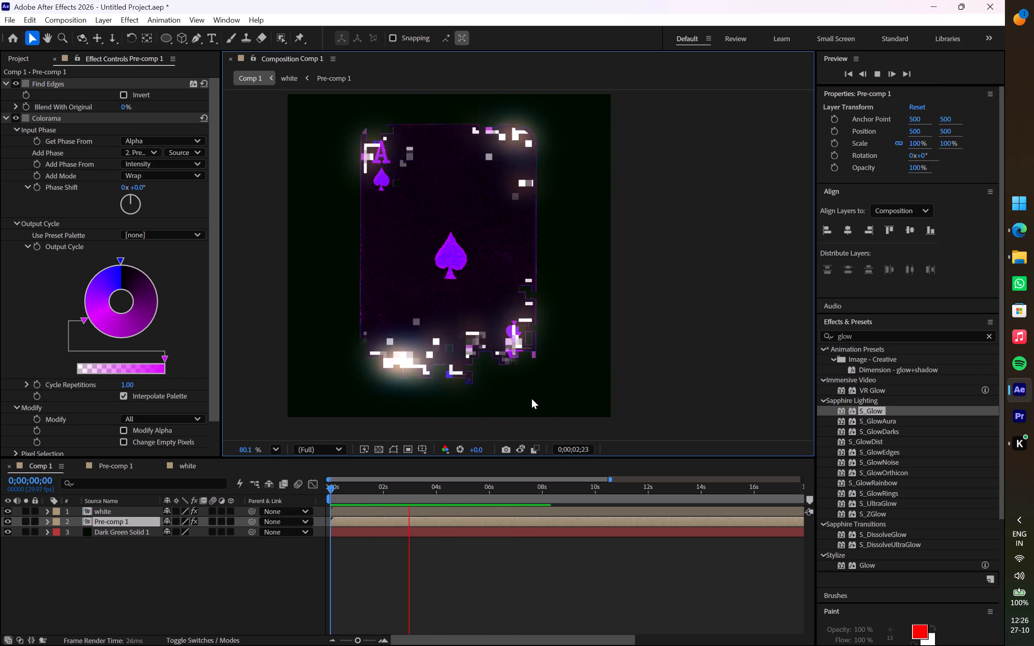
drag(609, 478, 579, 481)
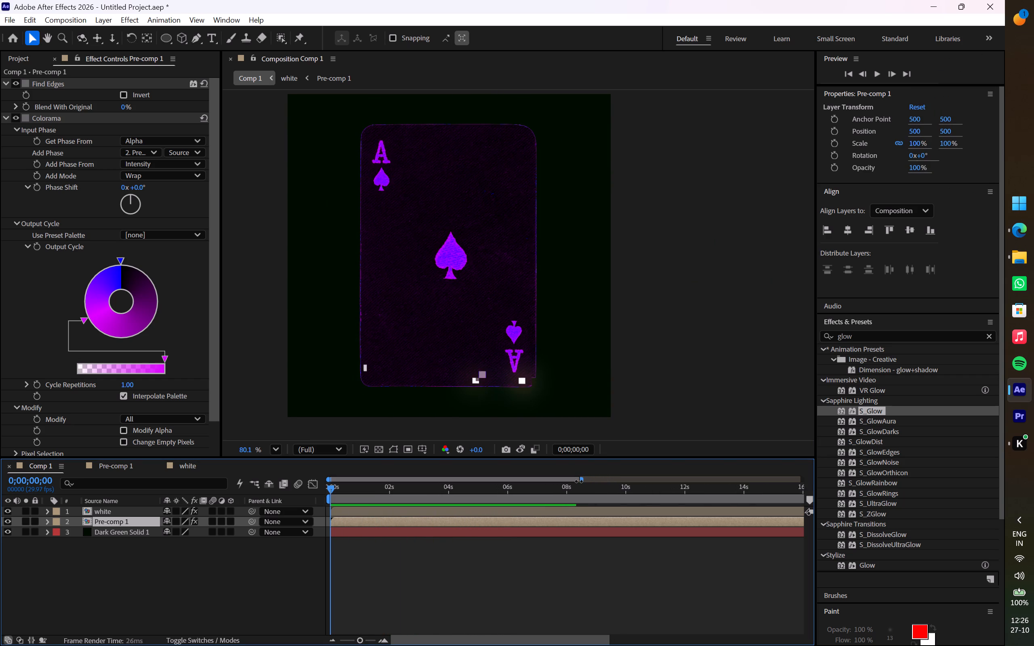
drag(579, 481, 578, 481)
key(space)
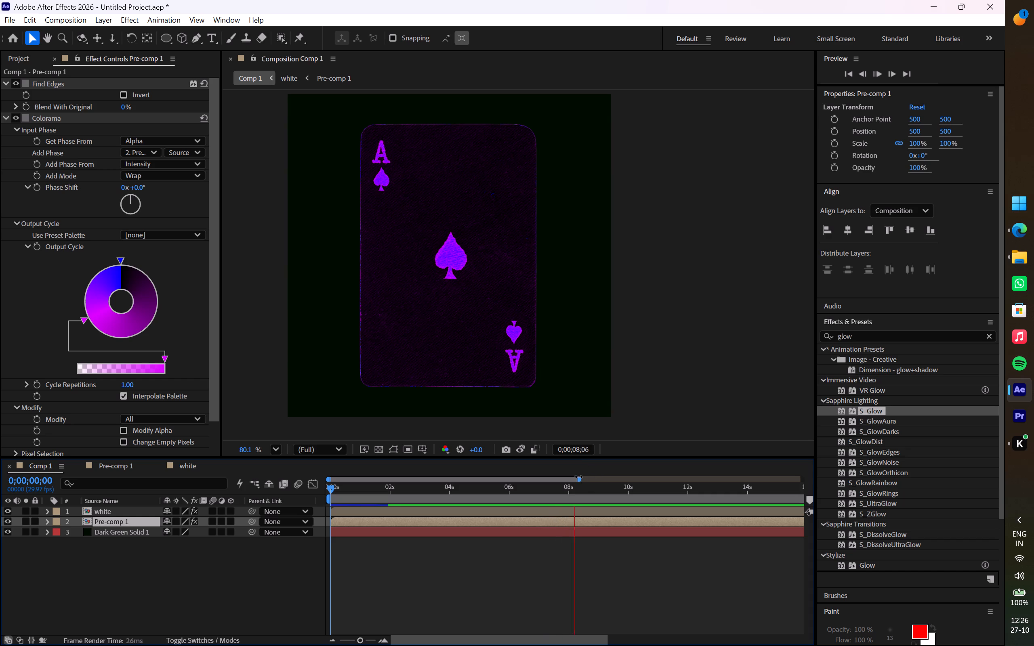
drag(579, 478, 522, 486)
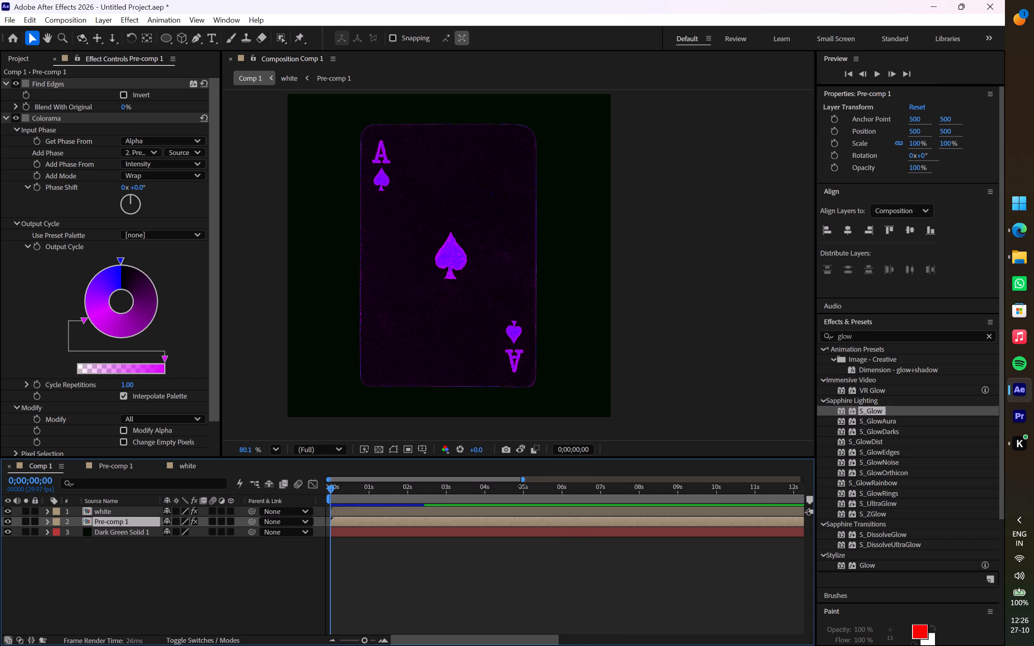
drag(522, 486, 542, 485)
key(space)
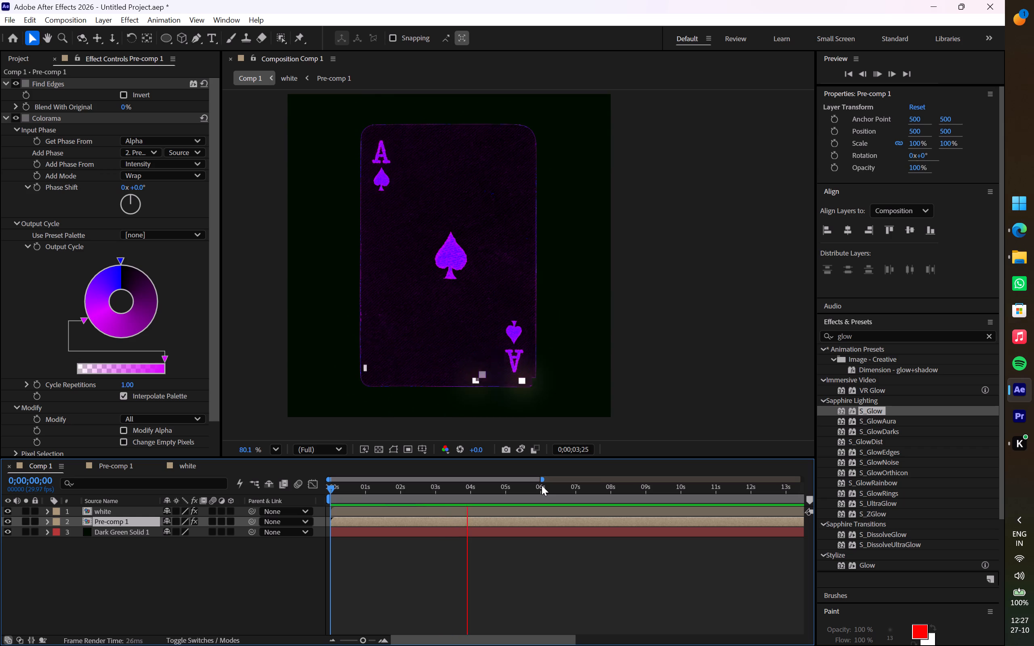
key(space)
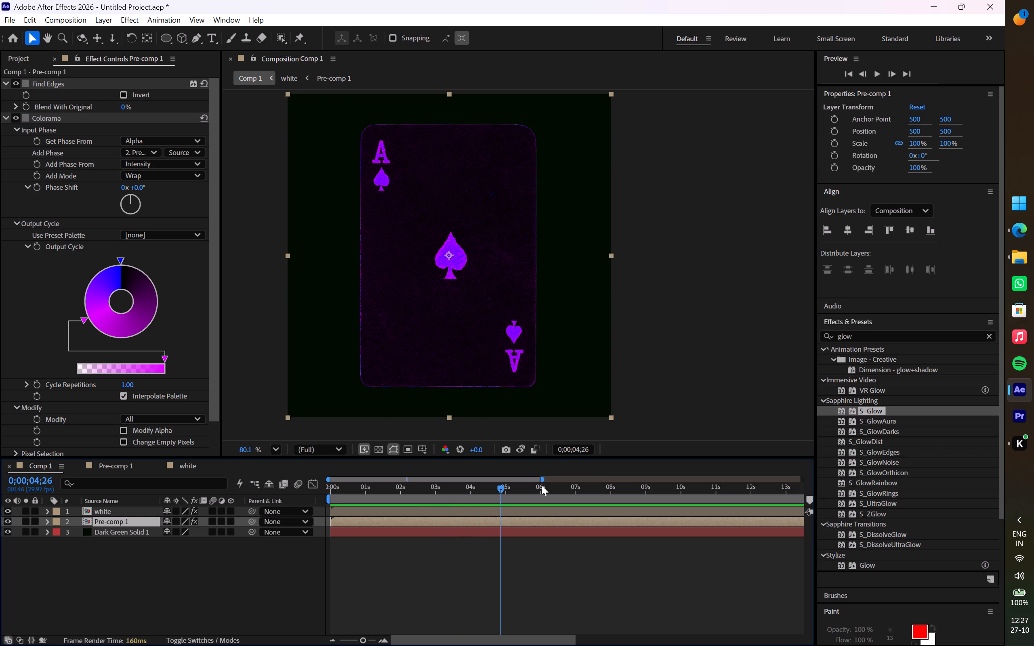